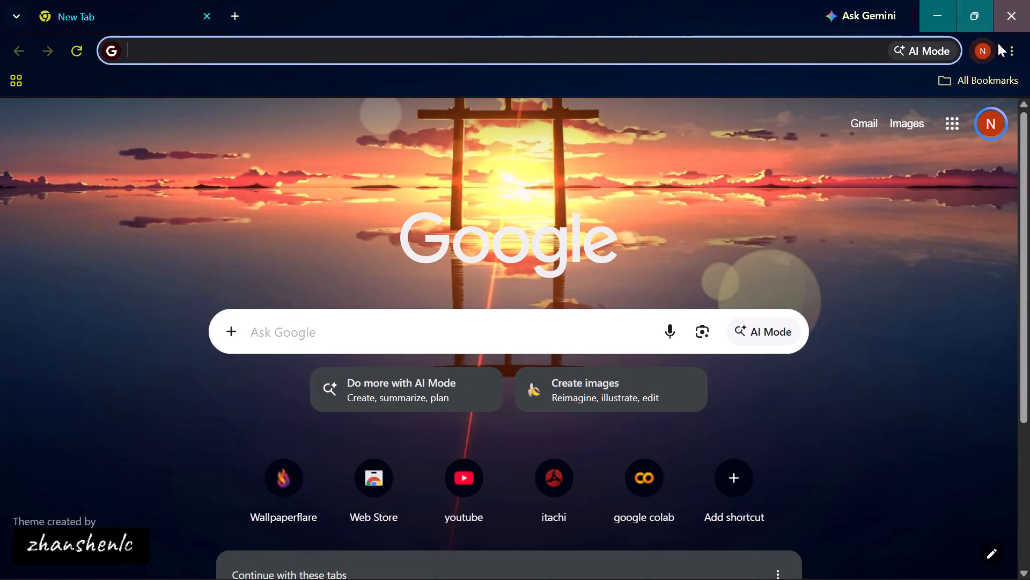
Switch to the other, gla.ac.in browser profile and open Figma.
{"action": "left_click", "coordinate": [976, 57]}
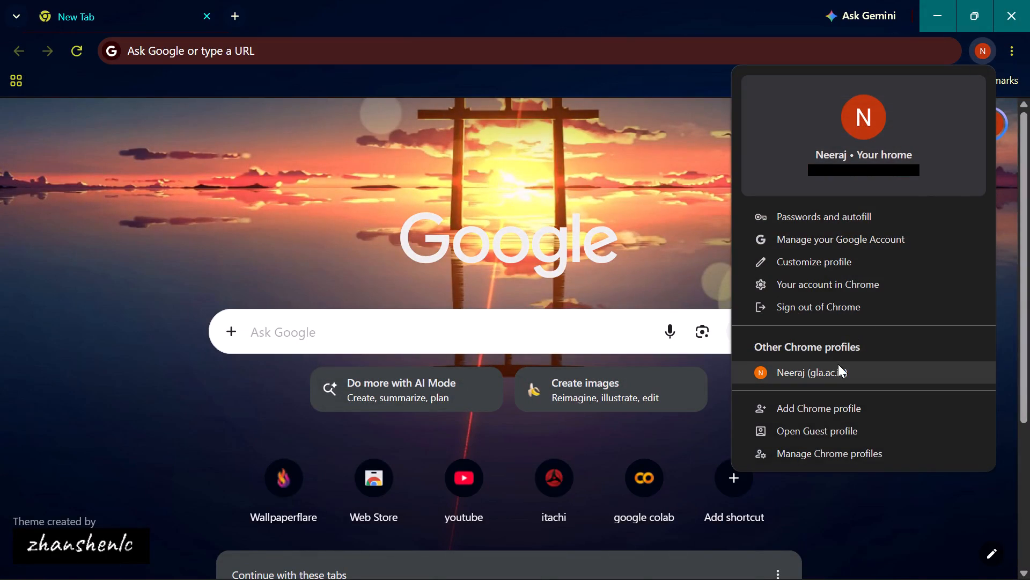
{"action": "left_click", "coordinate": [836, 366]}
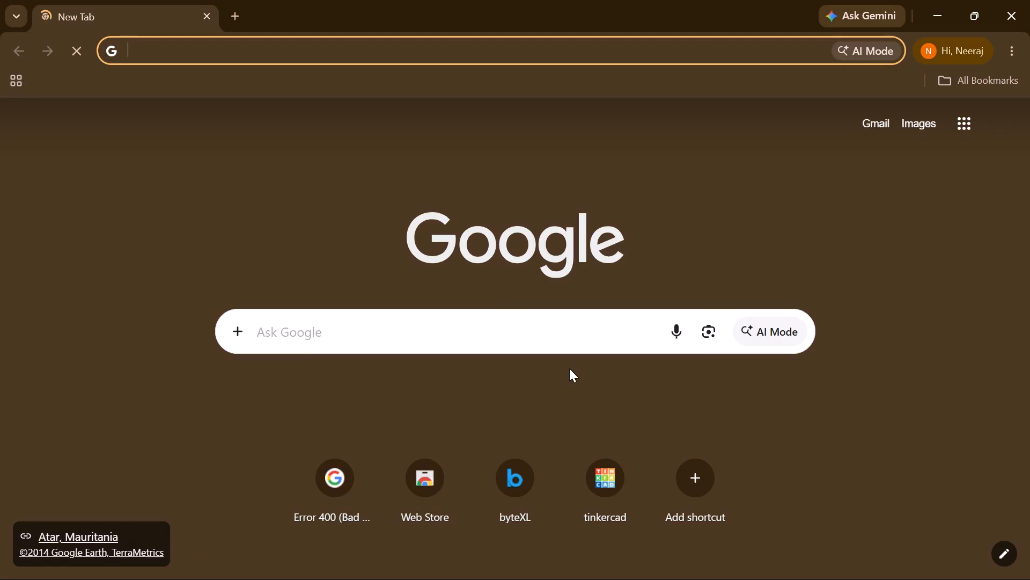
{"action": "type", "text": "figma"}
{"action": "key", "text": "Return"}
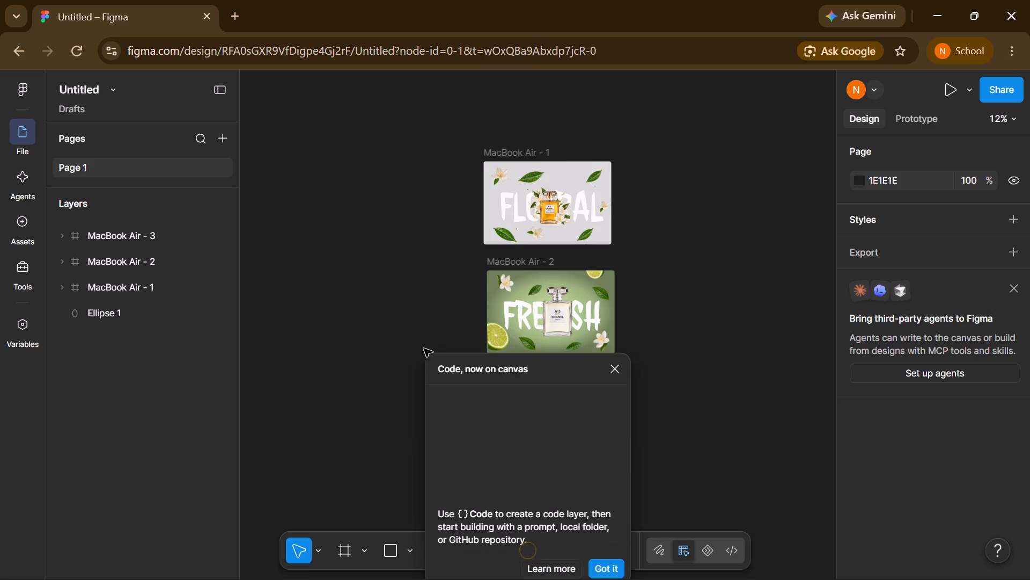
Dismiss the code layer announcement and create a new design file.
{"action": "scroll", "coordinate": [423, 318], "scroll_direction": "right", "scroll_amount": 1}
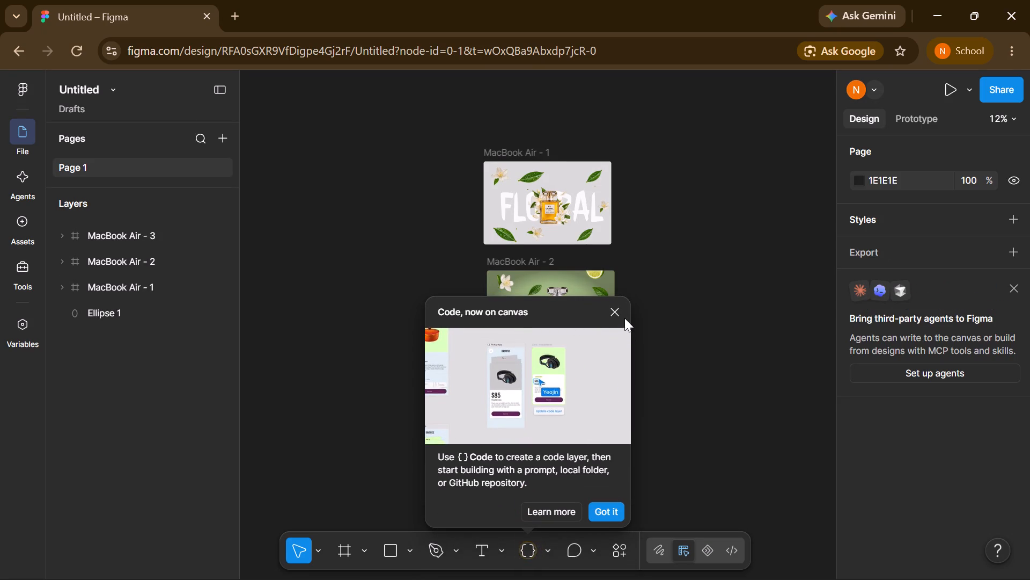
{"action": "scroll", "coordinate": [624, 318], "scroll_direction": "right", "scroll_amount": 1}
{"action": "left_click", "coordinate": [613, 305]}
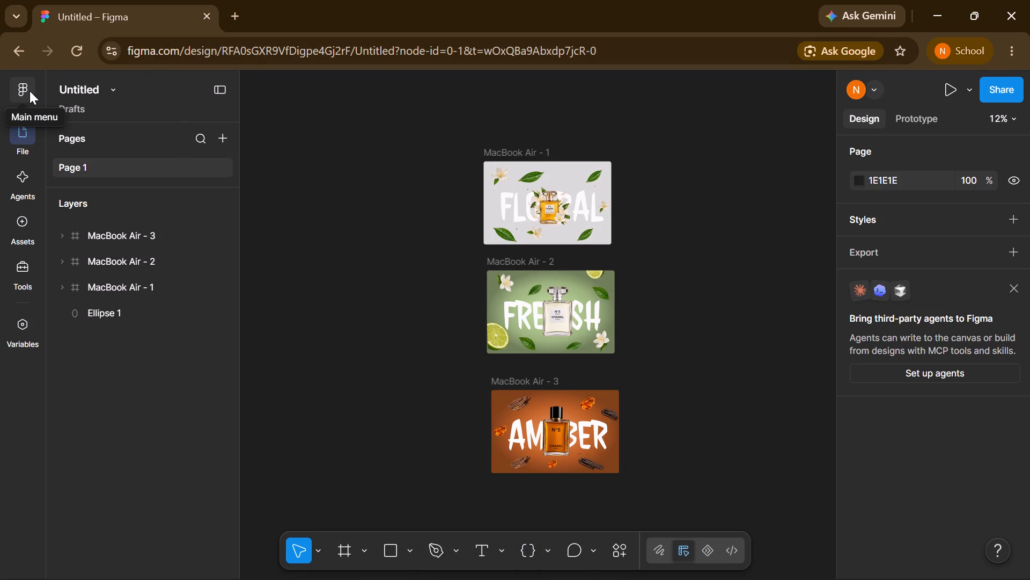
{"action": "left_click", "coordinate": [30, 91]}
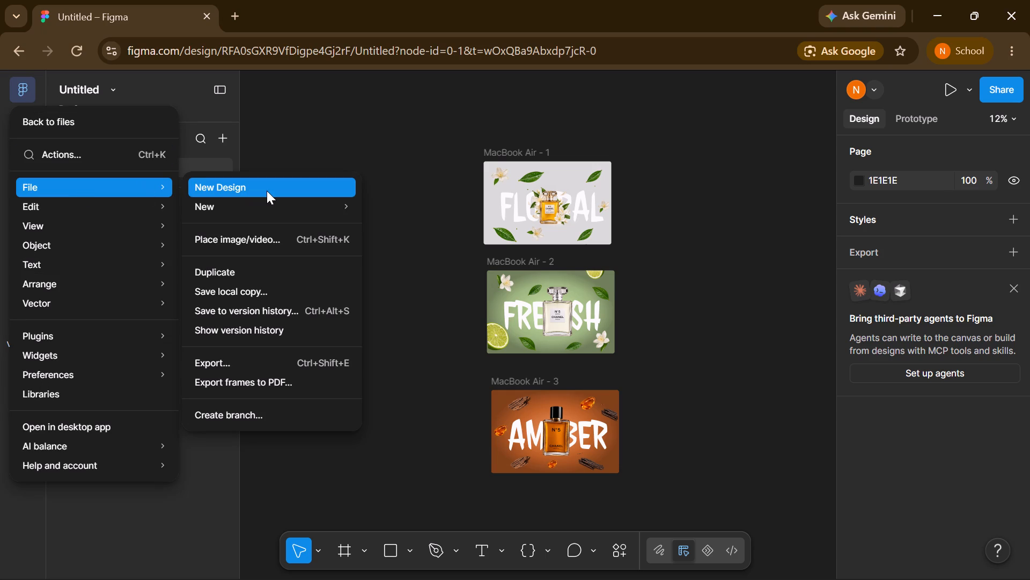
{"action": "left_click", "coordinate": [267, 191]}
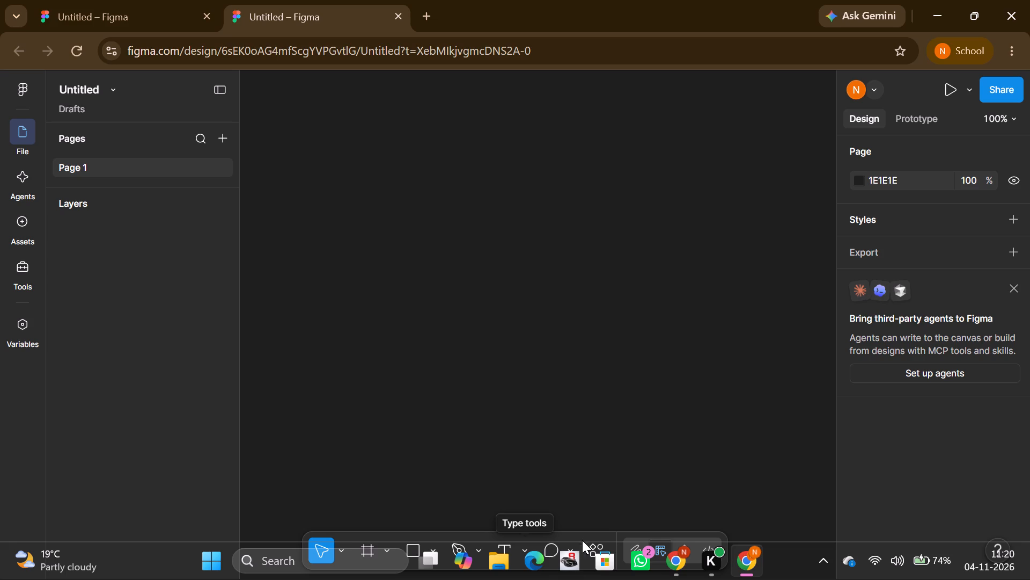
Draw a rectangle about 120 × 35 near the top of the empty canvas.
{"action": "left_click", "coordinate": [415, 546]}
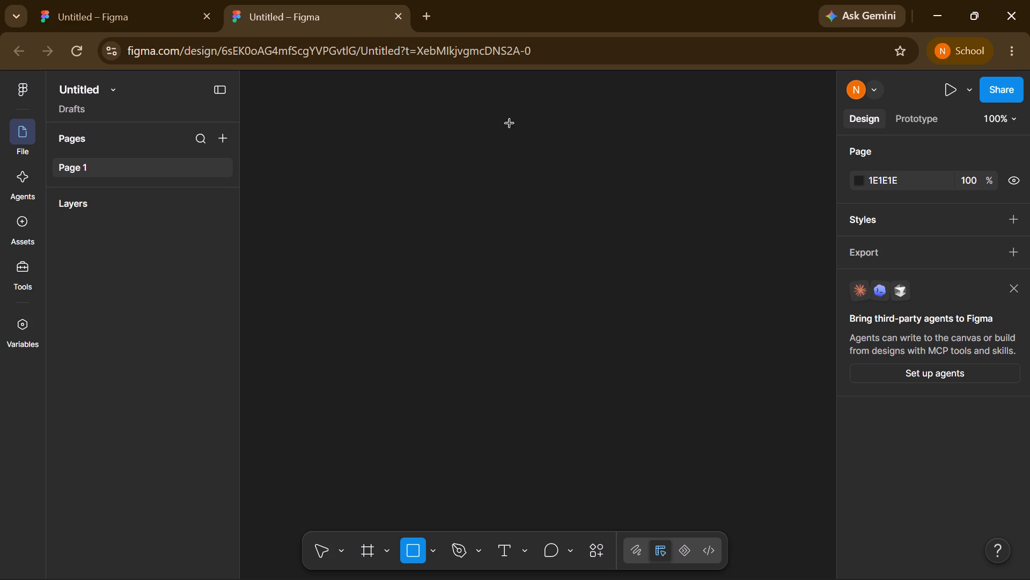
{"action": "left_click_drag", "start_coordinate": [520, 97], "coordinate": [609, 96]}
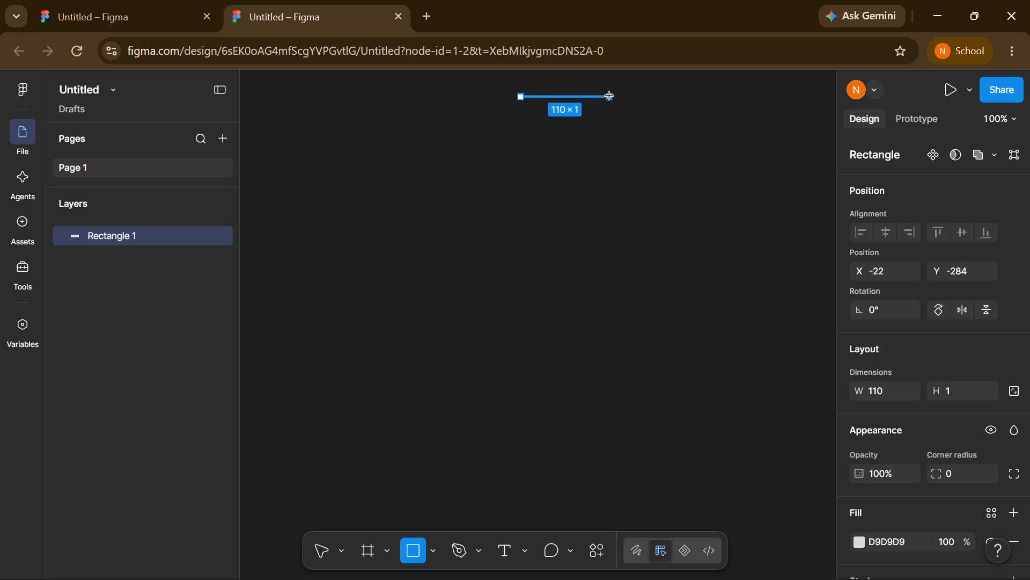
{"action": "left_click_drag", "start_coordinate": [609, 96], "coordinate": [617, 125]}
{"action": "left_click", "coordinate": [704, 167]}
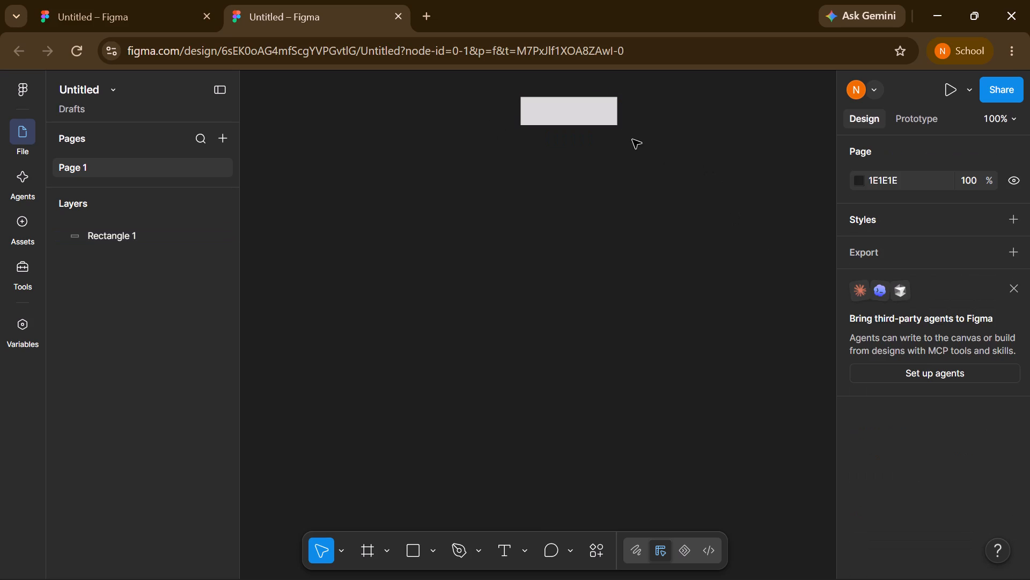
Set the rectangle's corner radius to 20.
{"action": "left_click", "coordinate": [597, 118]}
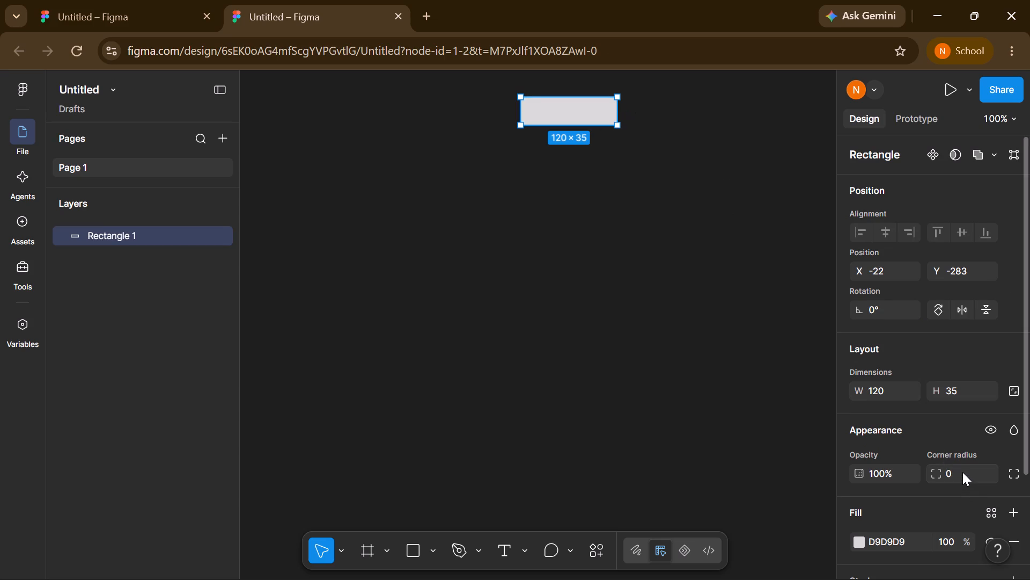
{"action": "left_click", "coordinate": [962, 470]}
{"action": "type", "text": "20"}
{"action": "key", "text": "Return"}
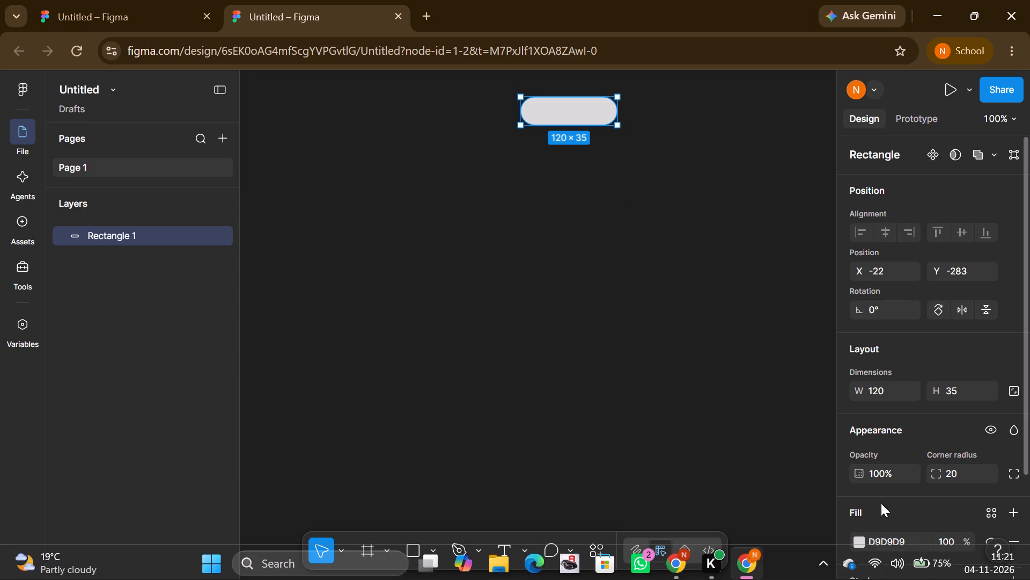
Change the rectangle's fill to the light blue 72B6E7.
{"action": "left_click", "coordinate": [859, 545]}
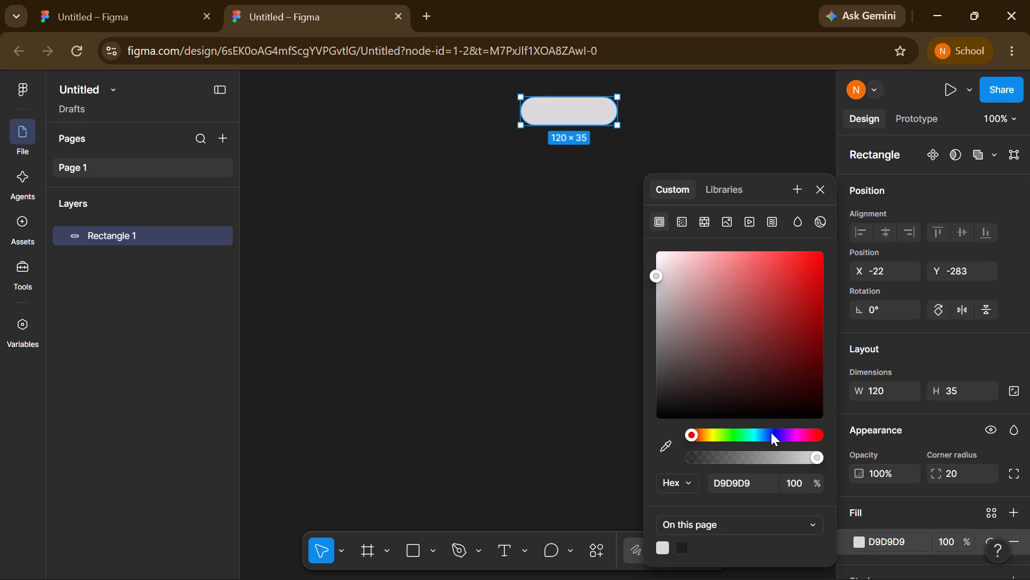
{"action": "left_click", "coordinate": [763, 432]}
{"action": "left_click", "coordinate": [741, 267]}
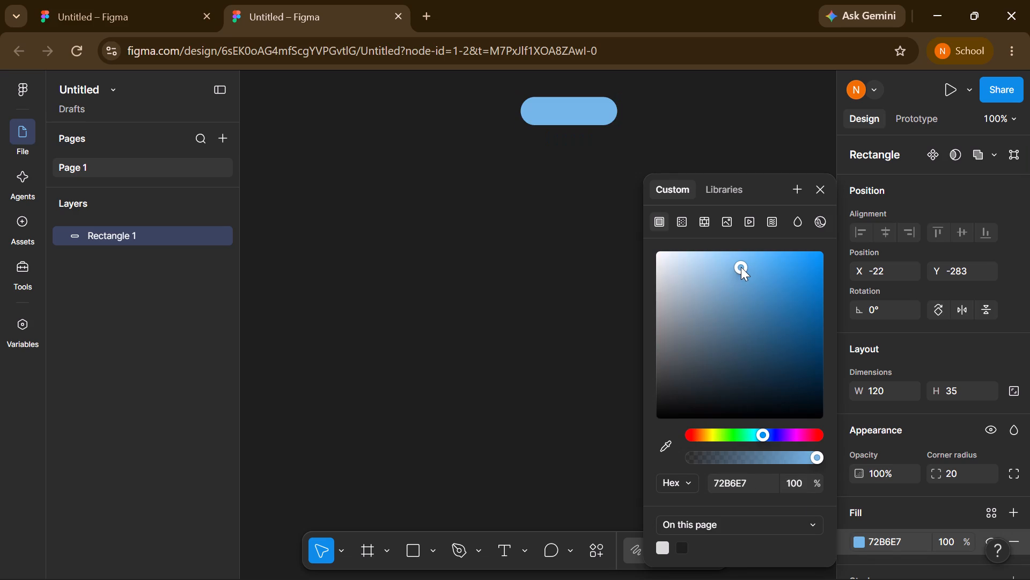
{"action": "left_click", "coordinate": [825, 189]}
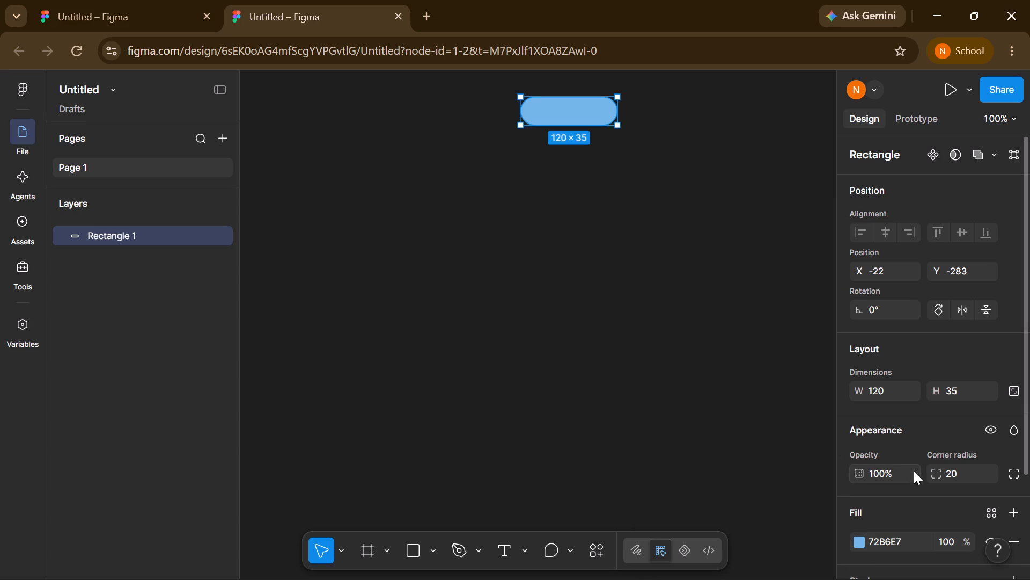
Add the text "start" over the blue rounded rectangle and move it to the shape's middle, about X 19, Y -273.
{"action": "left_click", "coordinate": [504, 554]}
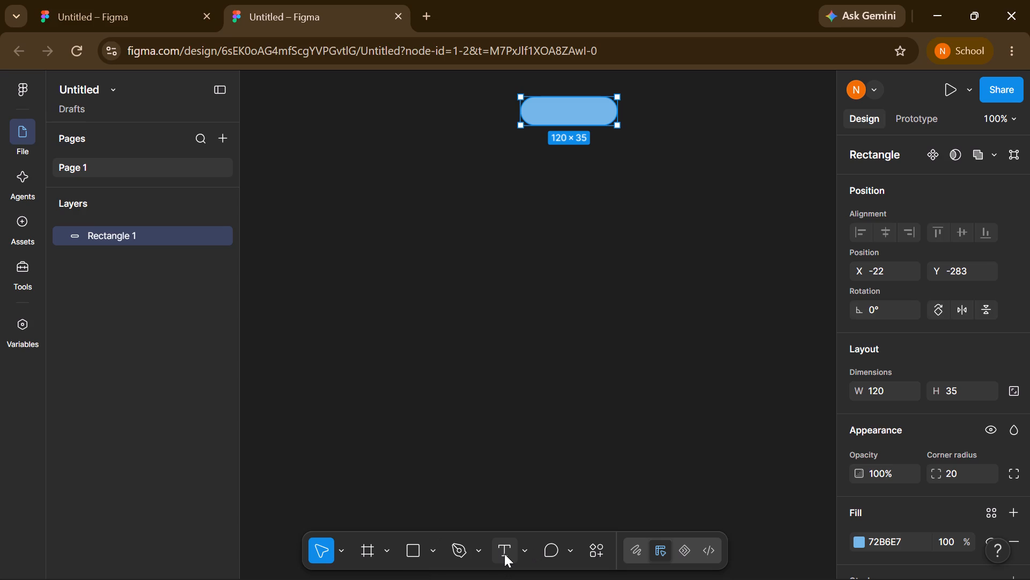
{"action": "left_click", "coordinate": [536, 114]}
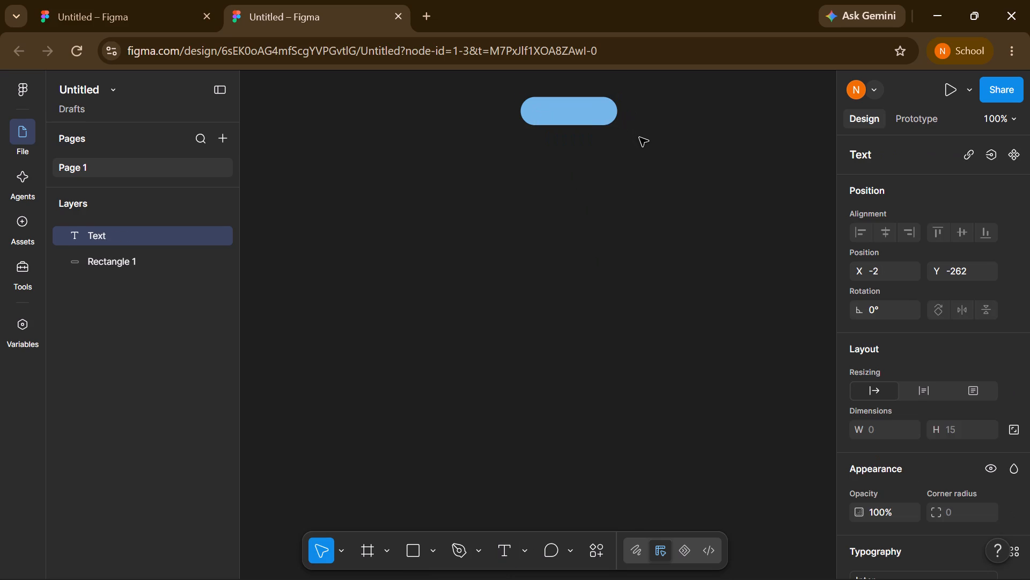
{"action": "type", "text": "start"}
{"action": "left_click", "coordinate": [733, 137]}
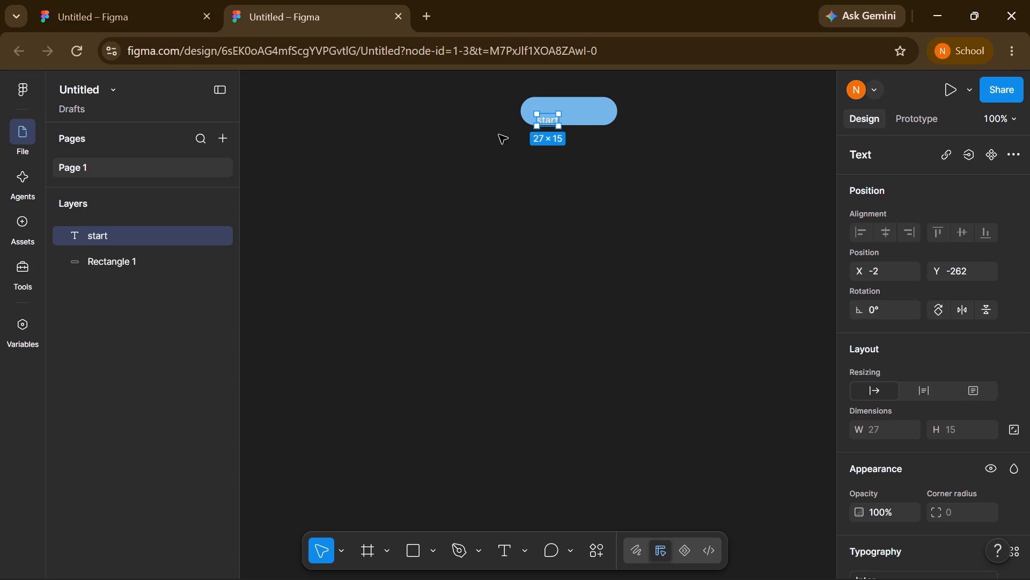
{"action": "left_click_drag", "start_coordinate": [549, 118], "coordinate": [554, 107]}
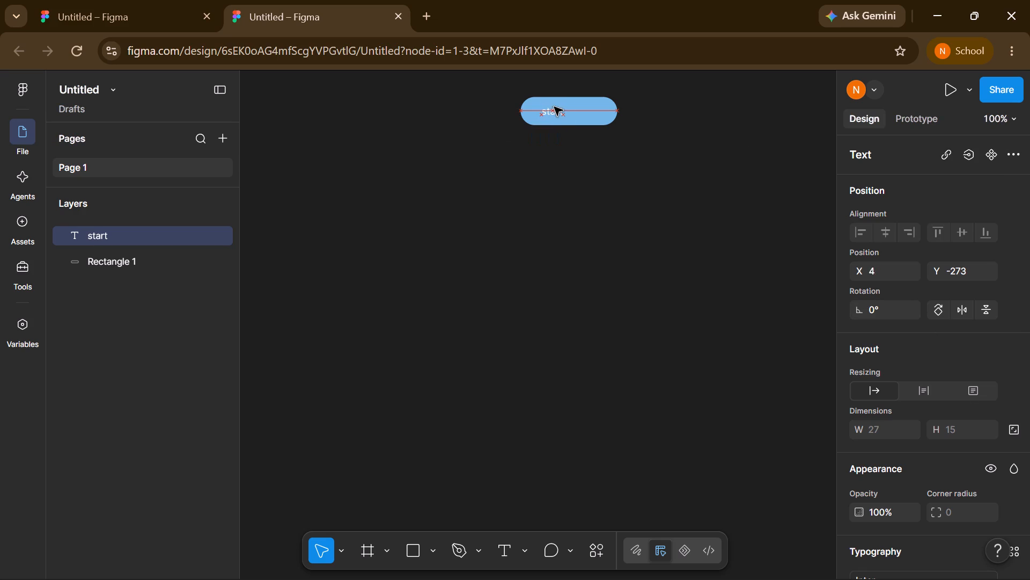
{"action": "left_click_drag", "start_coordinate": [554, 107], "coordinate": [566, 107]}
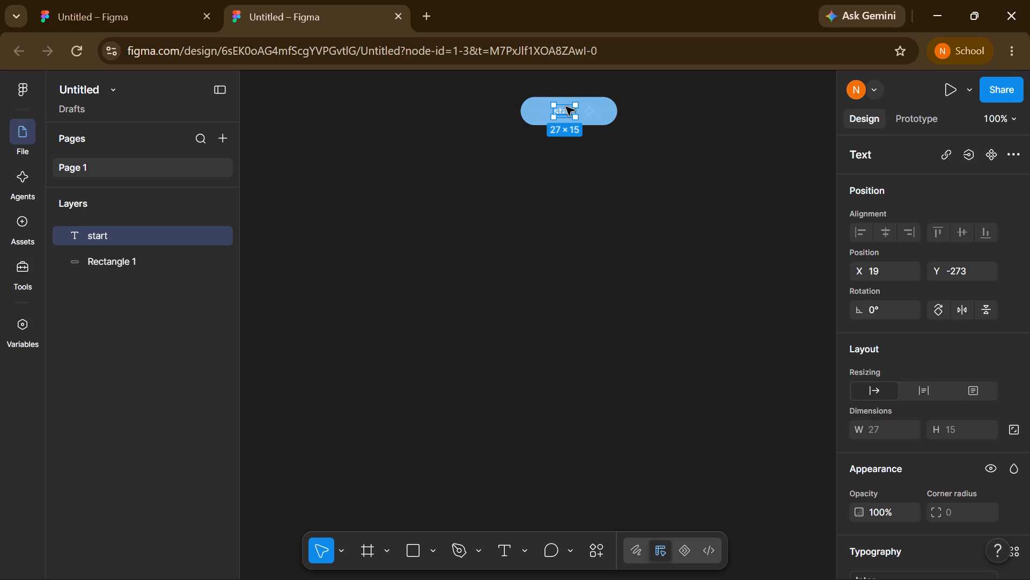
Stretch the "start" text box to about 101 × 35 so it spans the height of the blue rectangle.
{"action": "left_click_drag", "start_coordinate": [576, 110], "coordinate": [590, 111]}
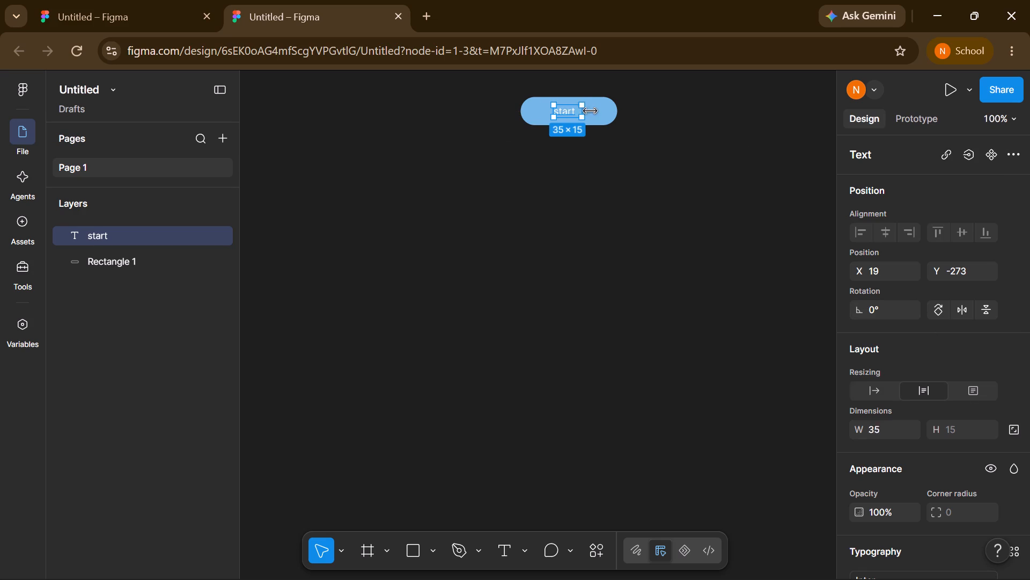
{"action": "left_click_drag", "start_coordinate": [590, 111], "coordinate": [607, 112]}
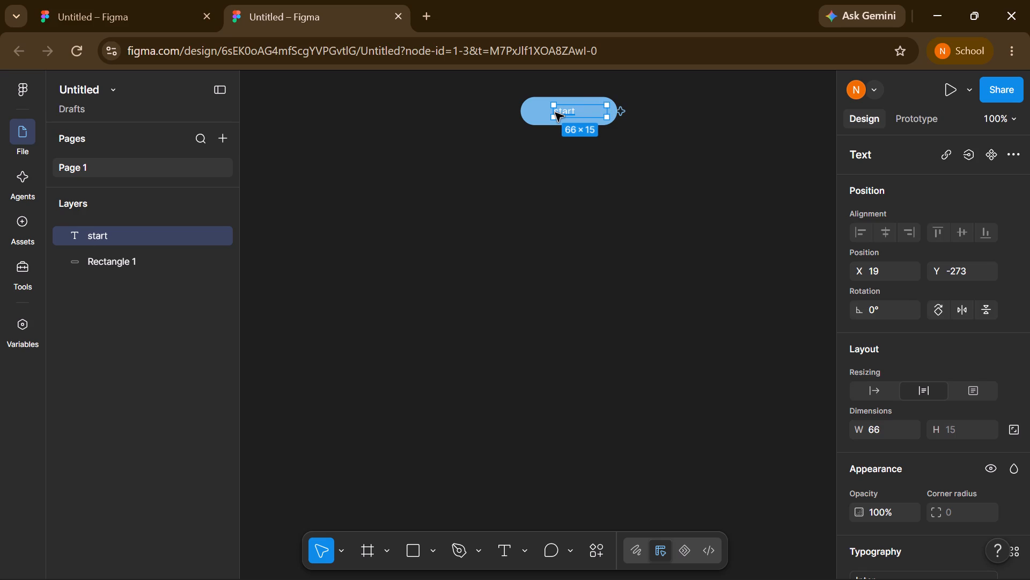
{"action": "left_click_drag", "start_coordinate": [553, 112], "coordinate": [528, 114]}
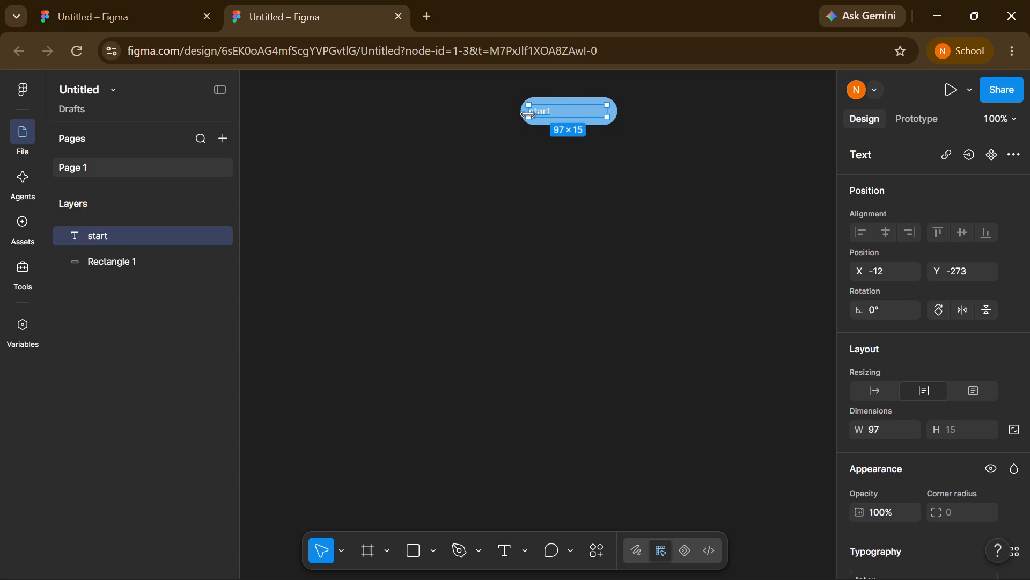
{"action": "left_click_drag", "start_coordinate": [528, 114], "coordinate": [525, 113]}
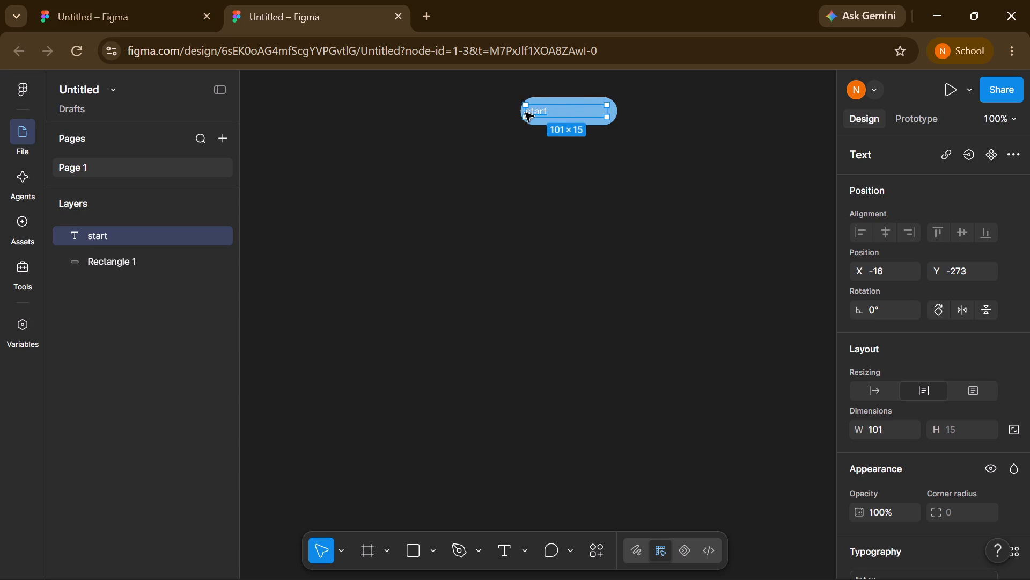
{"action": "left_click_drag", "start_coordinate": [569, 102], "coordinate": [574, 98]}
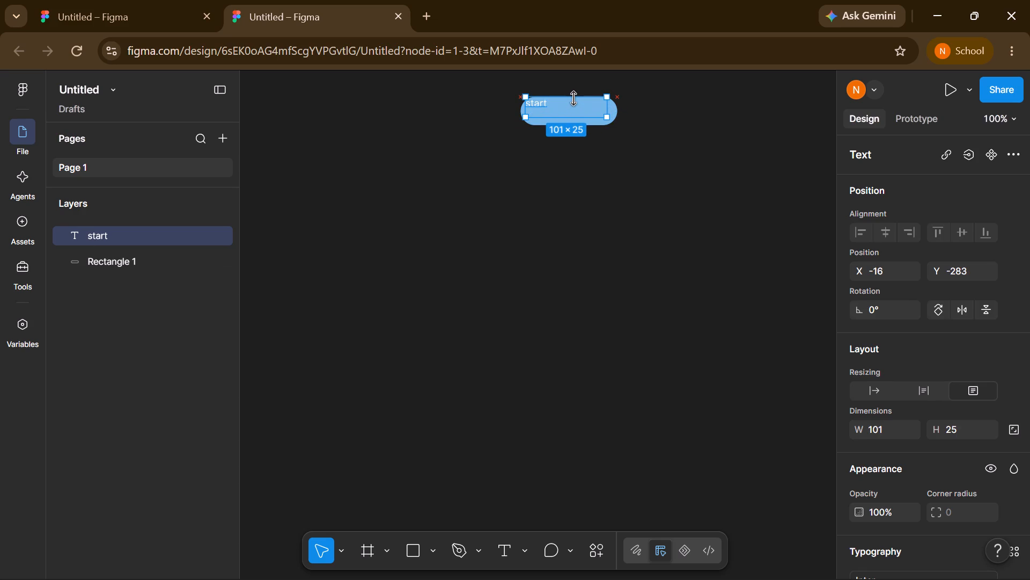
{"action": "left_click_drag", "start_coordinate": [574, 98], "coordinate": [575, 98]}
{"action": "left_click_drag", "start_coordinate": [578, 116], "coordinate": [584, 127]}
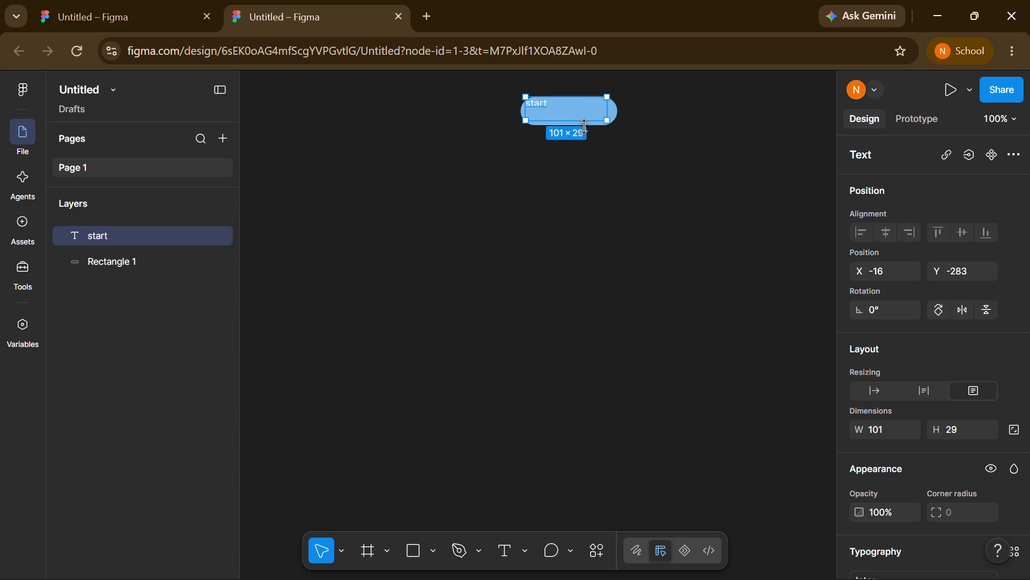
{"action": "left_click_drag", "start_coordinate": [584, 127], "coordinate": [578, 124]}
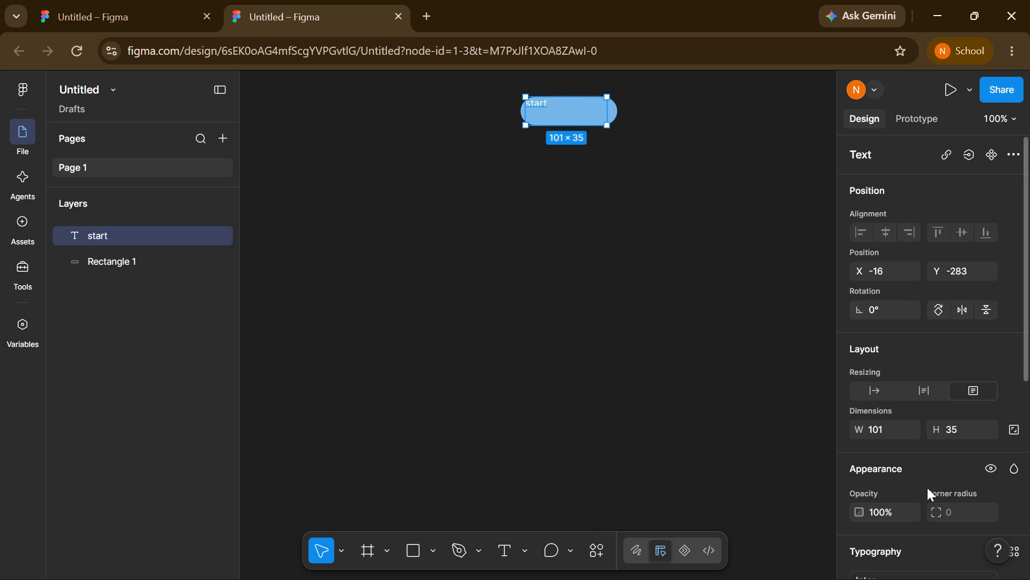
Set the "start" text's font size to 24.
{"action": "scroll", "coordinate": [933, 483], "scroll_direction": "down", "scroll_amount": 3}
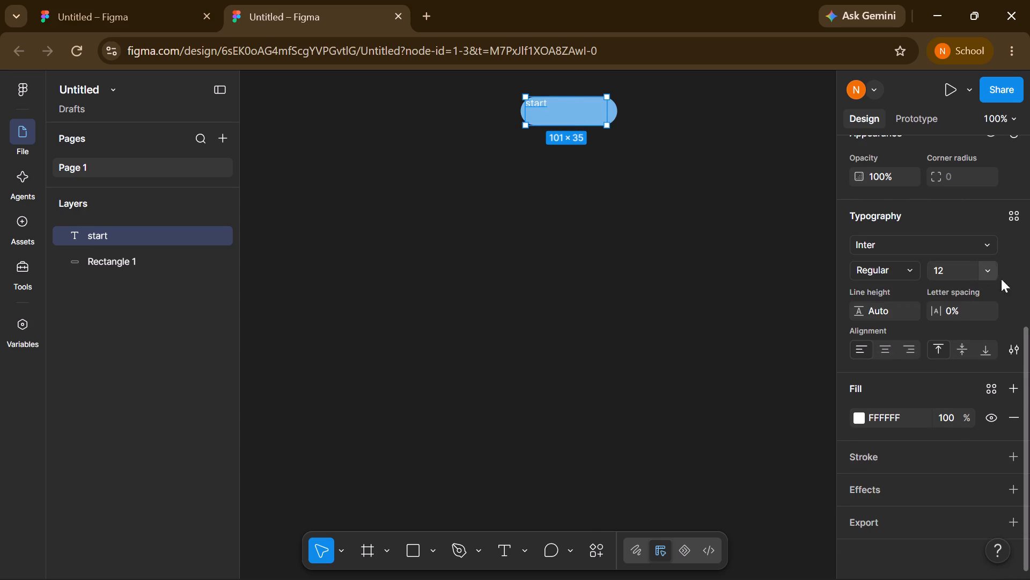
{"action": "left_click", "coordinate": [989, 269]}
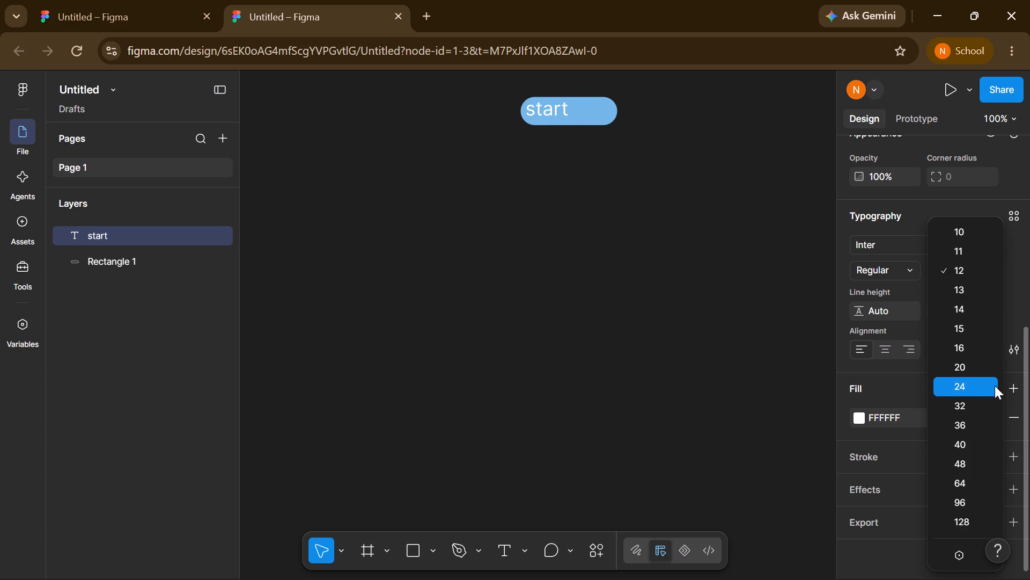
{"action": "left_click", "coordinate": [994, 389]}
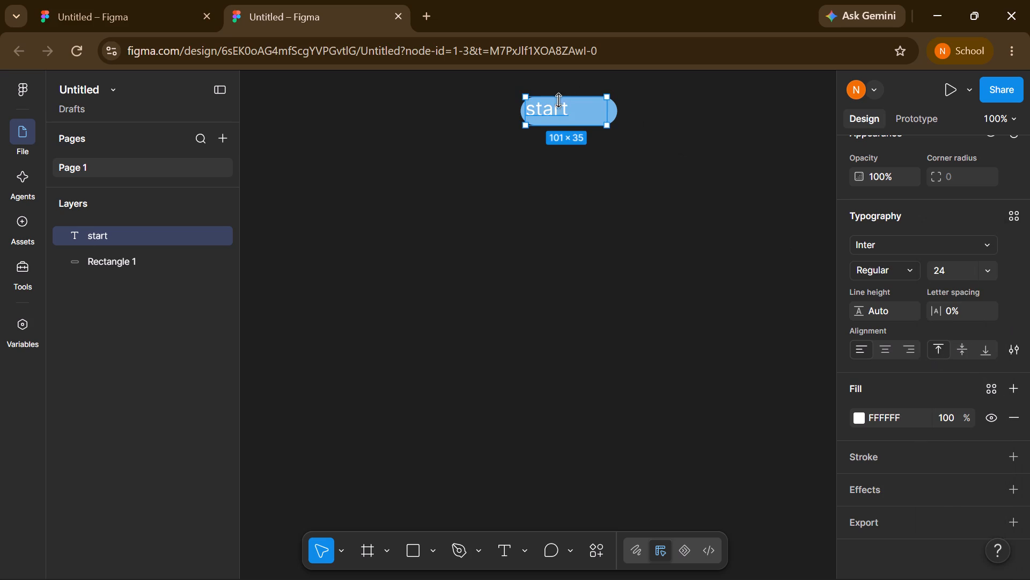
Move the "start" text to about X 16, Y -283 so the word sits centred on the blue rectangle.
{"action": "left_click_drag", "start_coordinate": [557, 116], "coordinate": [577, 118]}
{"action": "left_click", "coordinate": [676, 172]}
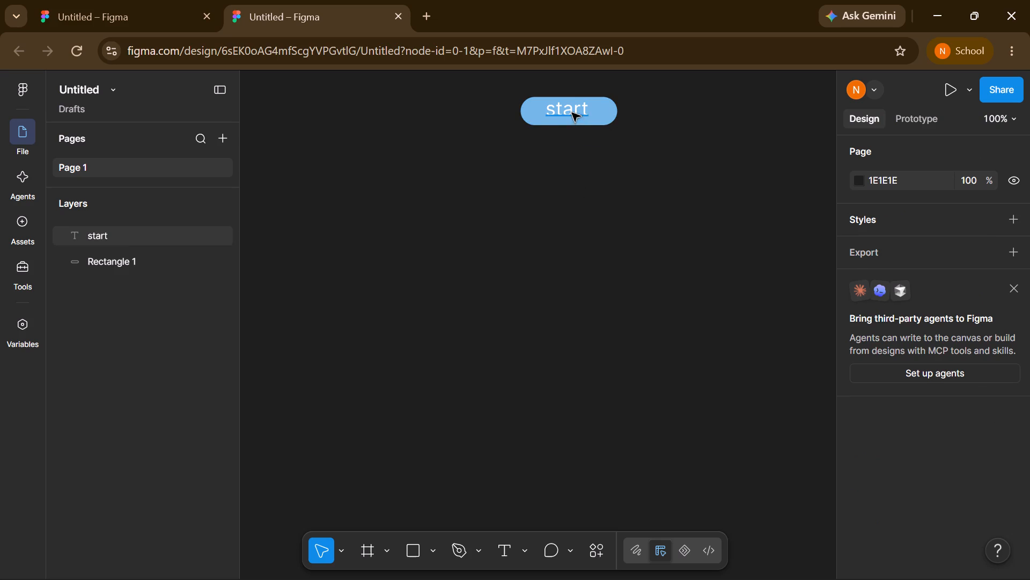
{"action": "left_click_drag", "start_coordinate": [572, 113], "coordinate": [576, 114]}
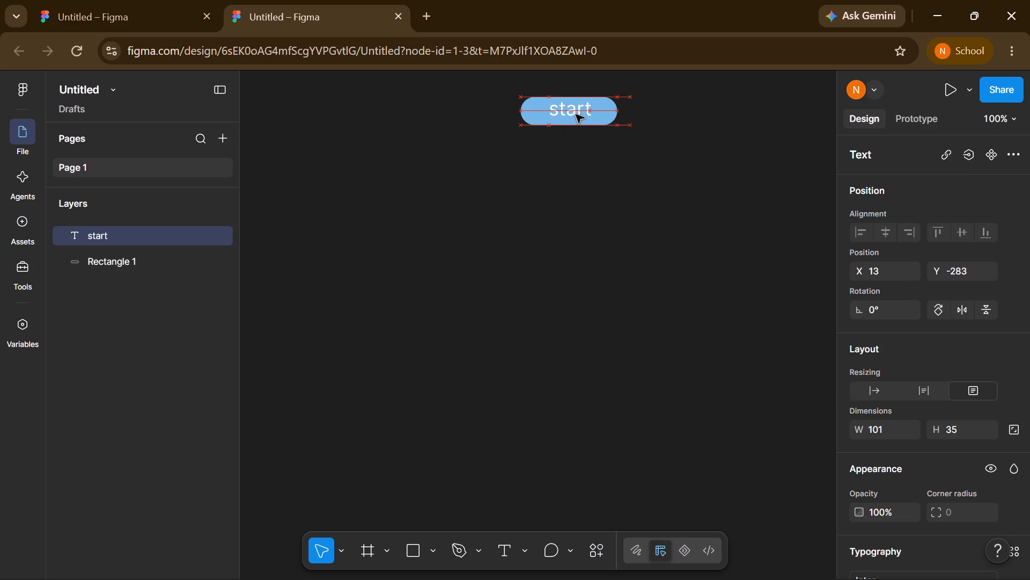
{"action": "left_click_drag", "start_coordinate": [576, 114], "coordinate": [578, 113]}
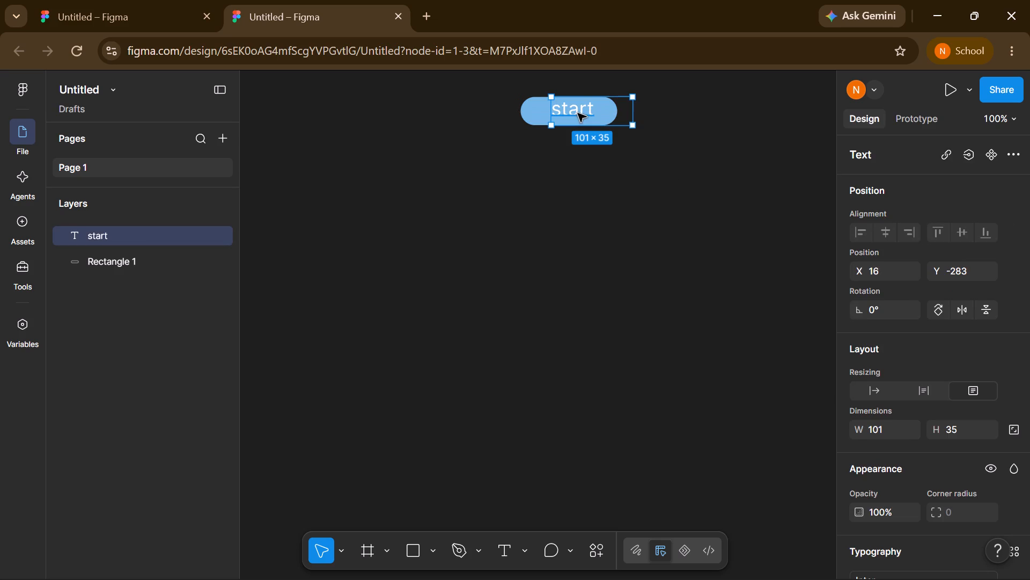
{"action": "left_click", "coordinate": [689, 206]}
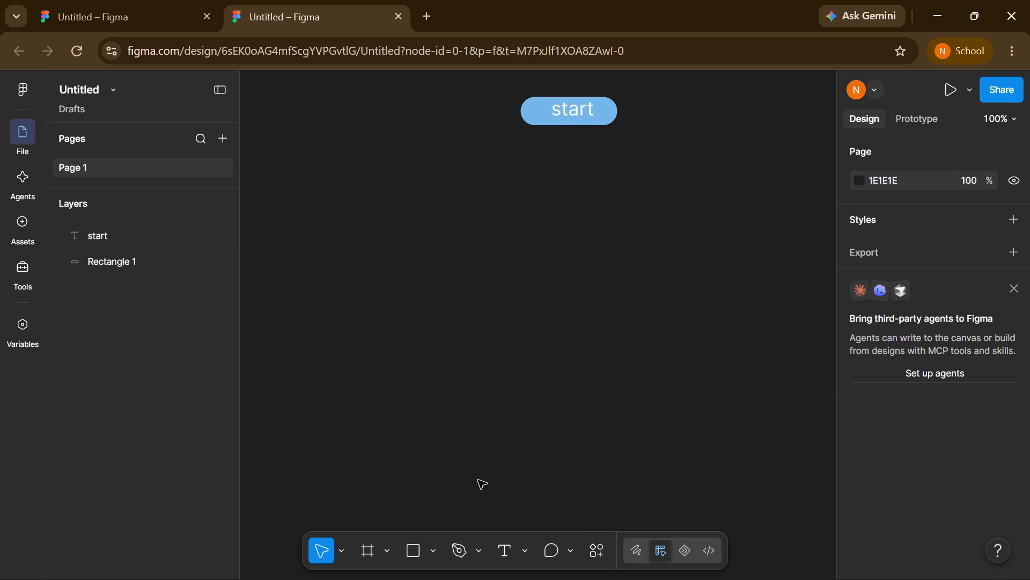
Draw a vertical arrow about 54 long pointing down from the bottom middle of the blue "start" shape.
{"action": "left_click", "coordinate": [436, 554]}
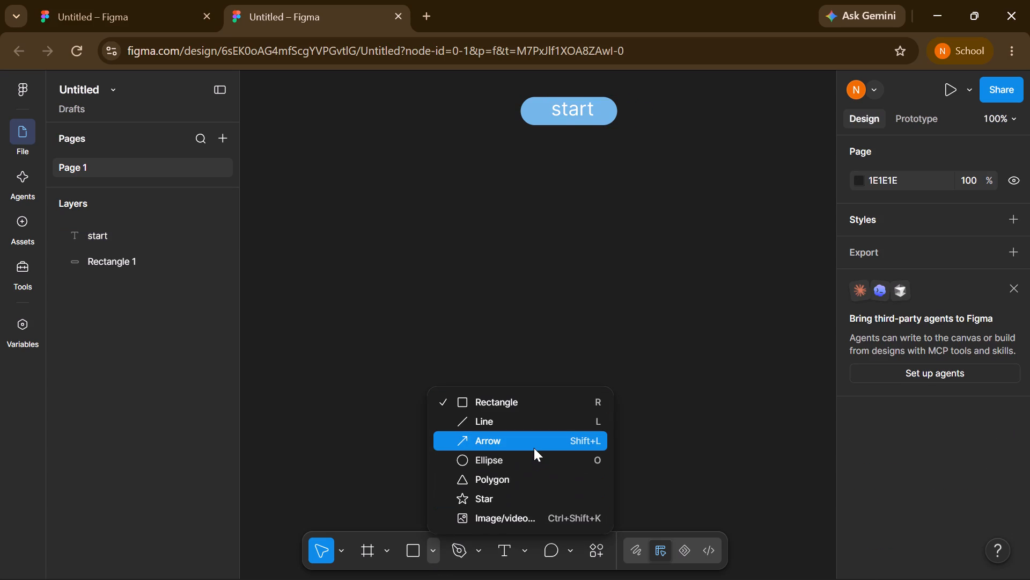
{"action": "left_click", "coordinate": [534, 444]}
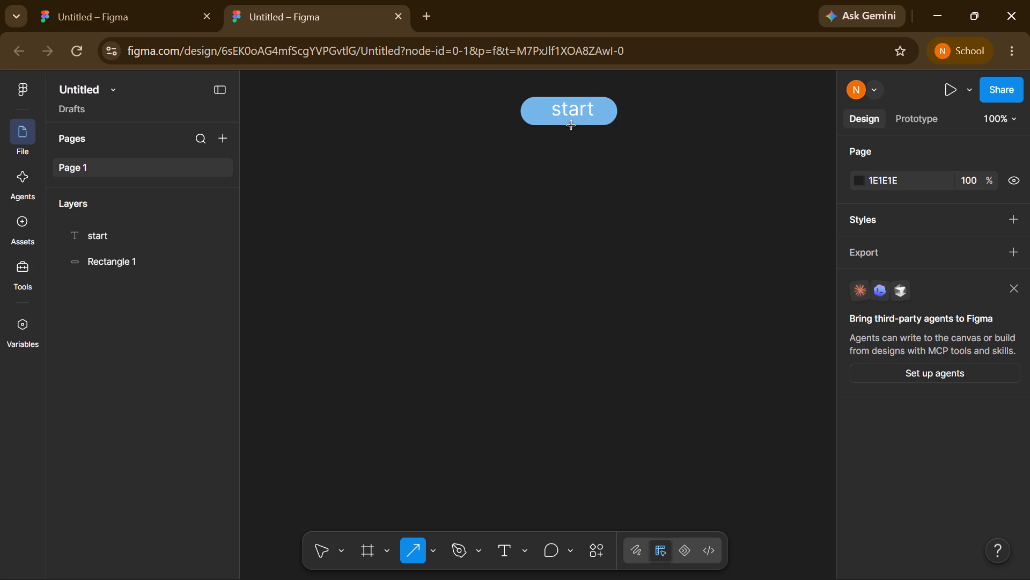
{"action": "left_click_drag", "start_coordinate": [571, 126], "coordinate": [572, 170]}
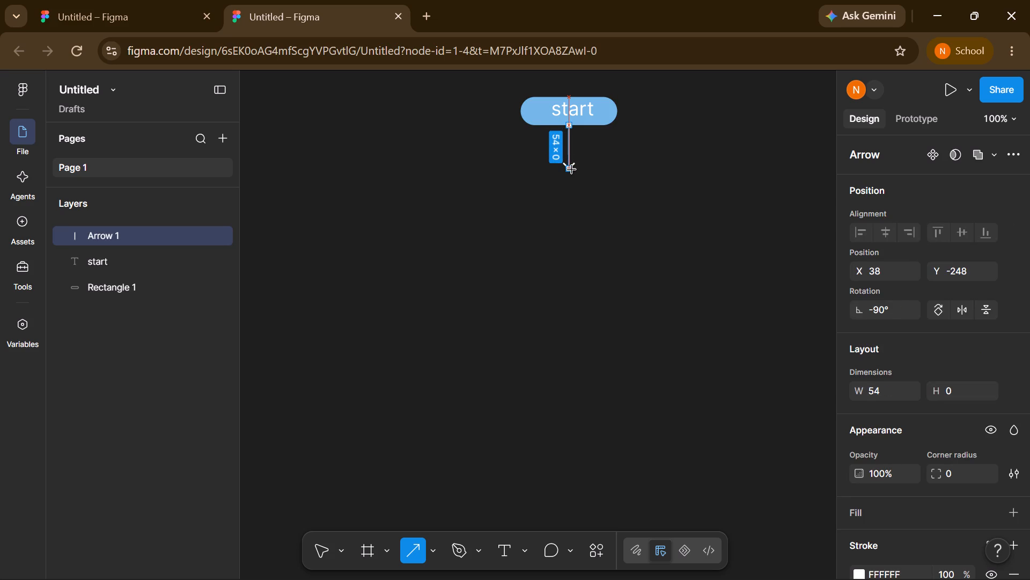
{"action": "left_click_drag", "start_coordinate": [572, 170], "coordinate": [571, 166]}
{"action": "left_click", "coordinate": [616, 209]}
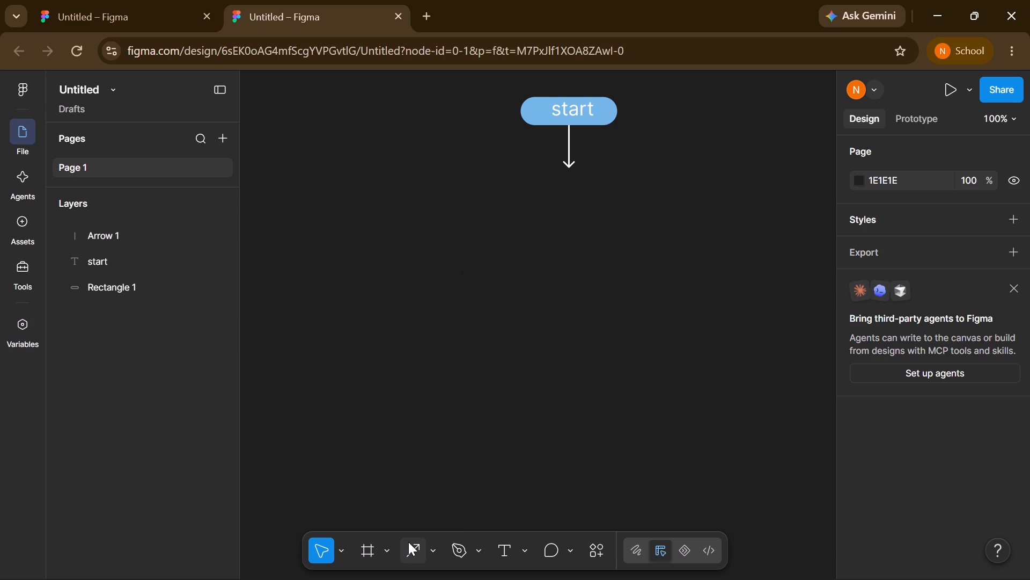
Draw a rectangle about 139 × 42 just below the arrow, at about X -28, Y -184.
{"action": "key", "text": "r"}
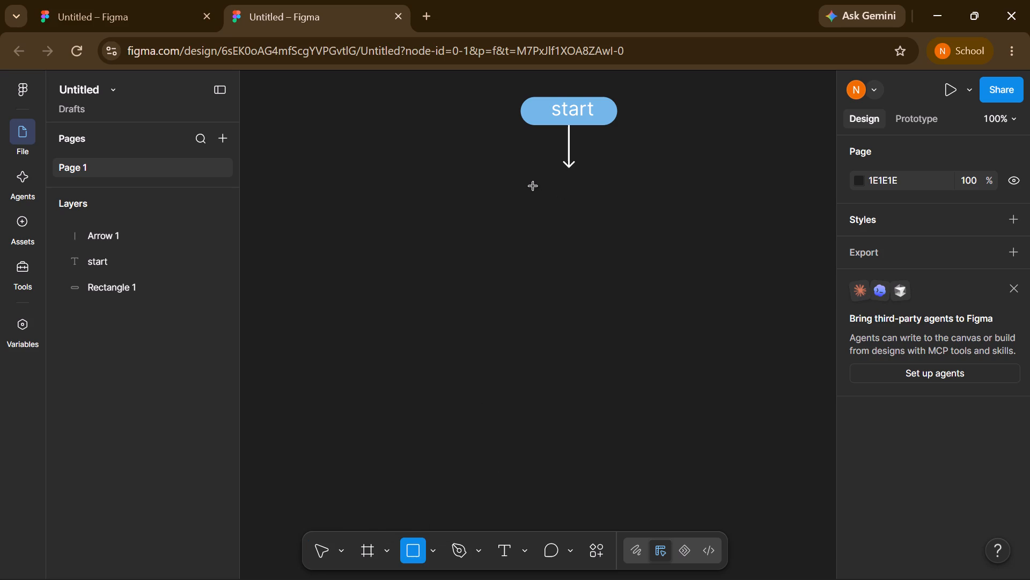
{"action": "left_click_drag", "start_coordinate": [528, 176], "coordinate": [610, 182]}
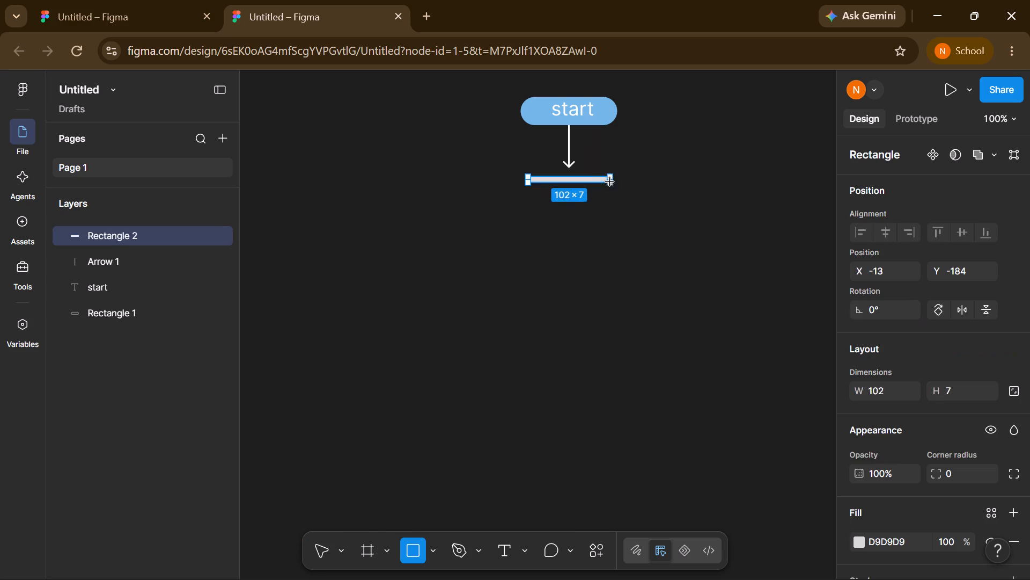
{"action": "left_click_drag", "start_coordinate": [610, 182], "coordinate": [628, 211]}
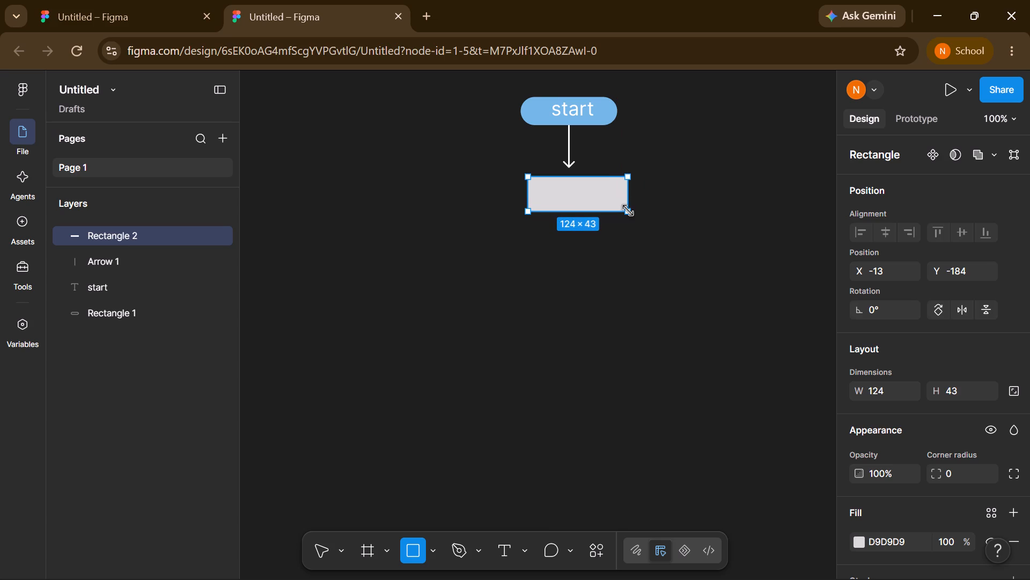
{"action": "left_click_drag", "start_coordinate": [526, 192], "coordinate": [520, 192]}
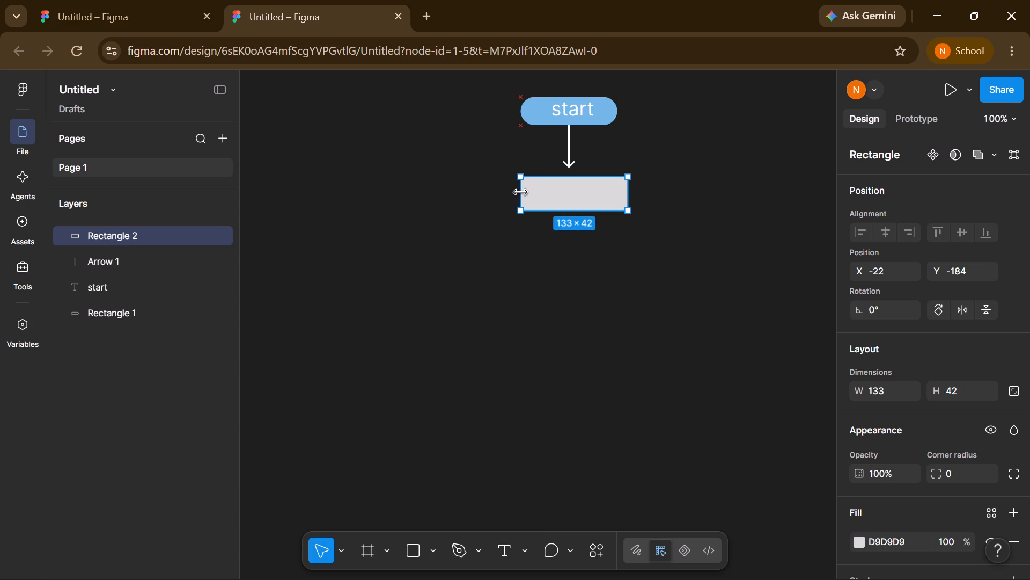
{"action": "left_click_drag", "start_coordinate": [520, 192], "coordinate": [516, 192]}
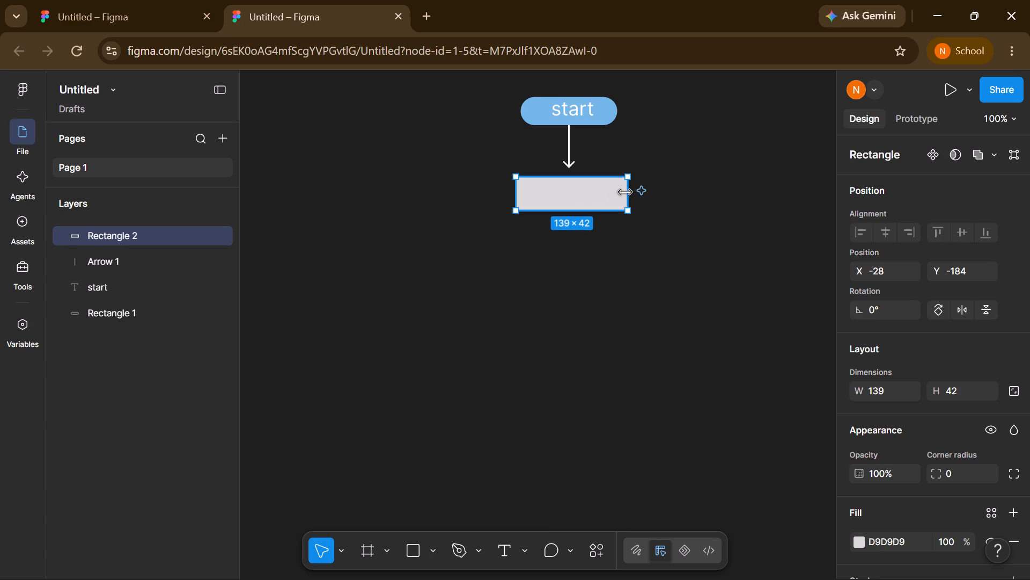
Switch to the perfume design file and move Rectangle 1 out of the MacBook Air - 1 frame, below Ellipse 1 in the layer order.
{"action": "left_click", "coordinate": [156, 0]}
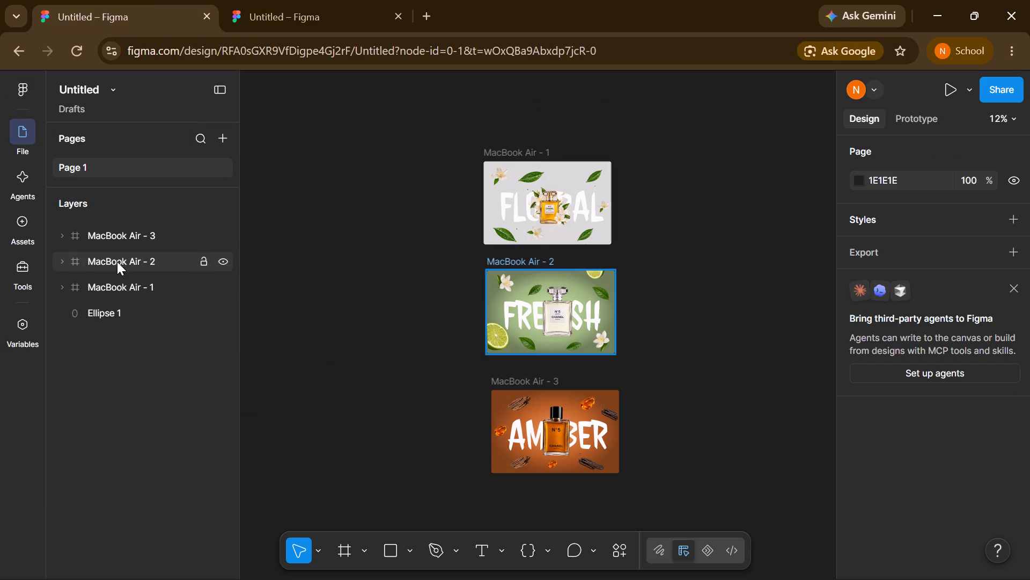
{"action": "left_click", "coordinate": [56, 284]}
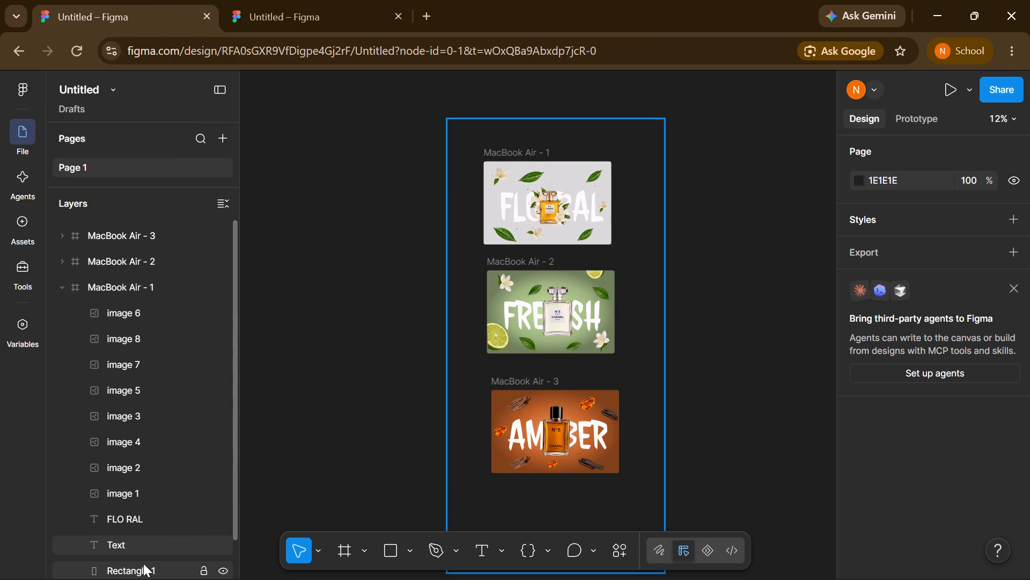
{"action": "scroll", "coordinate": [143, 563], "scroll_direction": "down", "scroll_amount": 1}
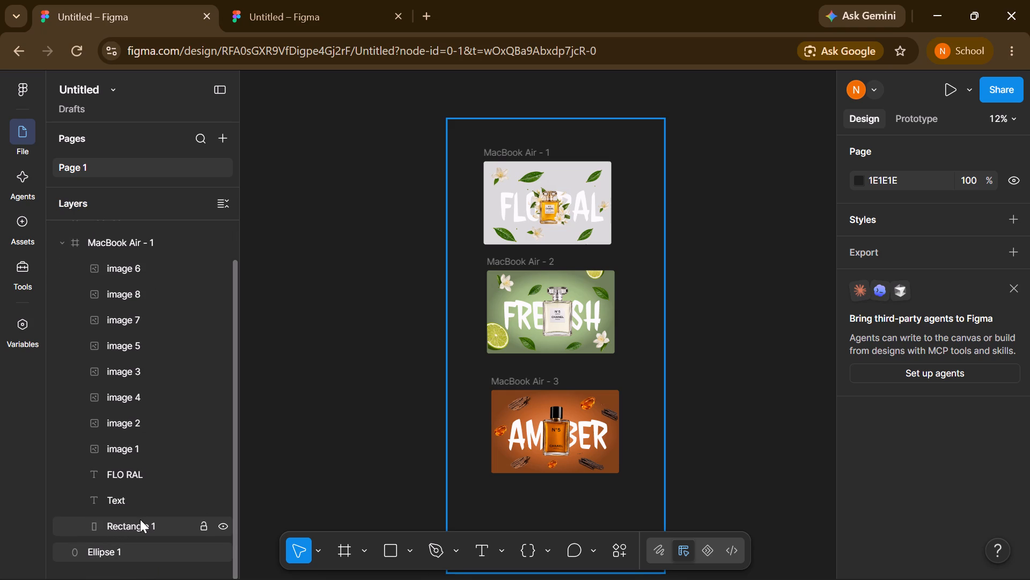
{"action": "left_click_drag", "start_coordinate": [140, 526], "coordinate": [154, 339]}
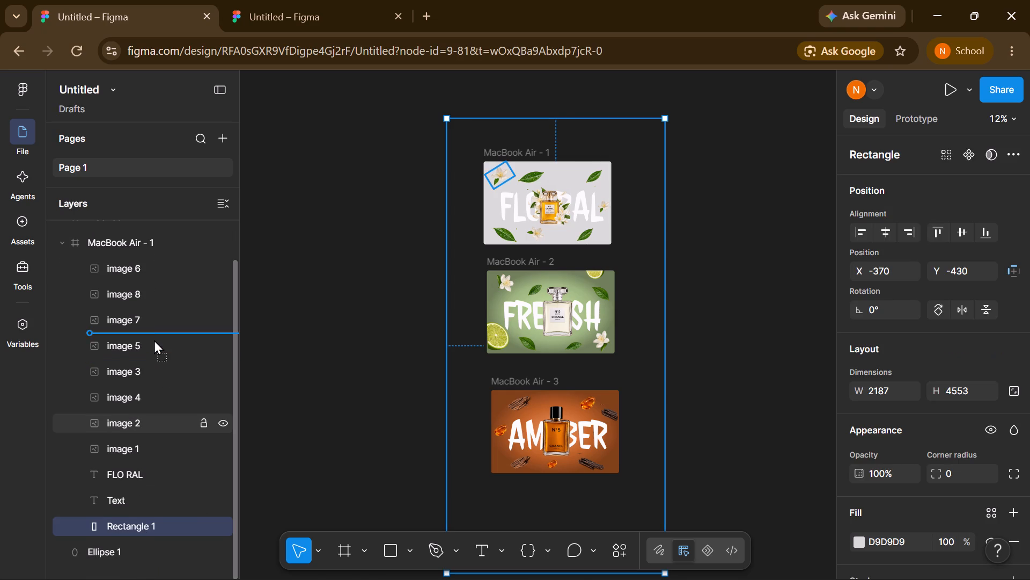
{"action": "left_click_drag", "start_coordinate": [154, 339], "coordinate": [115, 536]}
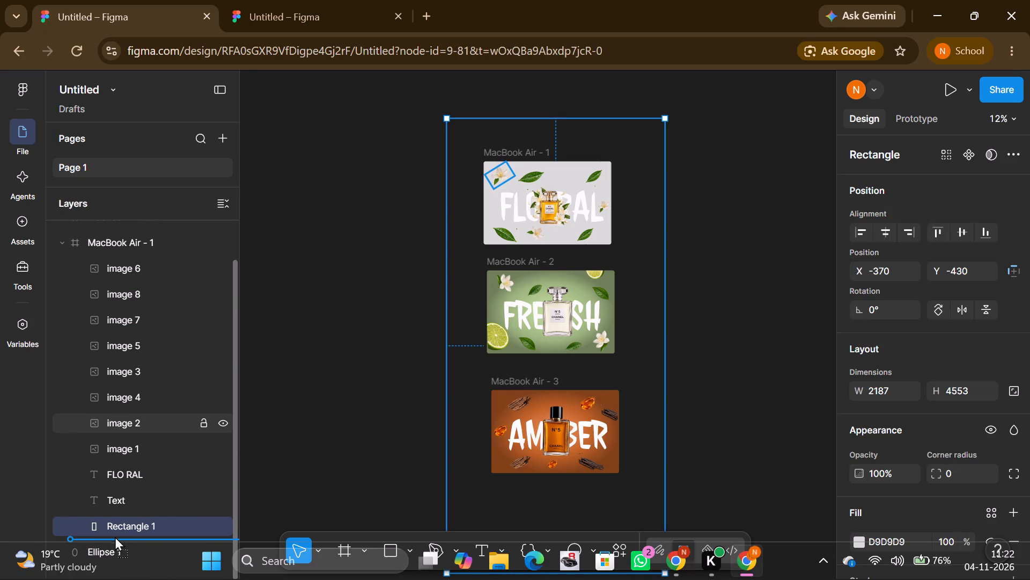
{"action": "left_click_drag", "start_coordinate": [115, 536], "coordinate": [143, 563]}
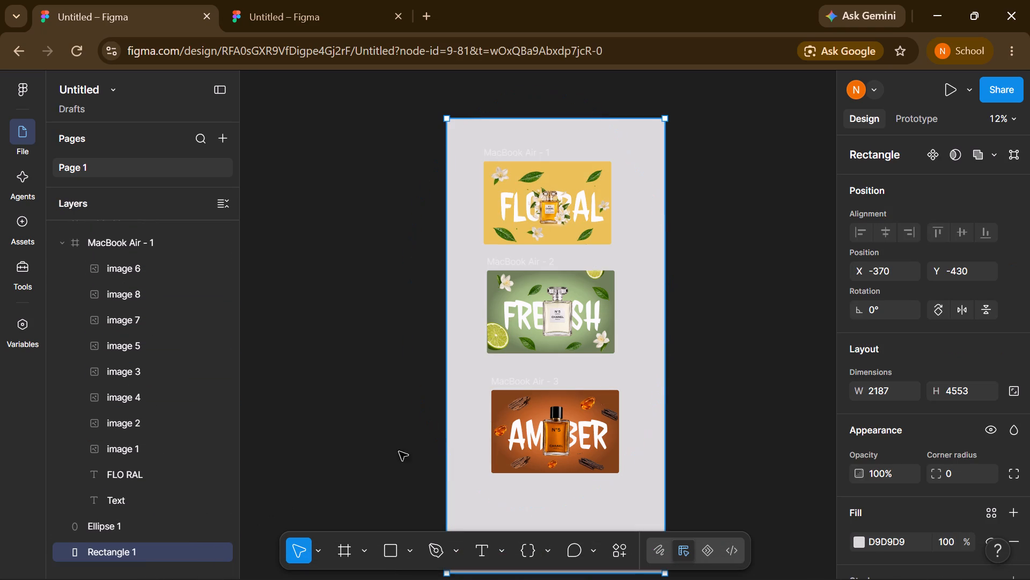
{"action": "left_click", "coordinate": [404, 415]}
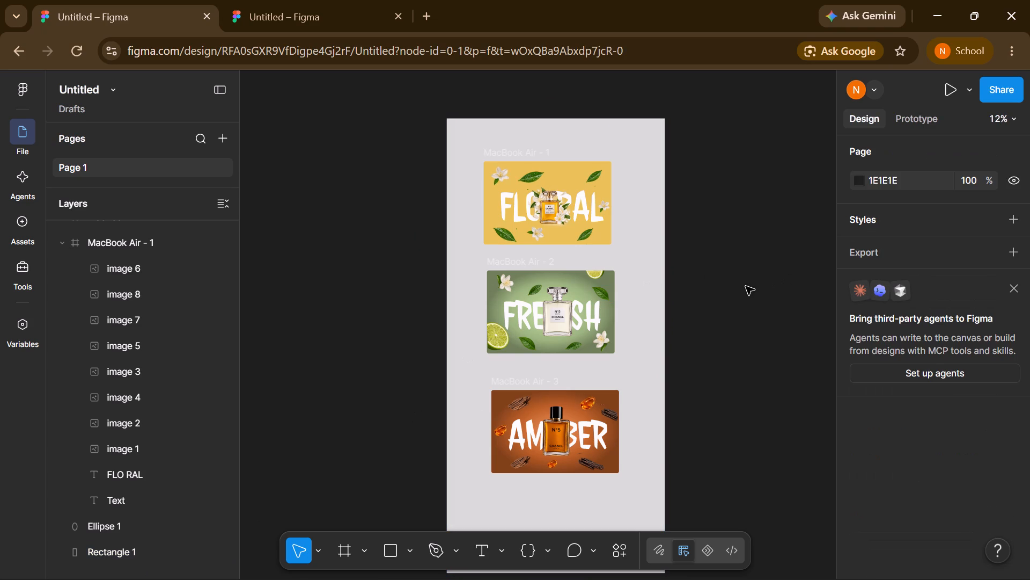
Present the perfume prototype, go back and forth through its Floral, Fresh and Amber frames, and close the presentation.
{"action": "left_click", "coordinate": [951, 90]}
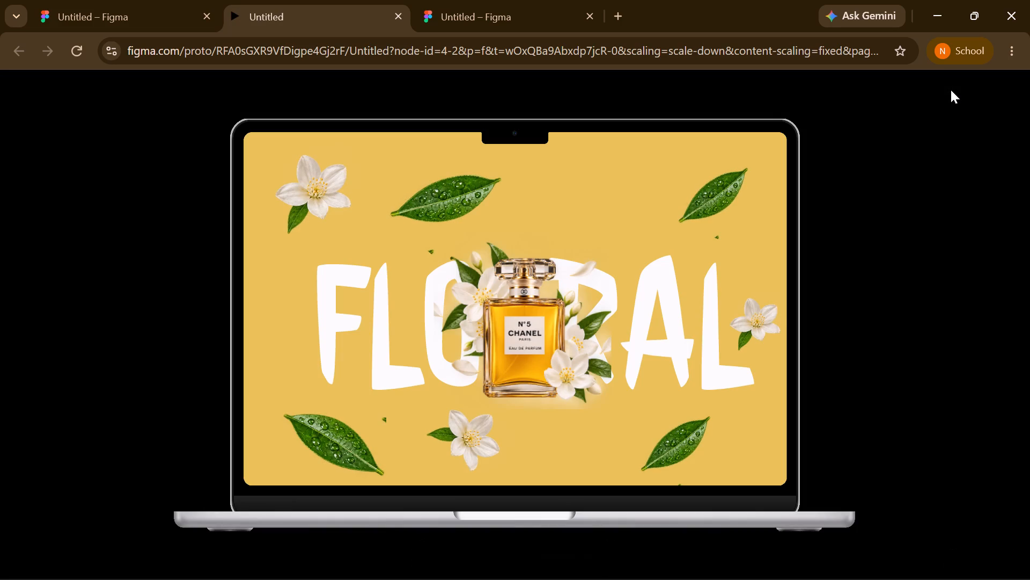
{"action": "key", "text": "Right"}
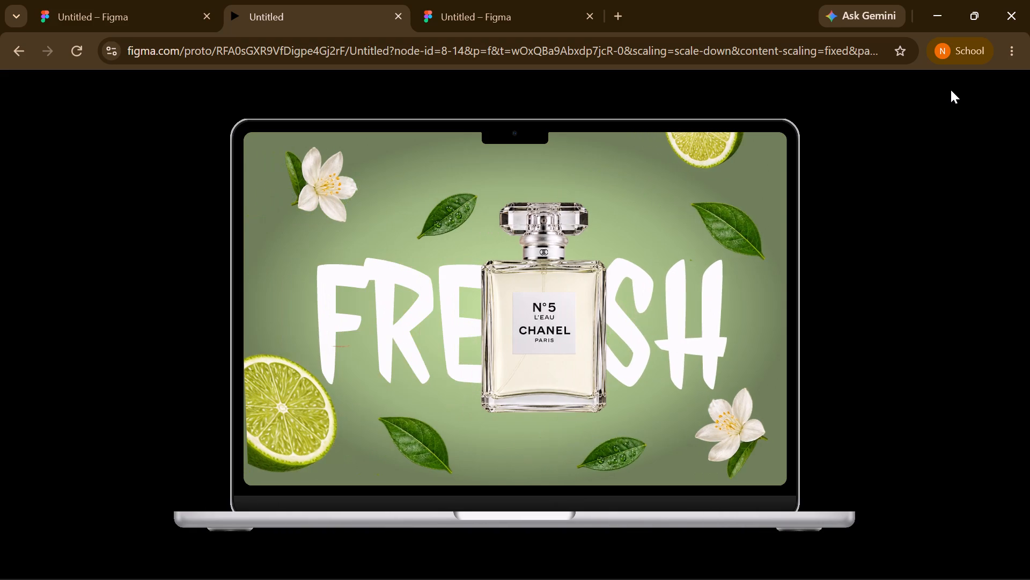
{"action": "key", "text": "Right"}
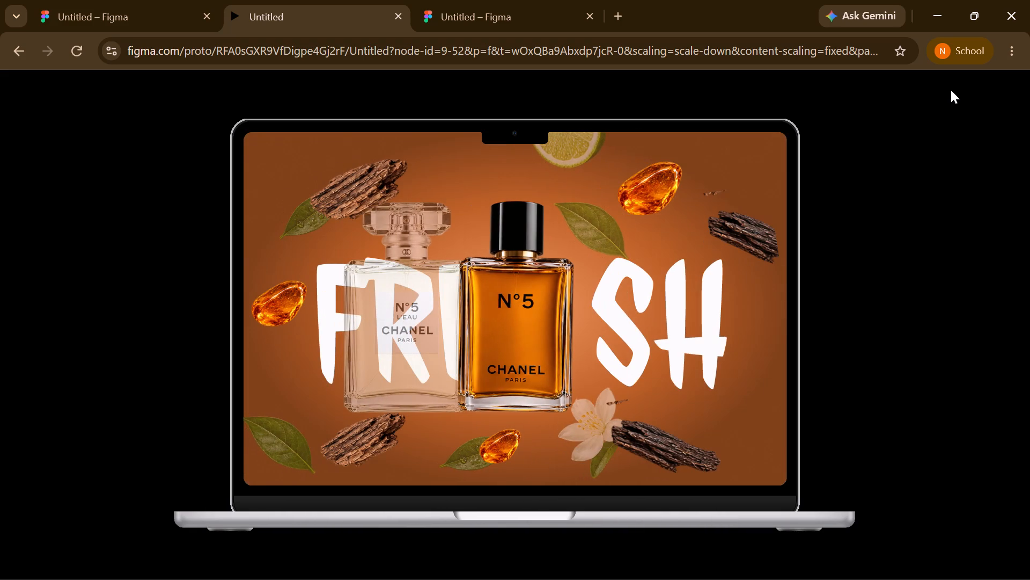
{"action": "key", "text": "Left"}
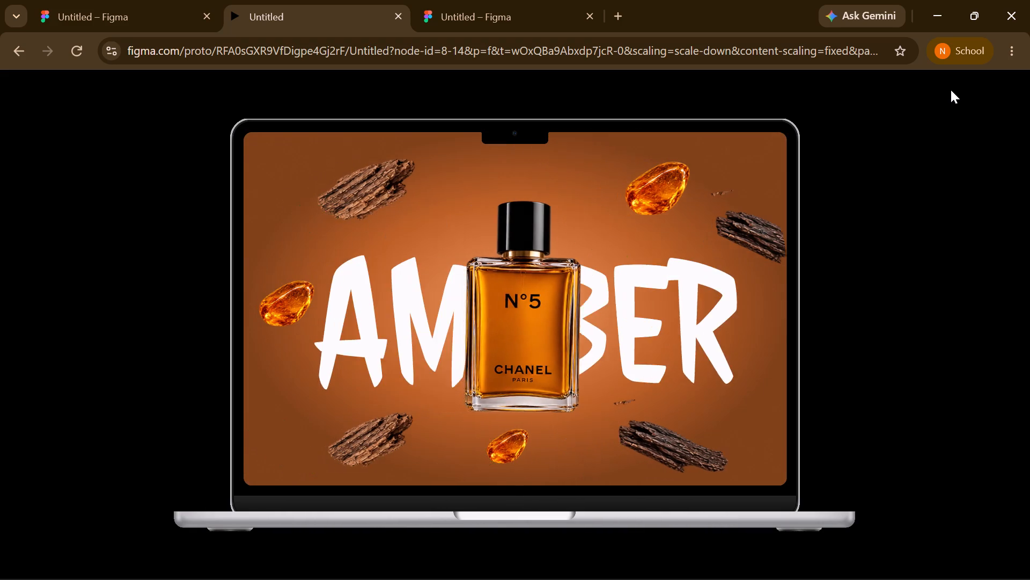
{"action": "key", "text": "Left"}
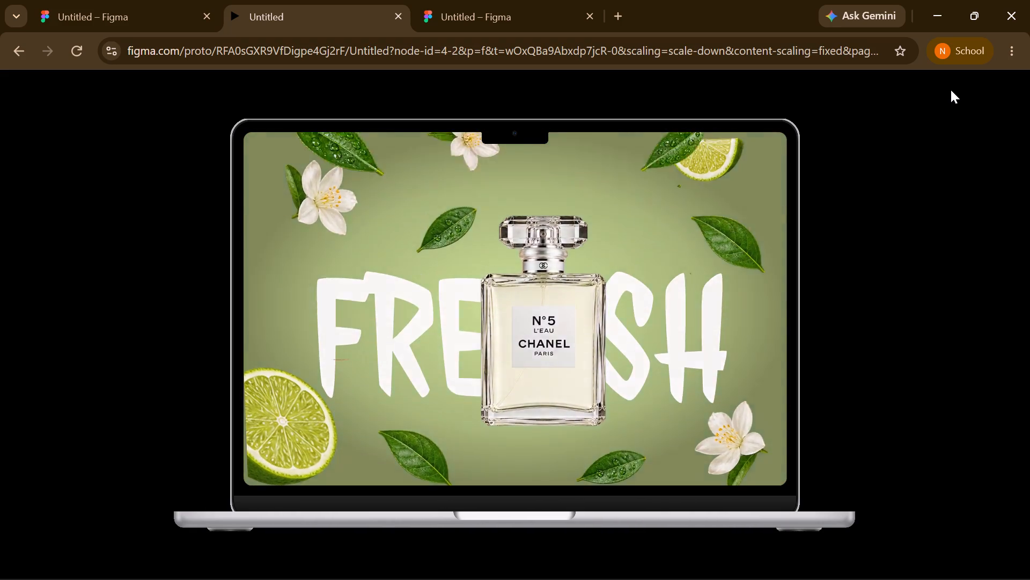
{"action": "key", "text": "Down"}
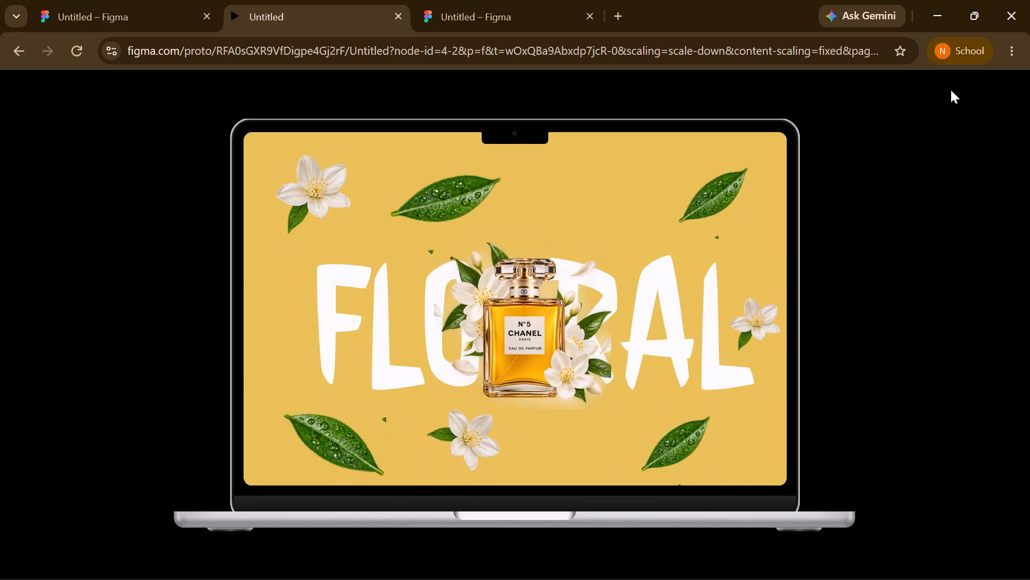
{"action": "key", "text": "Up"}
{"action": "key", "text": "Right"}
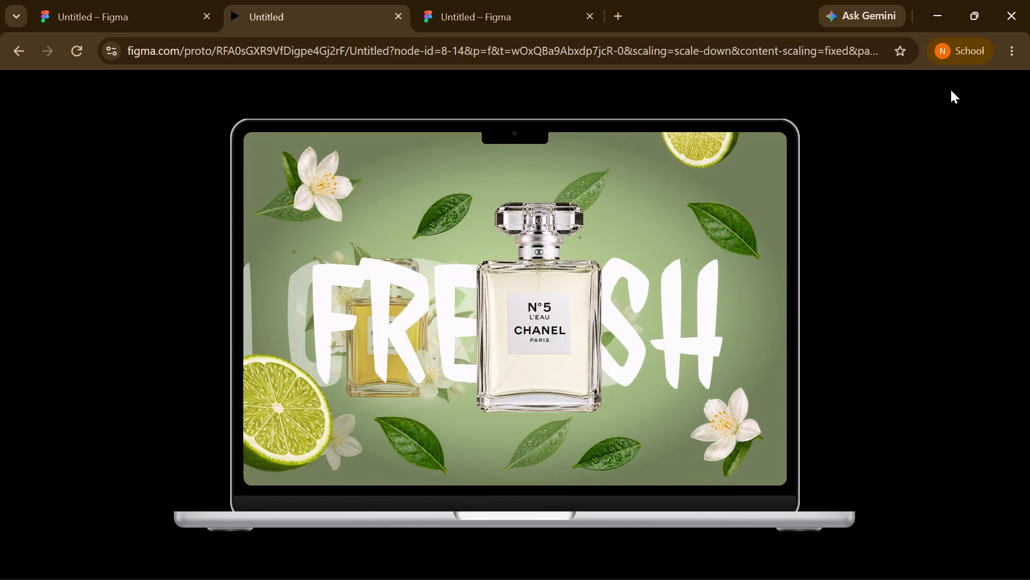
{"action": "key", "text": "Right"}
{"action": "key", "text": "Right"}
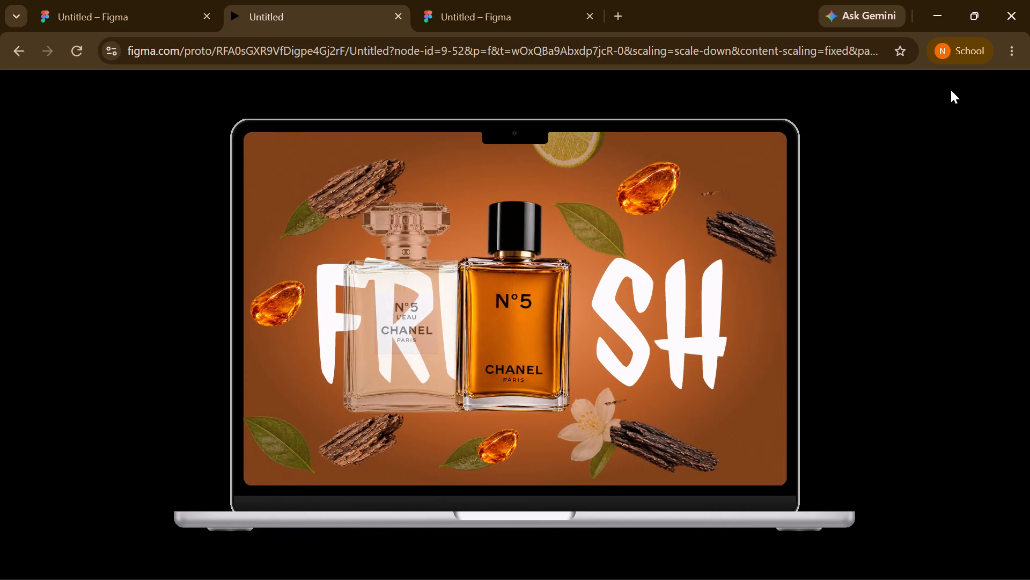
{"action": "key", "text": "Left"}
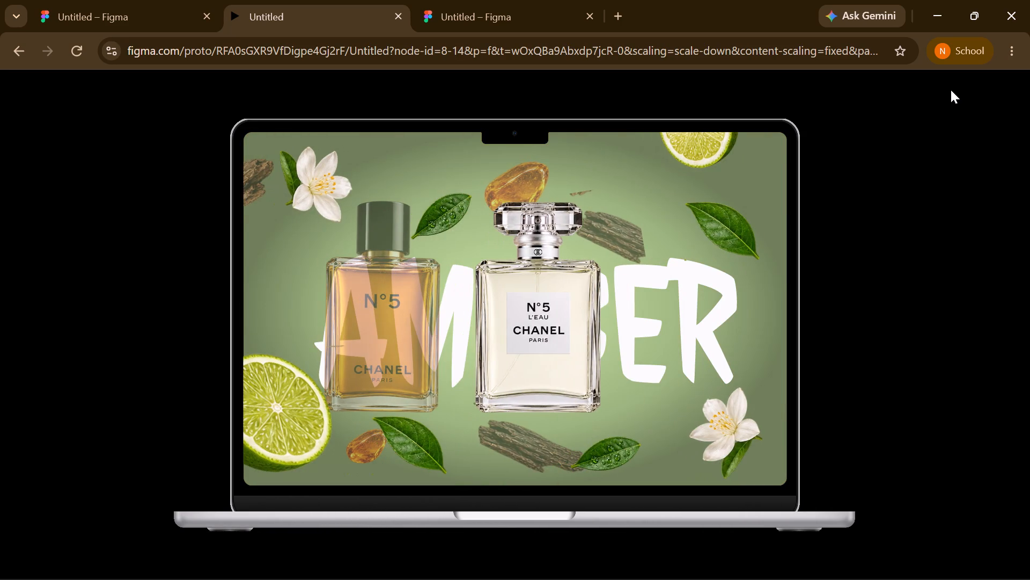
{"action": "key", "text": "Left"}
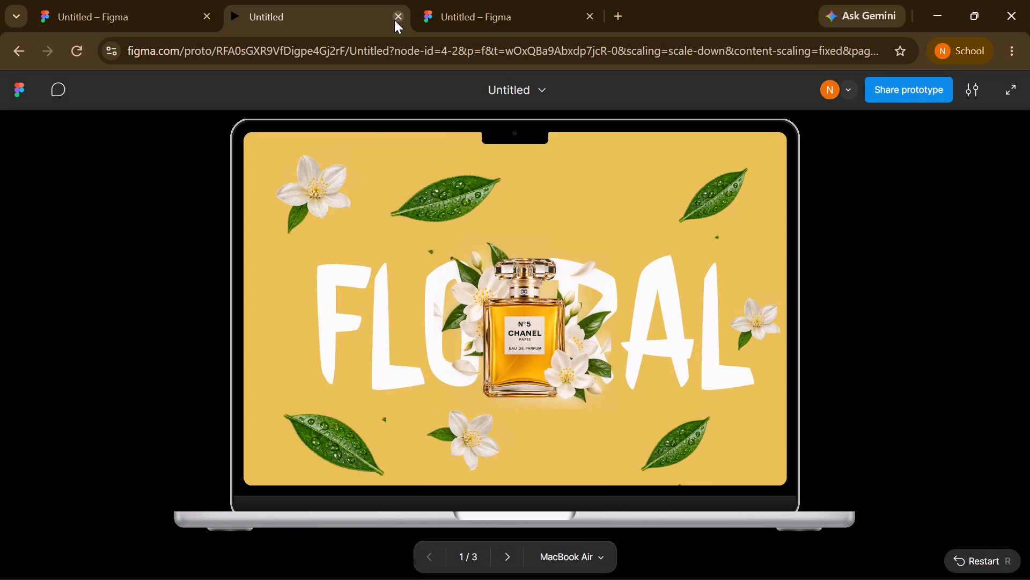
{"action": "left_click", "coordinate": [394, 18]}
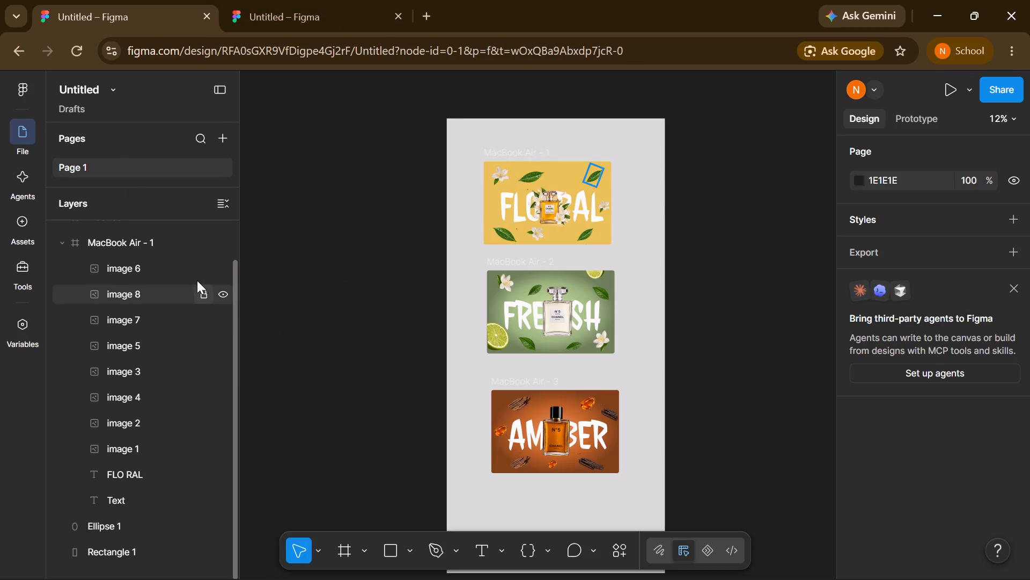
Return to the diagram file and extend the arrow's tip down to about Y -186, at the grey rectangle's top edge.
{"action": "left_click", "coordinate": [336, 0]}
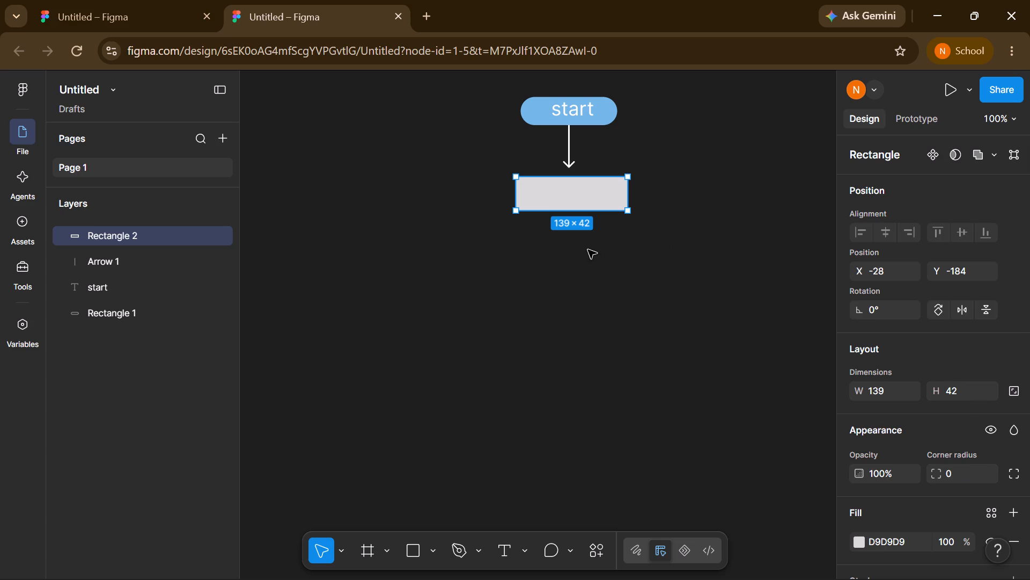
{"action": "left_click", "coordinate": [622, 276]}
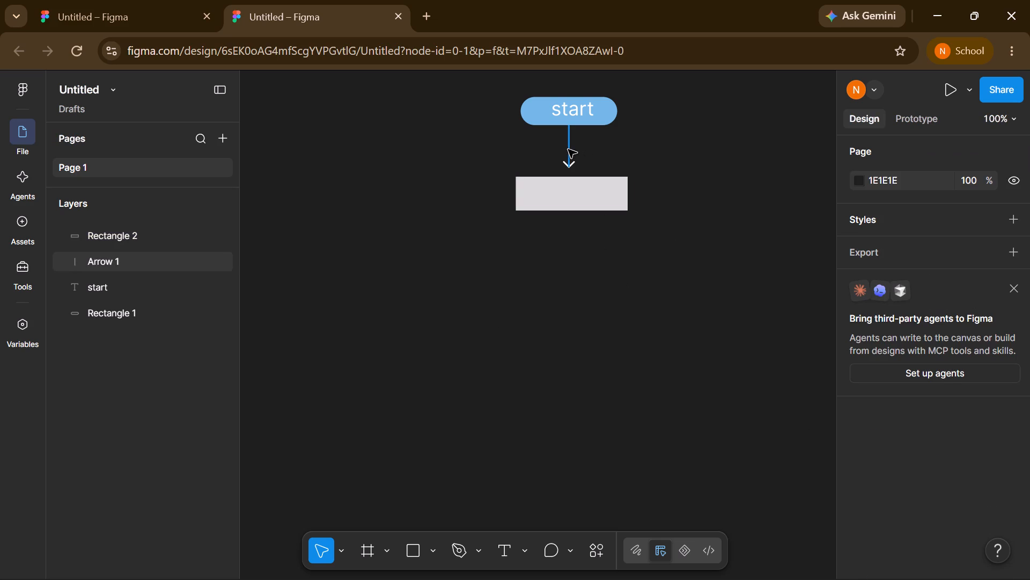
{"action": "double_click", "coordinate": [567, 156]}
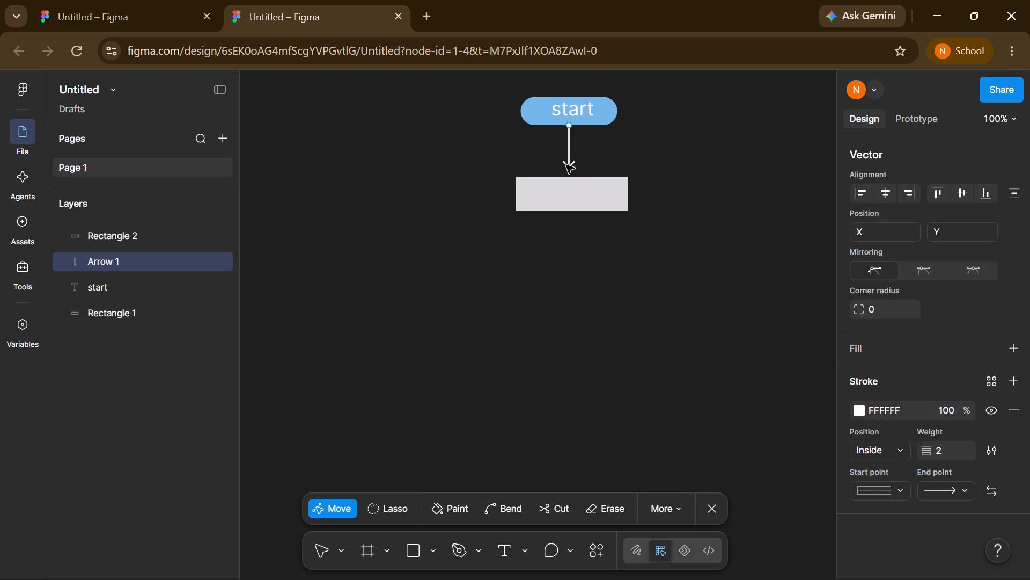
{"action": "left_click_drag", "start_coordinate": [570, 166], "coordinate": [569, 170]}
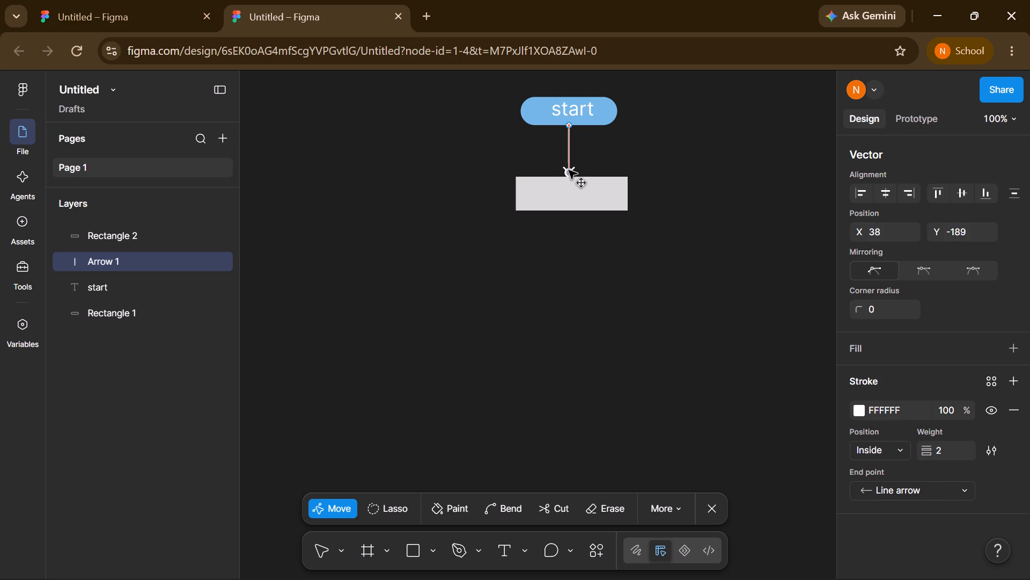
{"action": "left_click_drag", "start_coordinate": [569, 170], "coordinate": [569, 175]}
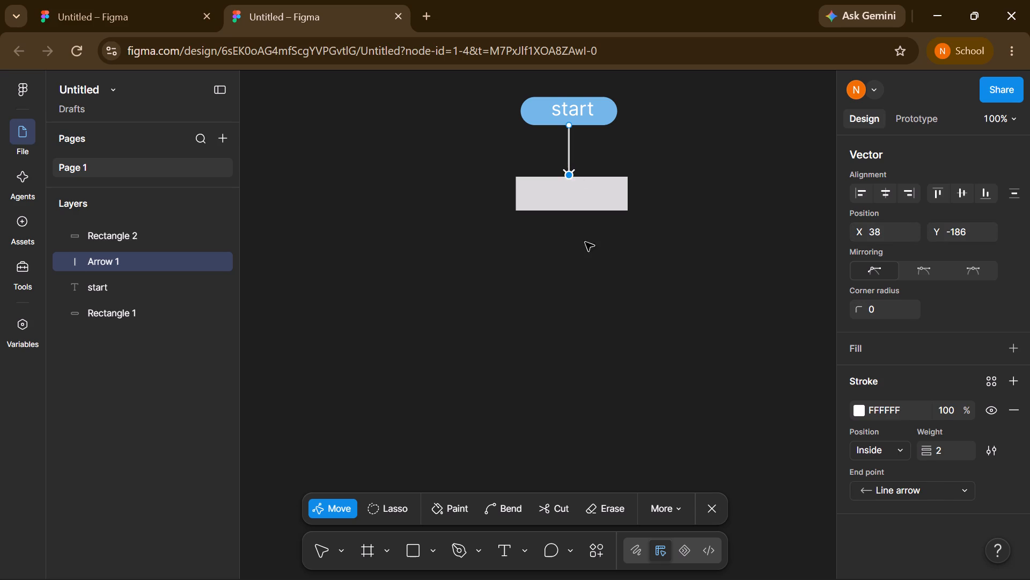
{"action": "left_click", "coordinate": [584, 248]}
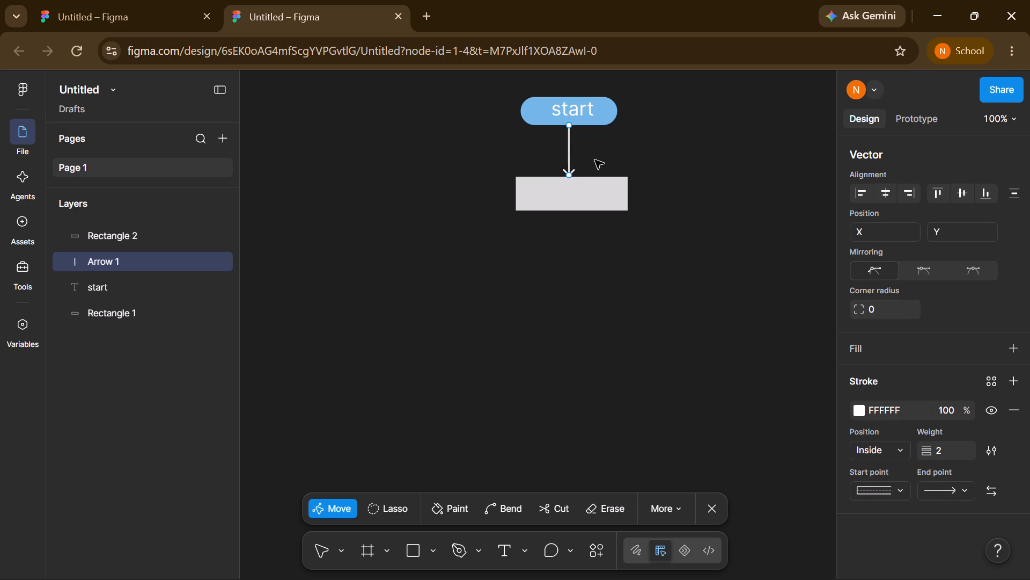
Duplicate the arrow's path inside its vector and place the copy straight down, starting just below the grey rectangle, and finish vector editing.
{"action": "key", "text": "ctrl+d"}
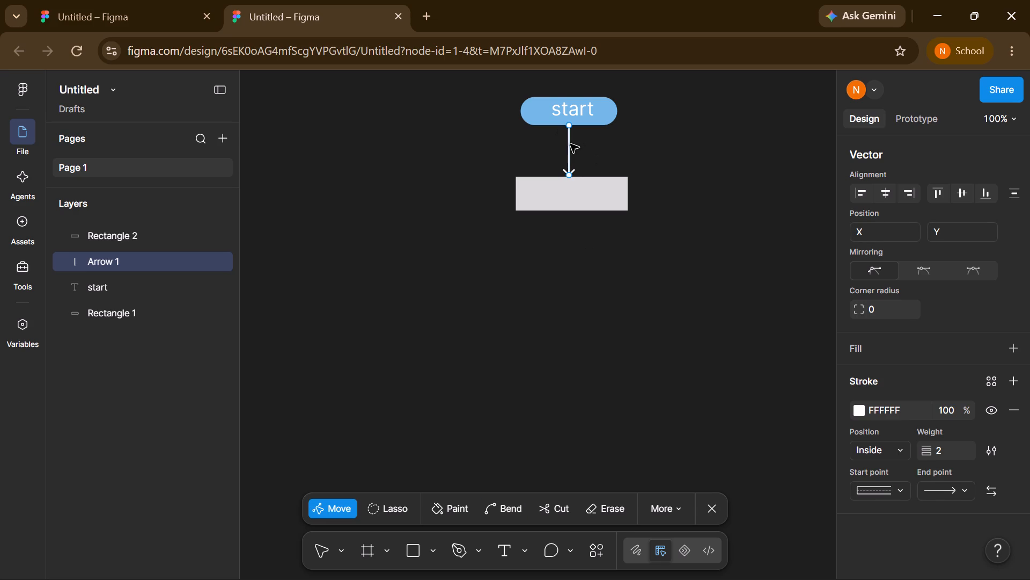
{"action": "left_click", "coordinate": [569, 144]}
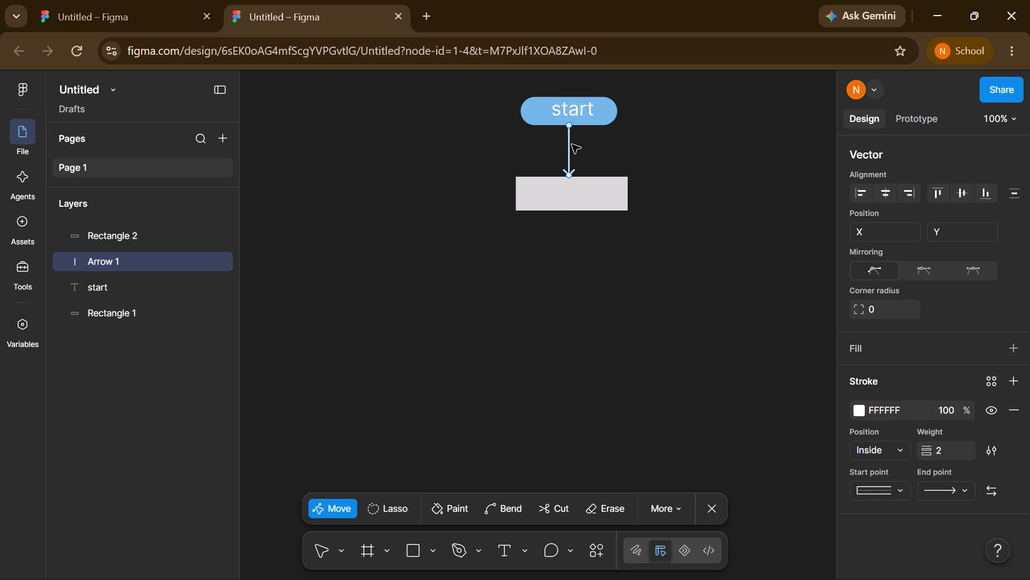
{"action": "left_click", "coordinate": [611, 161]}
{"action": "left_click", "coordinate": [572, 149]}
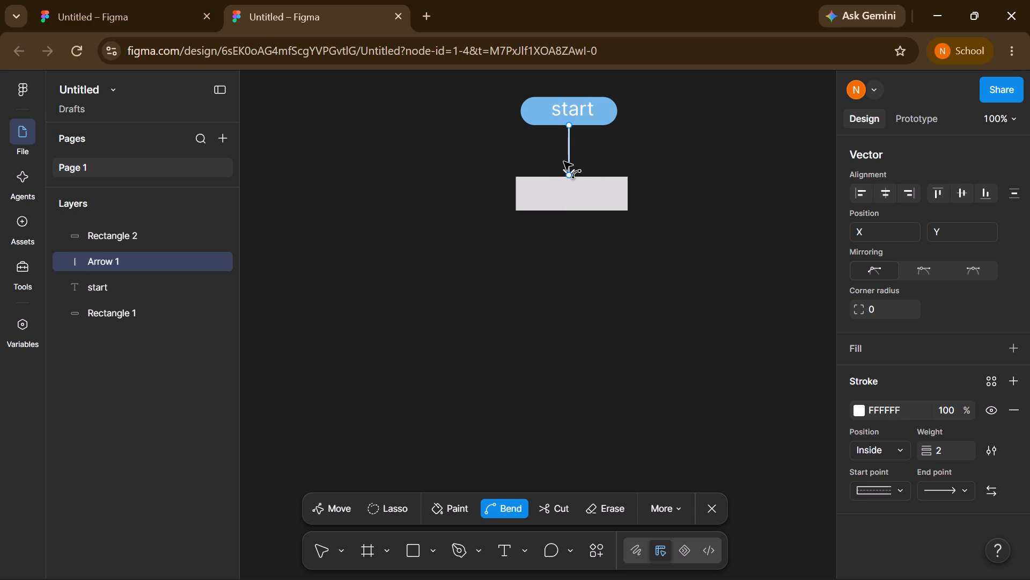
{"action": "key", "text": "ctrl+d"}
{"action": "left_click_drag", "start_coordinate": [577, 158], "coordinate": [570, 231]}
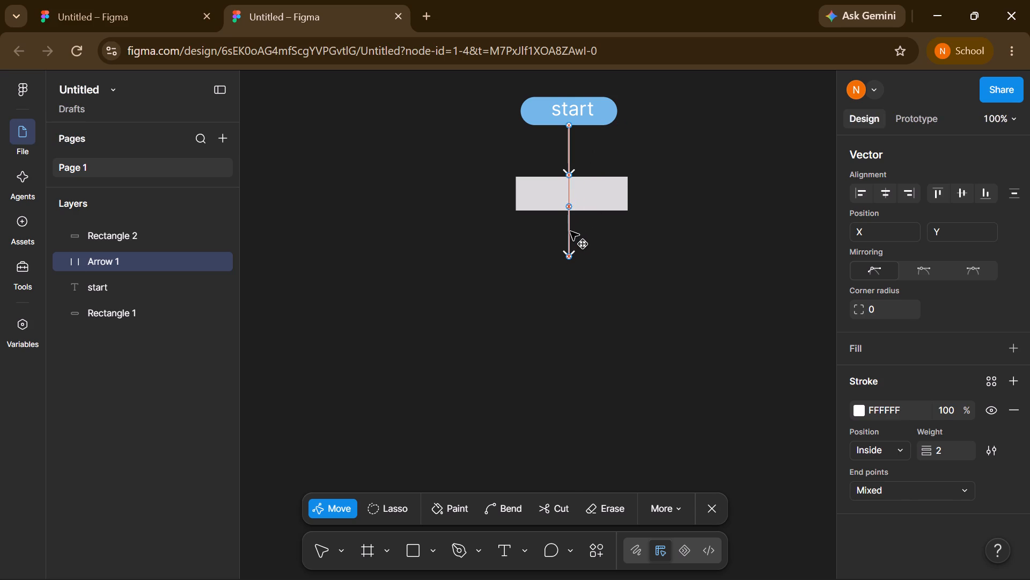
{"action": "left_click_drag", "start_coordinate": [570, 231], "coordinate": [571, 235]}
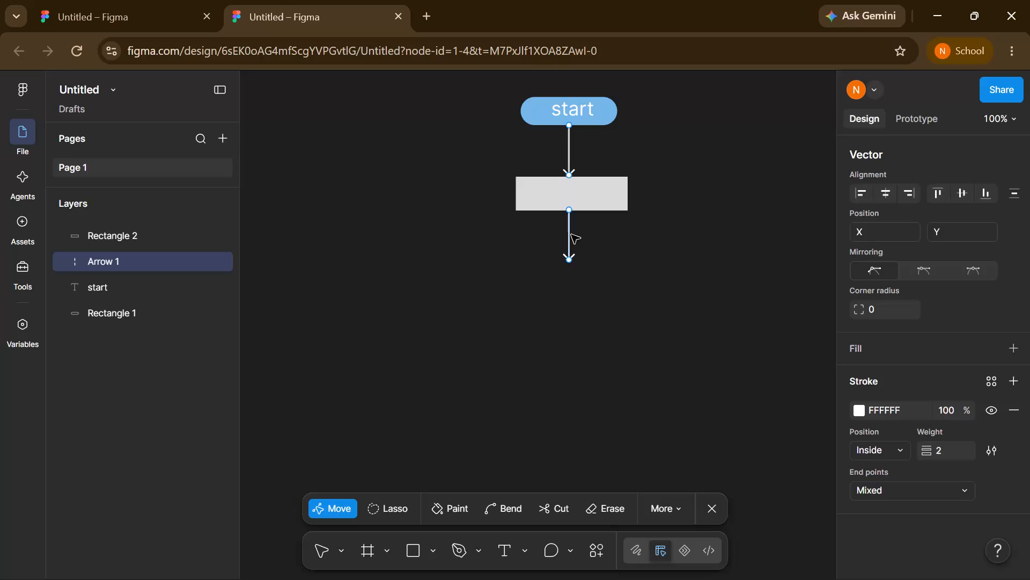
{"action": "left_click", "coordinate": [570, 238]}
{"action": "left_click_drag", "start_coordinate": [570, 237], "coordinate": [571, 244]}
{"action": "left_click", "coordinate": [609, 199]}
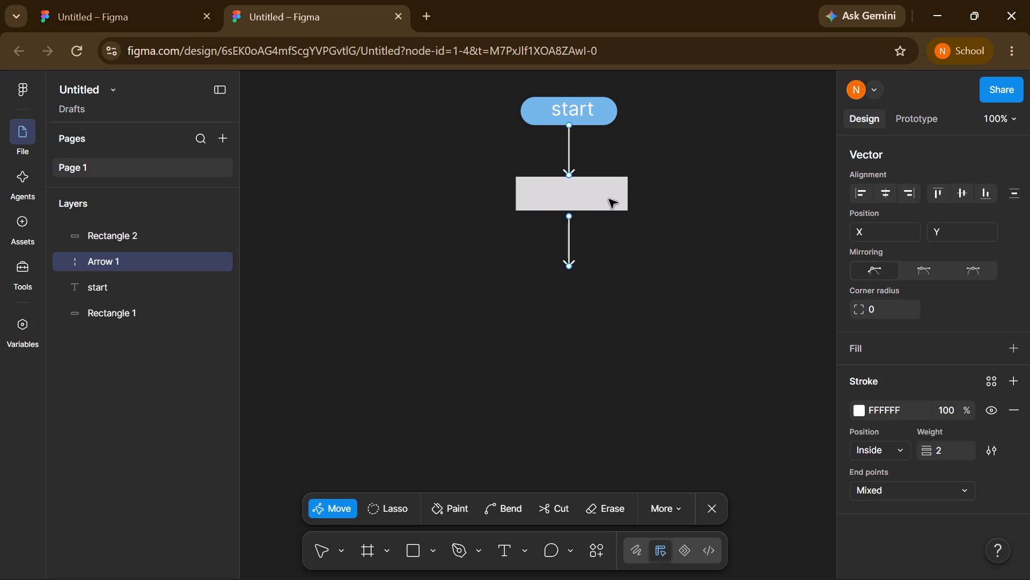
{"action": "left_click", "coordinate": [609, 199]}
{"action": "left_click", "coordinate": [682, 220]}
{"action": "triple_click", "coordinate": [682, 220]}
{"action": "left_click", "coordinate": [682, 220]}
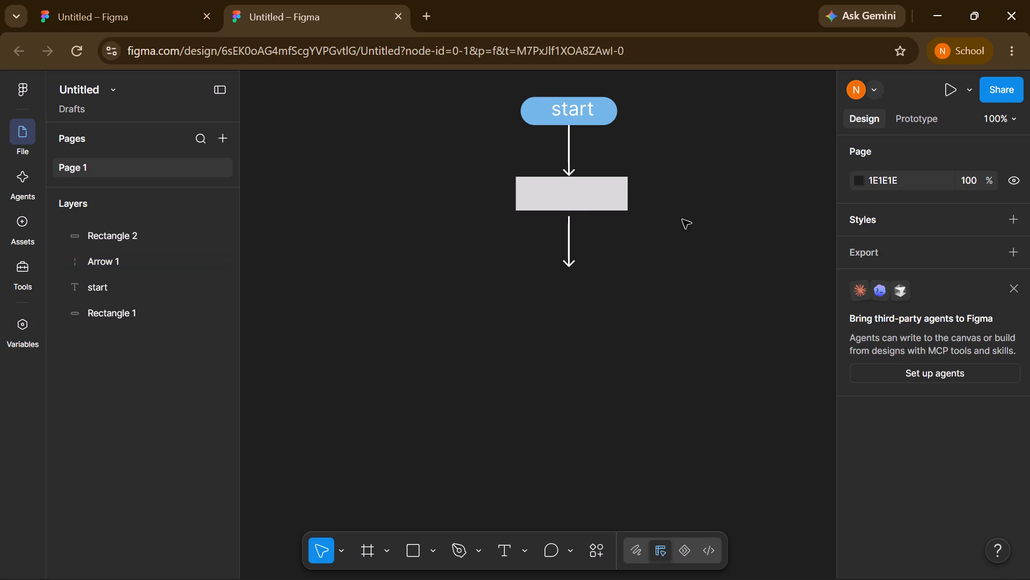
Duplicate the grey rectangle and place the copy just below the second arrow's tip, at X -28, Y -65.
{"action": "left_click", "coordinate": [591, 190]}
{"action": "key", "text": "ctrl+d"}
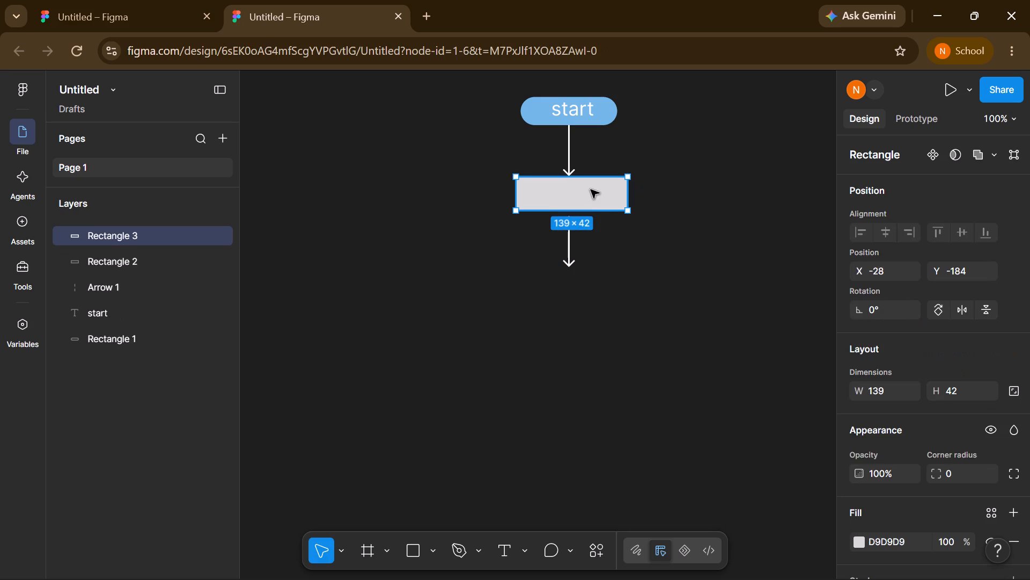
{"action": "left_click_drag", "start_coordinate": [591, 190], "coordinate": [592, 279]}
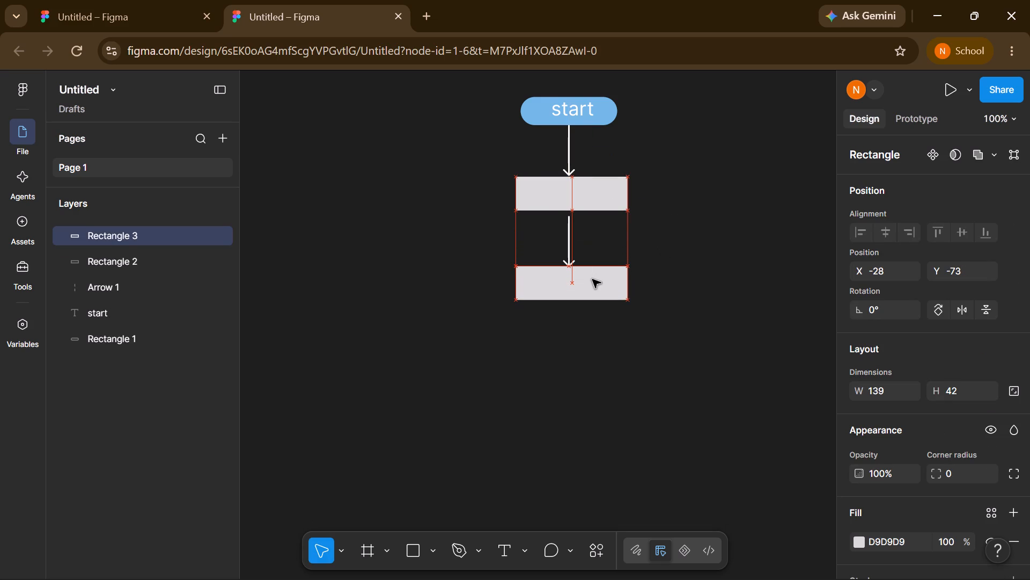
{"action": "left_click_drag", "start_coordinate": [592, 279], "coordinate": [593, 282]}
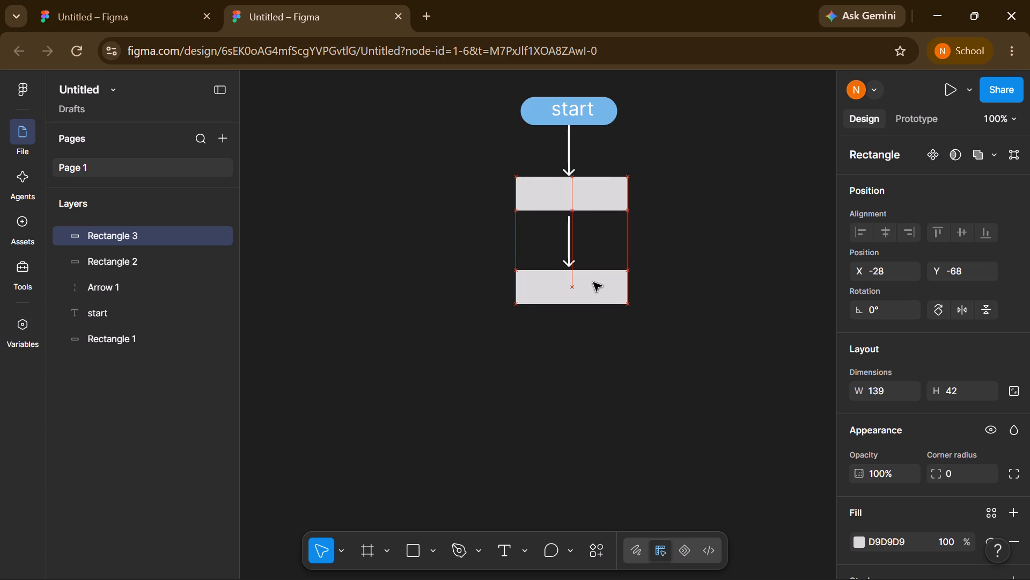
{"action": "left_click_drag", "start_coordinate": [593, 282], "coordinate": [593, 279]}
{"action": "left_click_drag", "start_coordinate": [593, 279], "coordinate": [595, 290]}
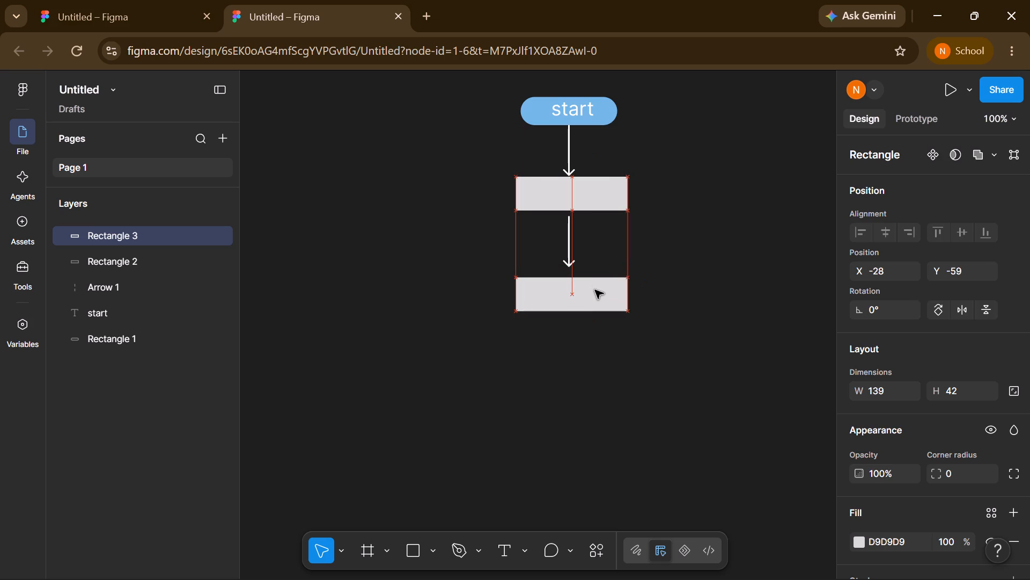
{"action": "left_click_drag", "start_coordinate": [595, 290], "coordinate": [593, 279]}
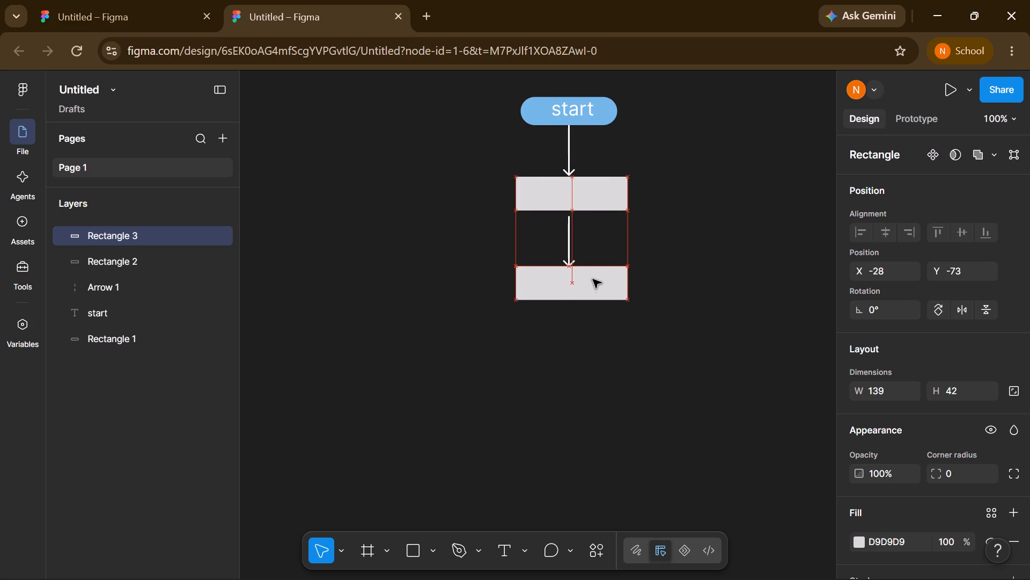
{"action": "left_click_drag", "start_coordinate": [593, 279], "coordinate": [593, 286]}
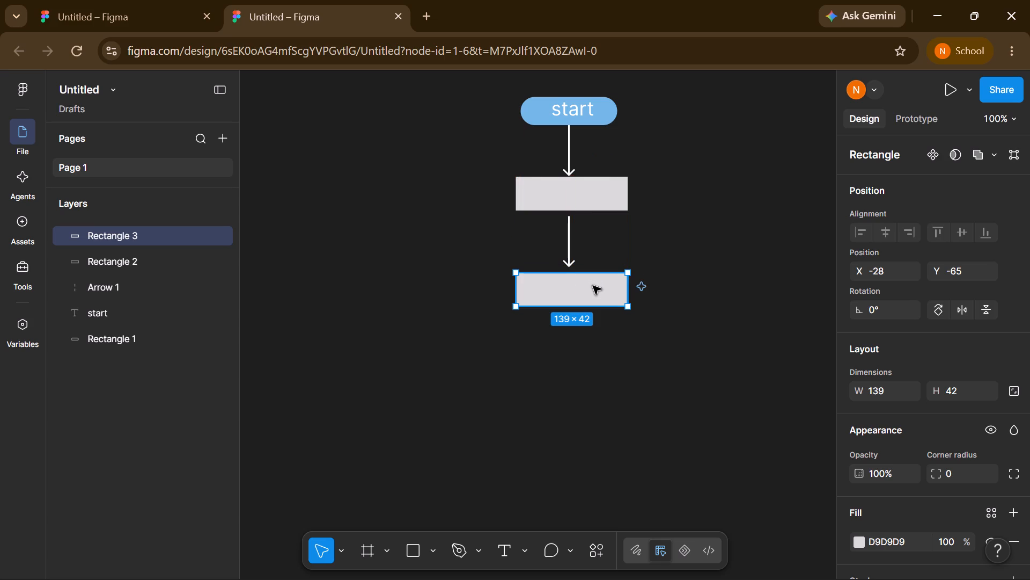
{"action": "left_click", "coordinate": [693, 317]}
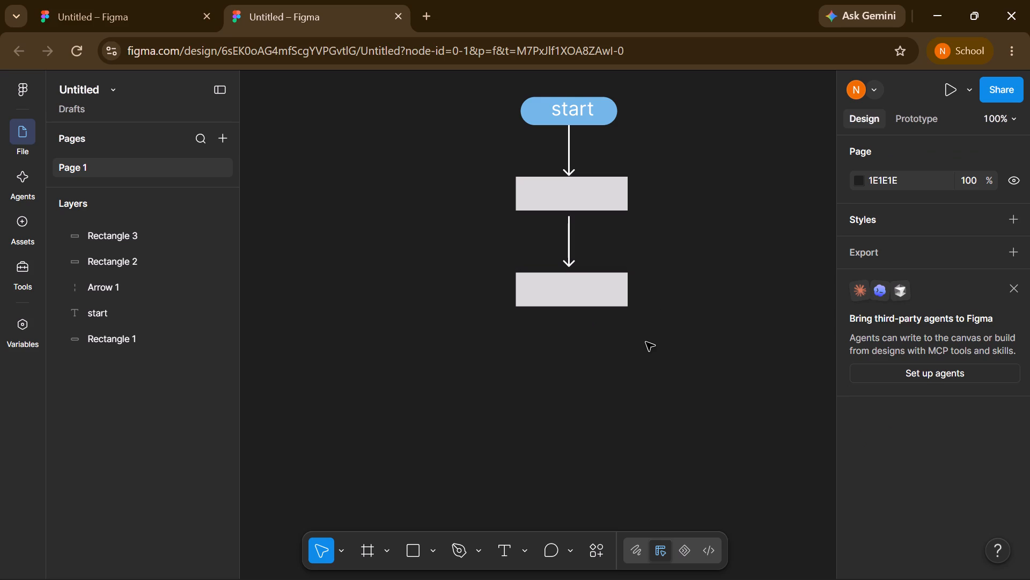
Duplicate the two-arrow vector in place and try to move the copy down.
{"action": "left_click", "coordinate": [584, 296]}
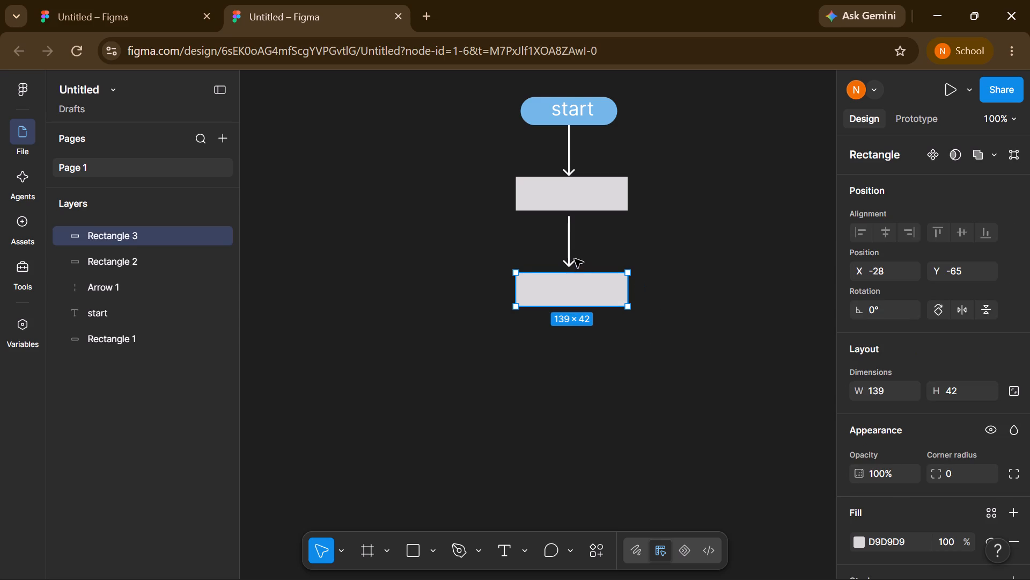
{"action": "left_click", "coordinate": [570, 257]}
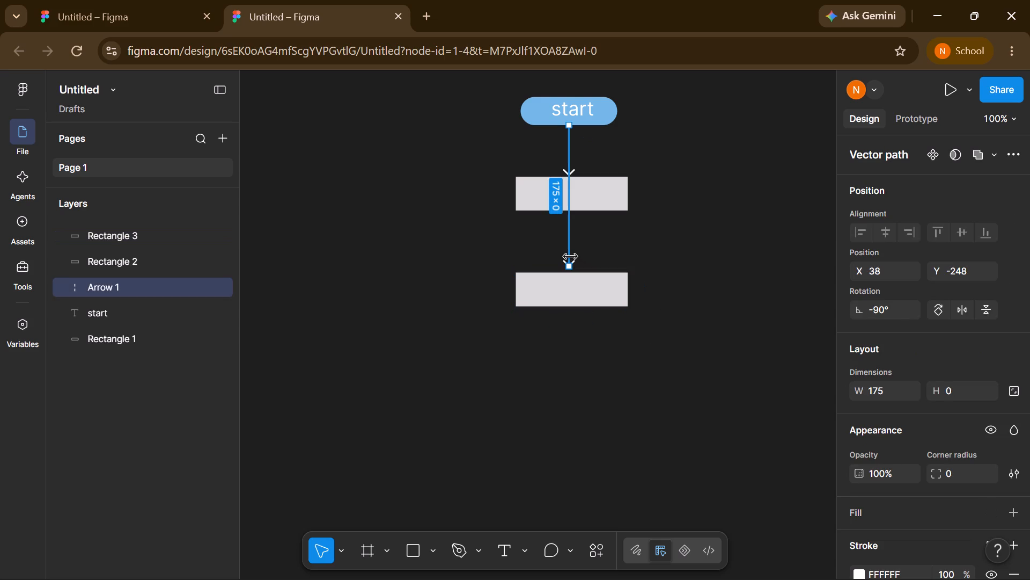
{"action": "key", "text": "ctrl+d"}
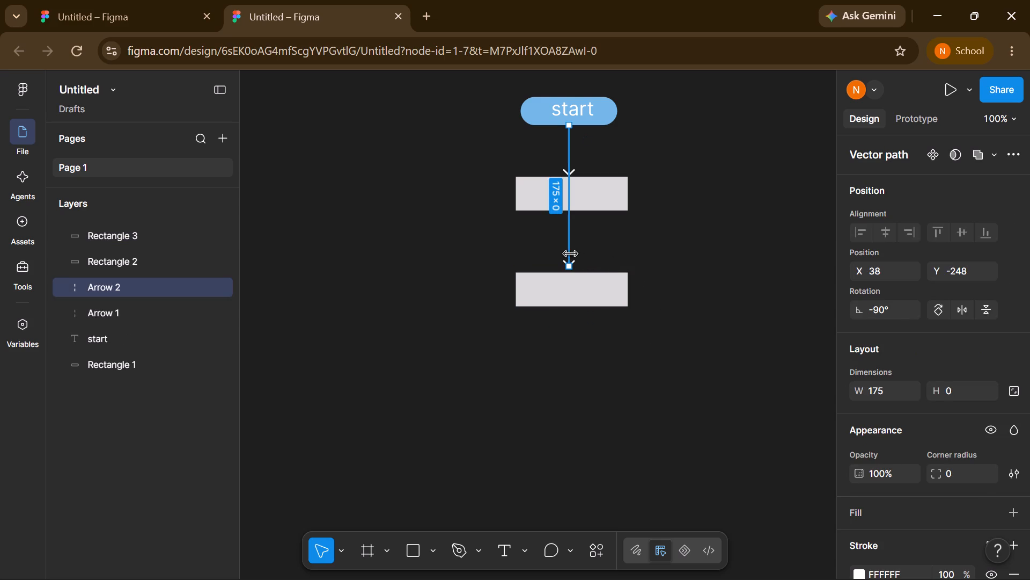
{"action": "left_click_drag", "start_coordinate": [572, 252], "coordinate": [573, 271]}
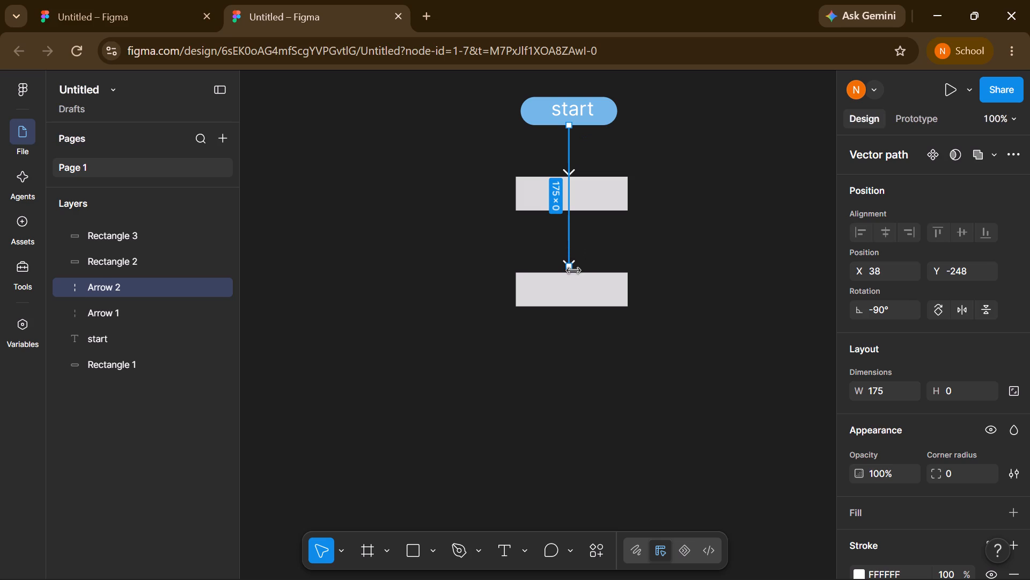
{"action": "left_click_drag", "start_coordinate": [573, 271], "coordinate": [610, 263]}
{"action": "left_click", "coordinate": [610, 263]}
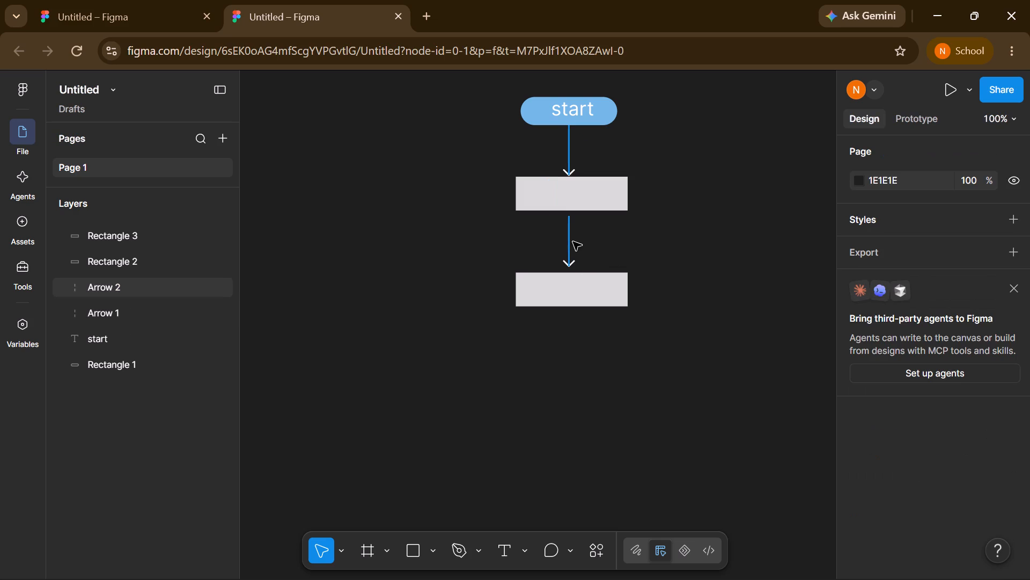
Duplicate the two-arrow vector again and move the copy straight down so it starts at the second grey rectangle's bottom edge.
{"action": "left_click", "coordinate": [575, 243]}
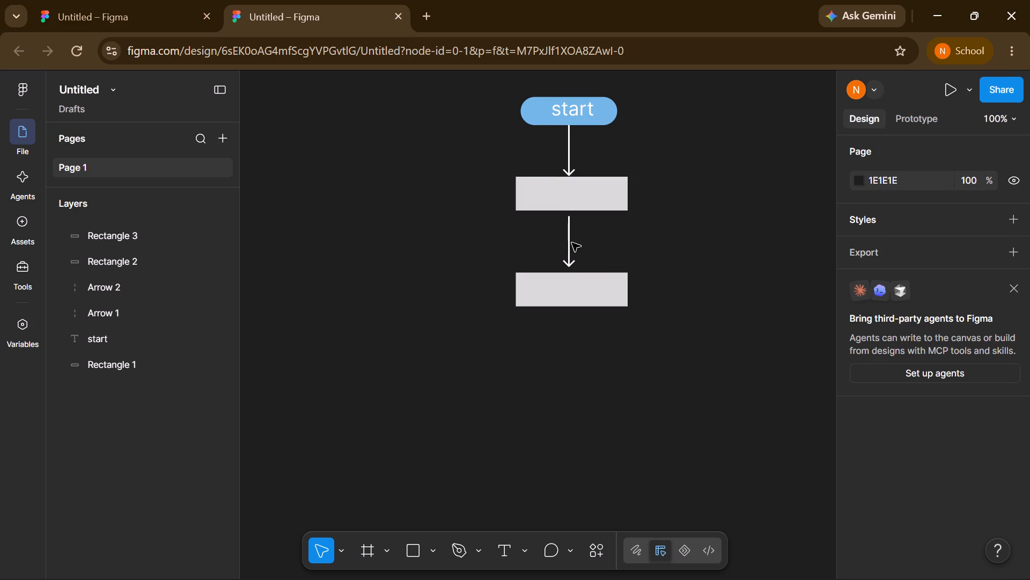
{"action": "left_click", "coordinate": [572, 243]}
{"action": "key", "text": "ctrl+d"}
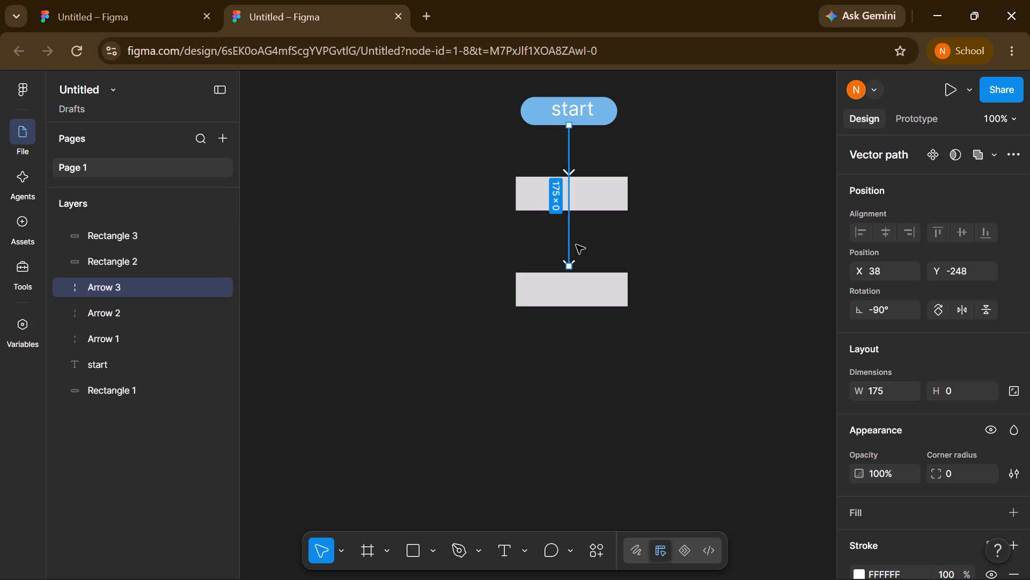
{"action": "left_click_drag", "start_coordinate": [576, 245], "coordinate": [578, 272]}
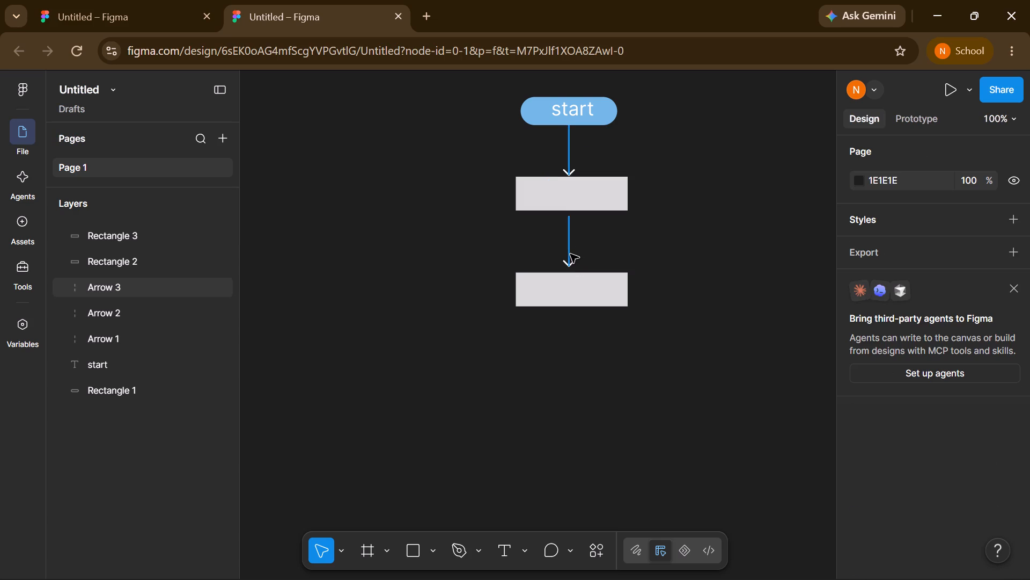
{"action": "left_click_drag", "start_coordinate": [570, 254], "coordinate": [578, 386]}
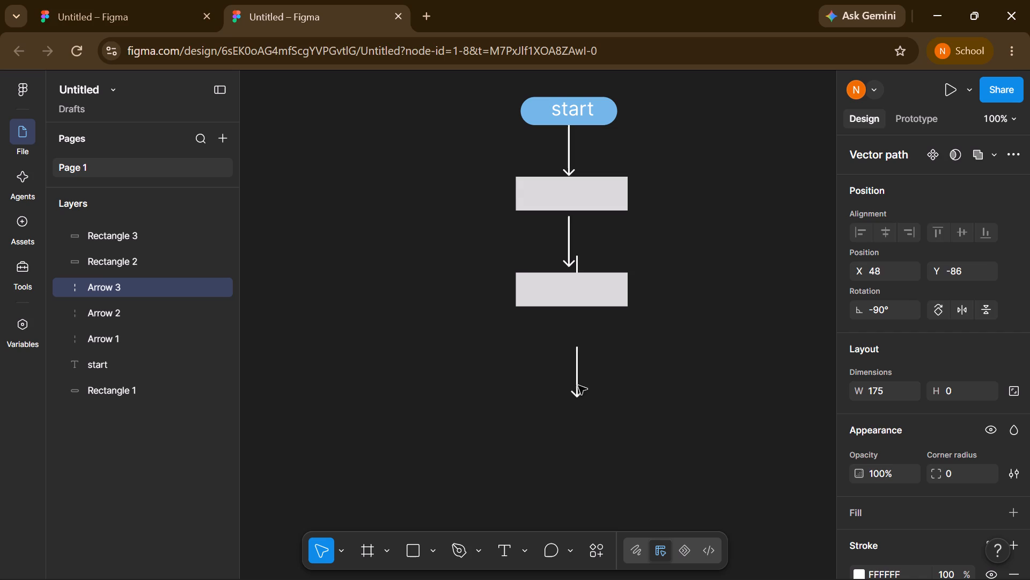
{"action": "left_click_drag", "start_coordinate": [578, 386], "coordinate": [572, 441]}
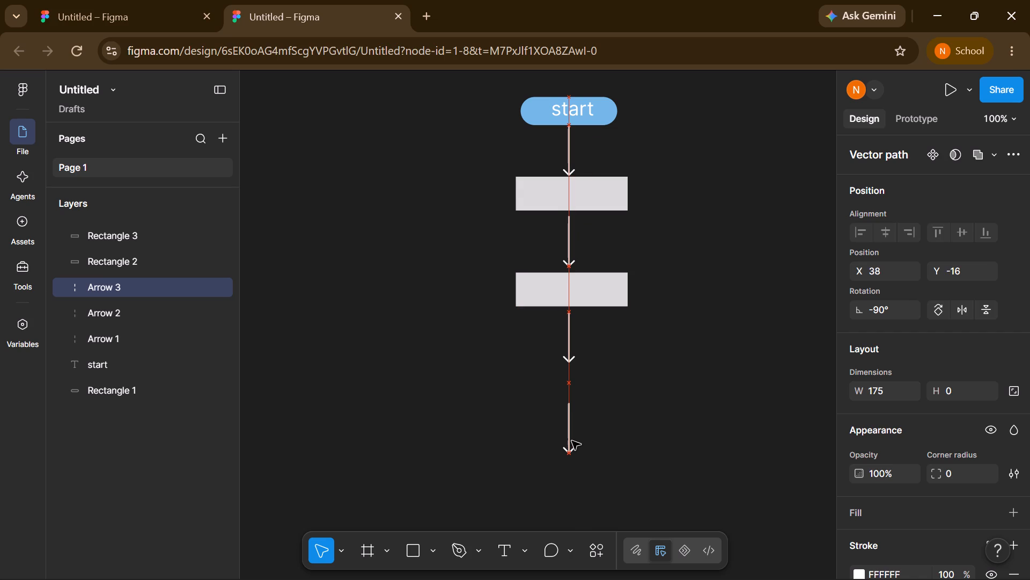
{"action": "left_click_drag", "start_coordinate": [572, 441], "coordinate": [572, 438]}
{"action": "left_click", "coordinate": [572, 438]}
{"action": "left_click", "coordinate": [646, 338]}
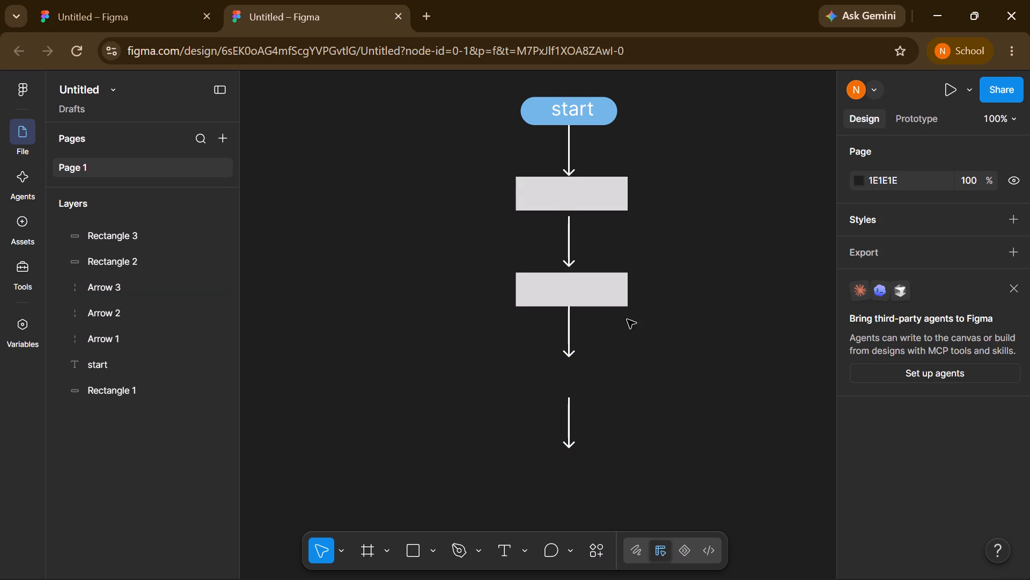
Duplicate the second grey rectangle and place the copy between the two lower arrows, at X -32, Y 44.
{"action": "left_click", "coordinate": [611, 300]}
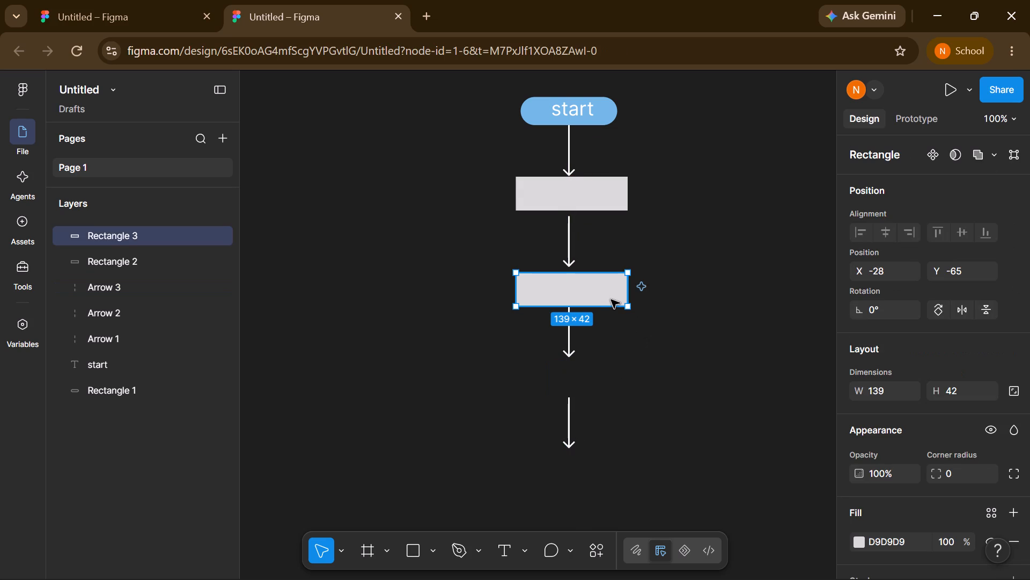
{"action": "key", "text": "ctrl+d"}
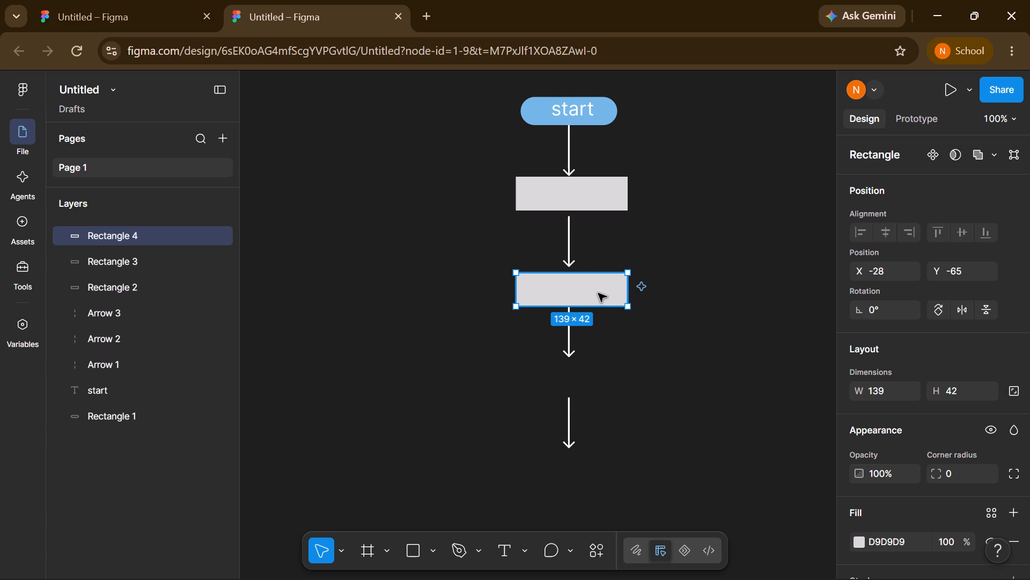
{"action": "left_click_drag", "start_coordinate": [598, 293], "coordinate": [595, 322]}
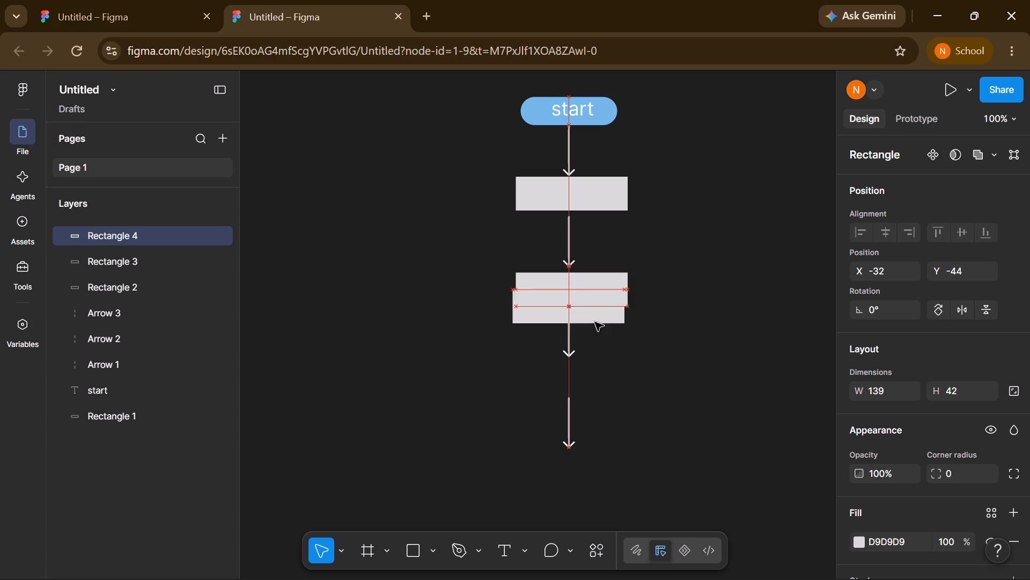
{"action": "left_click_drag", "start_coordinate": [595, 322], "coordinate": [605, 364]}
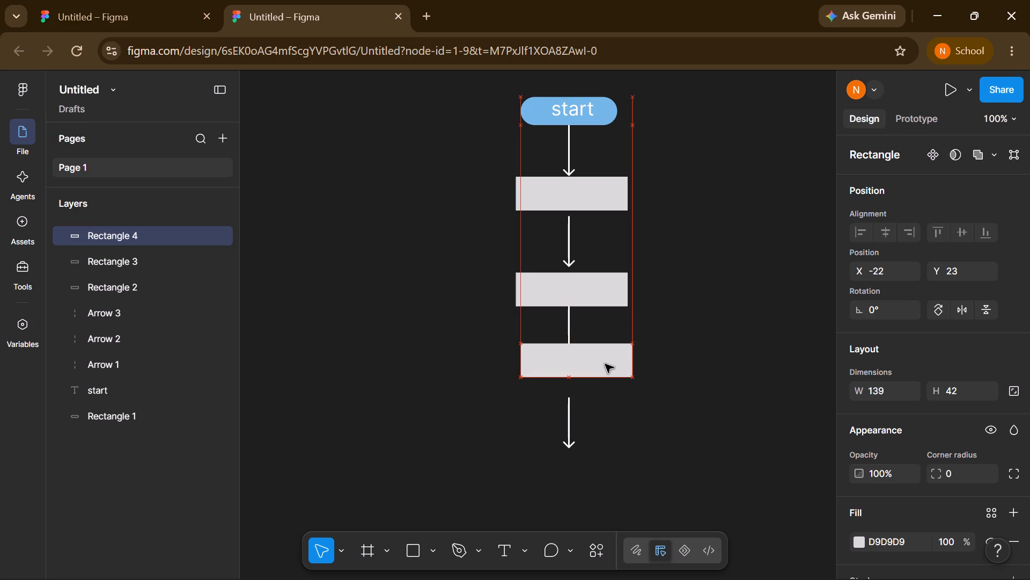
{"action": "left_click_drag", "start_coordinate": [605, 364], "coordinate": [594, 380]}
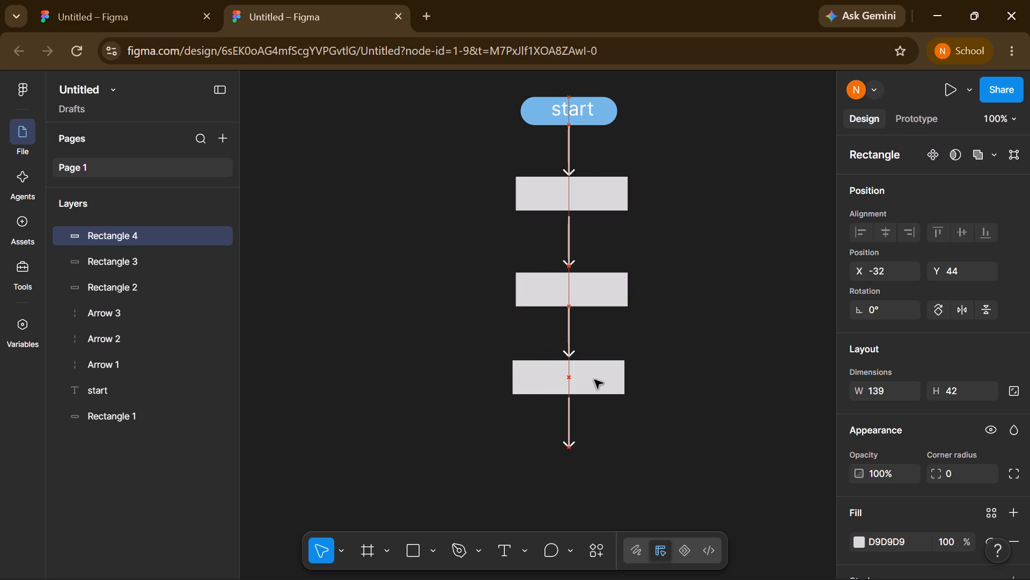
{"action": "left_click_drag", "start_coordinate": [594, 380], "coordinate": [593, 382]}
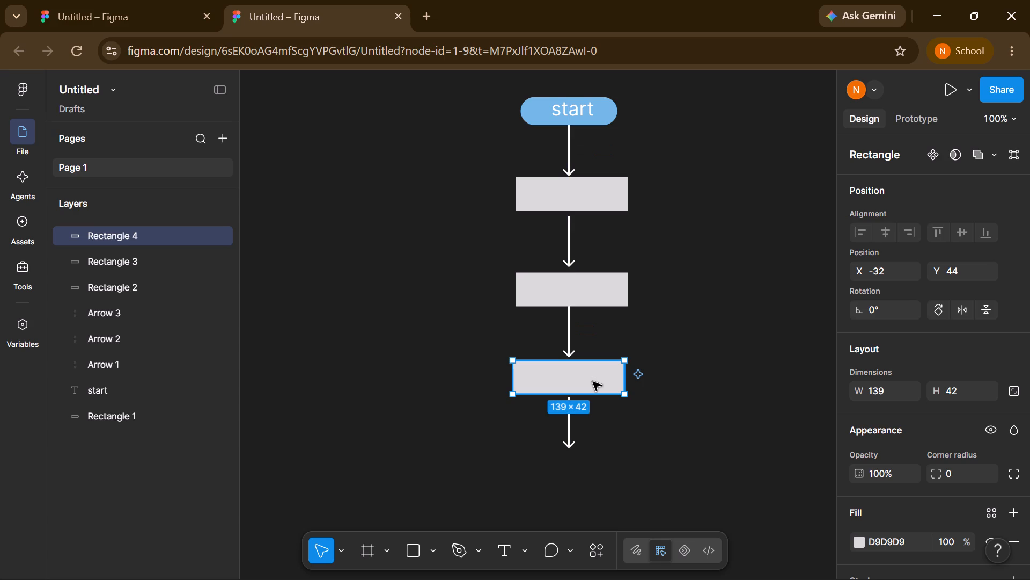
{"action": "scroll", "coordinate": [636, 430], "scroll_direction": "down", "scroll_amount": 1}
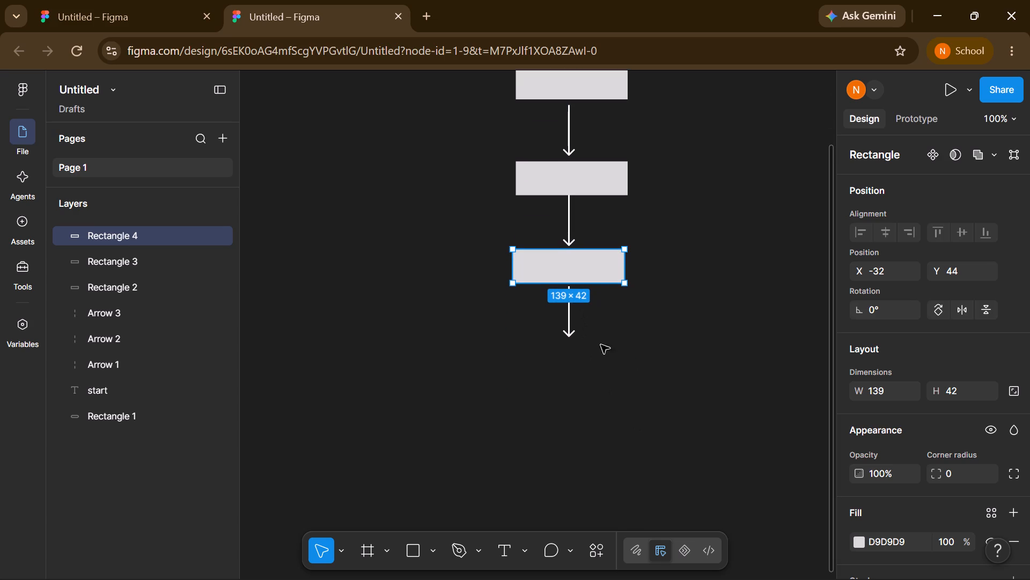
{"action": "left_click", "coordinate": [627, 380]}
{"action": "scroll", "coordinate": [604, 163], "scroll_direction": "up", "scroll_amount": 1}
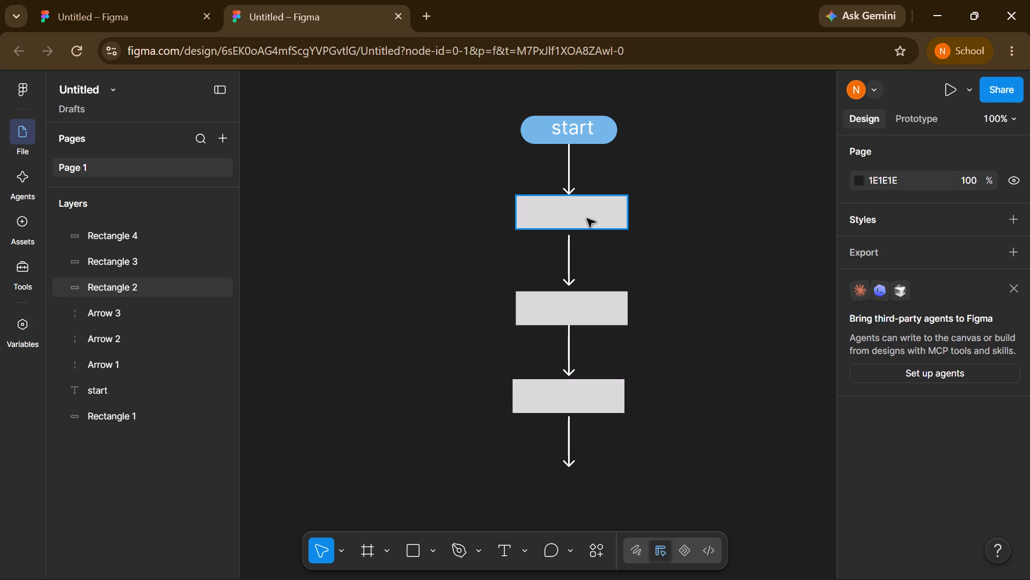
Add the text "splash screen" and place it over the first grey rectangle below the start shape.
{"action": "left_click", "coordinate": [508, 555]}
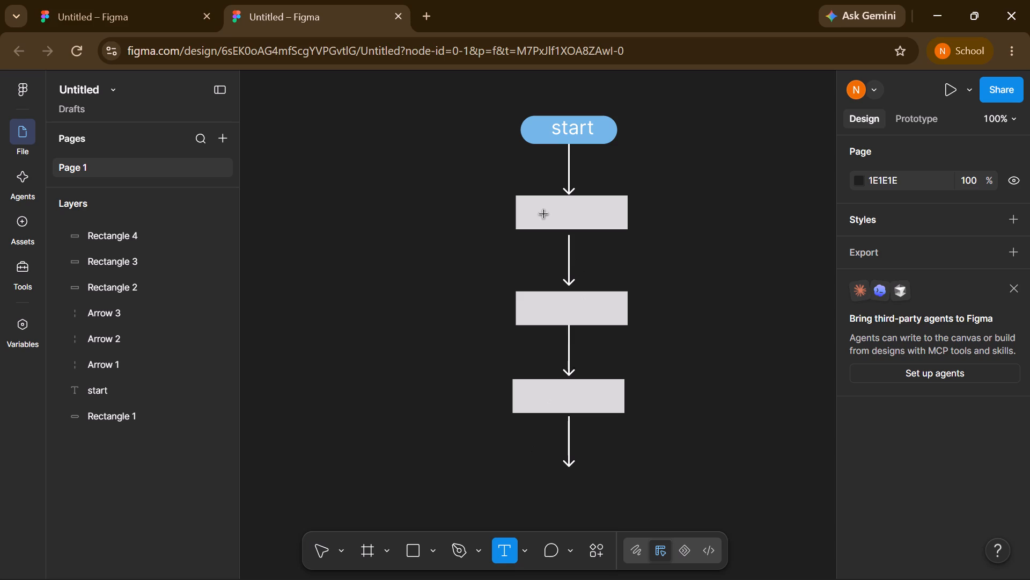
{"action": "left_click", "coordinate": [539, 209]}
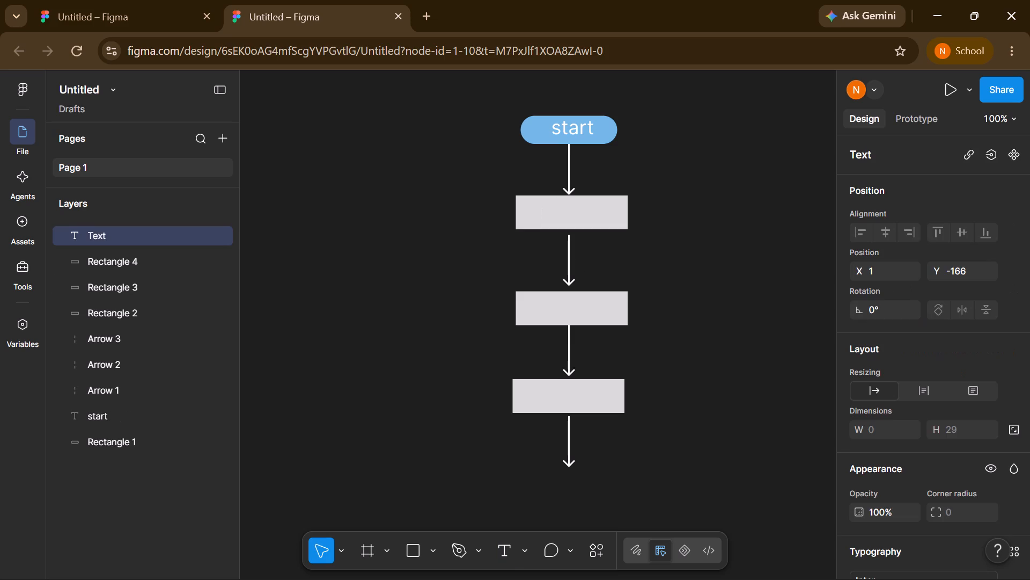
{"action": "type", "text": "splas"}
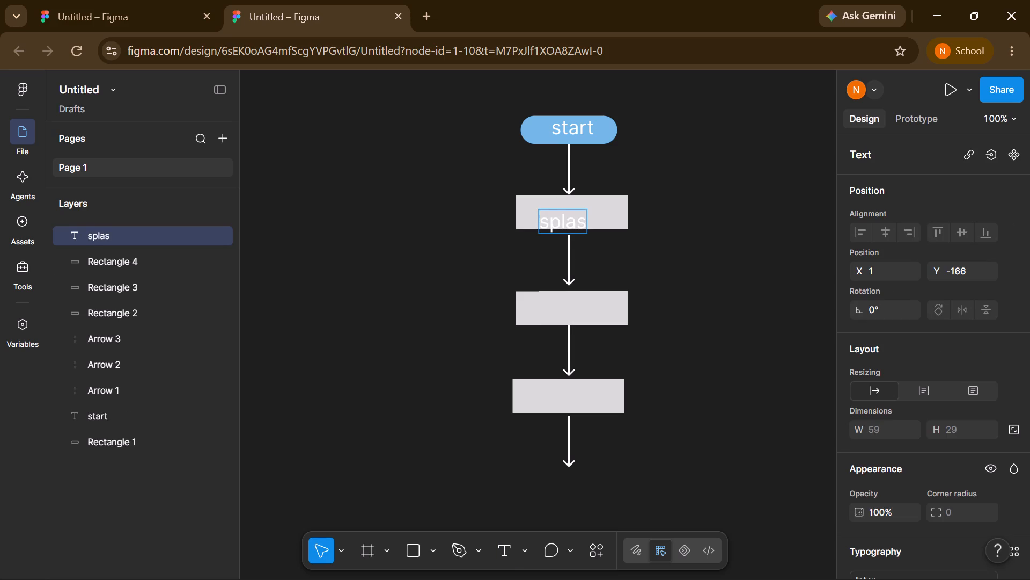
{"action": "type", "text": "h"}
{"action": "key", "text": "space"}
{"action": "type", "text": "screen"}
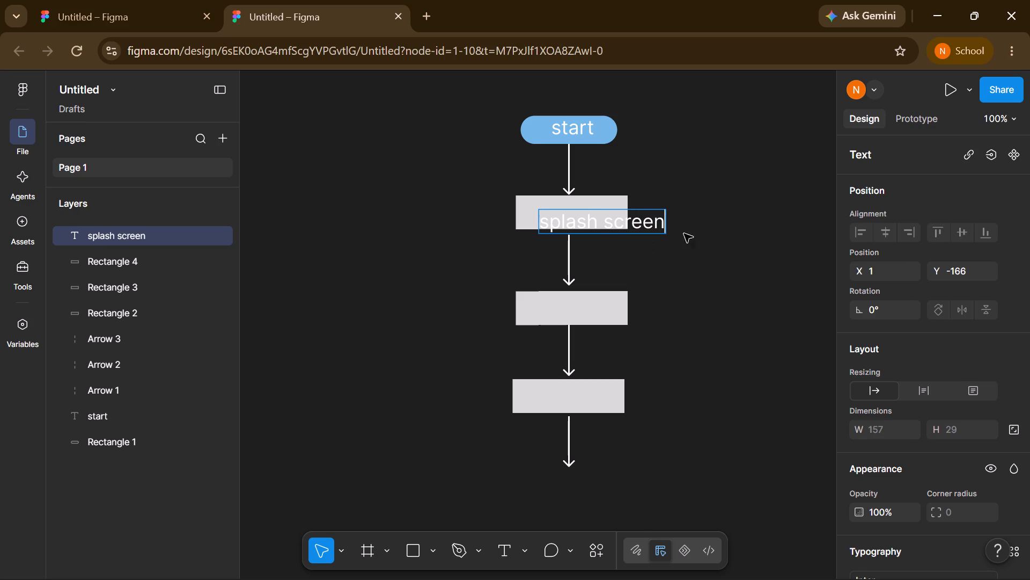
{"action": "left_click_drag", "start_coordinate": [689, 237], "coordinate": [624, 219]}
{"action": "left_click_drag", "start_coordinate": [624, 219], "coordinate": [600, 207]}
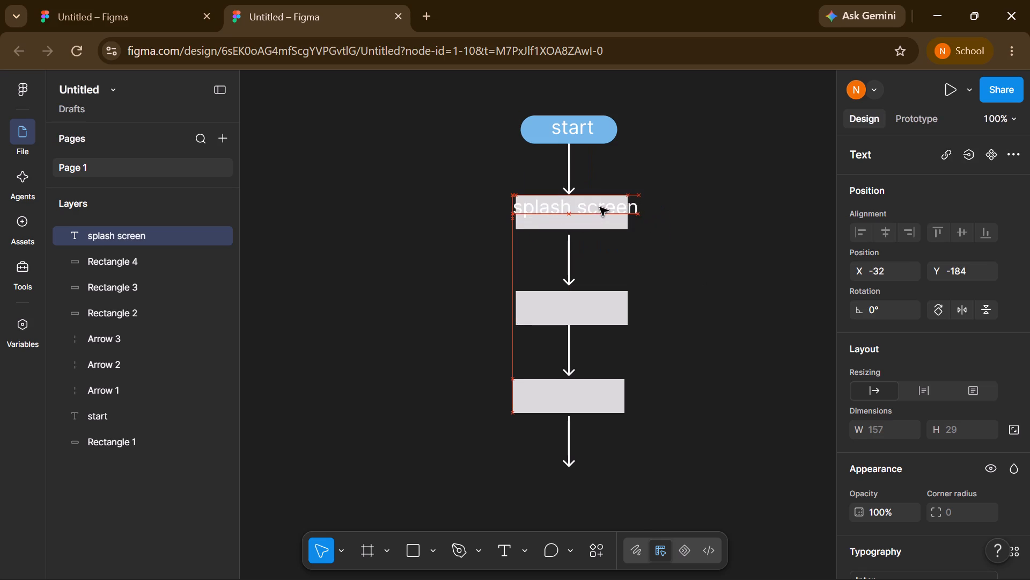
{"action": "left_click_drag", "start_coordinate": [600, 207], "coordinate": [601, 209]}
Set the "splash screen" text to font size 20 and centre it inside its rectangle.
{"action": "scroll", "coordinate": [988, 437], "scroll_direction": "down", "scroll_amount": 2}
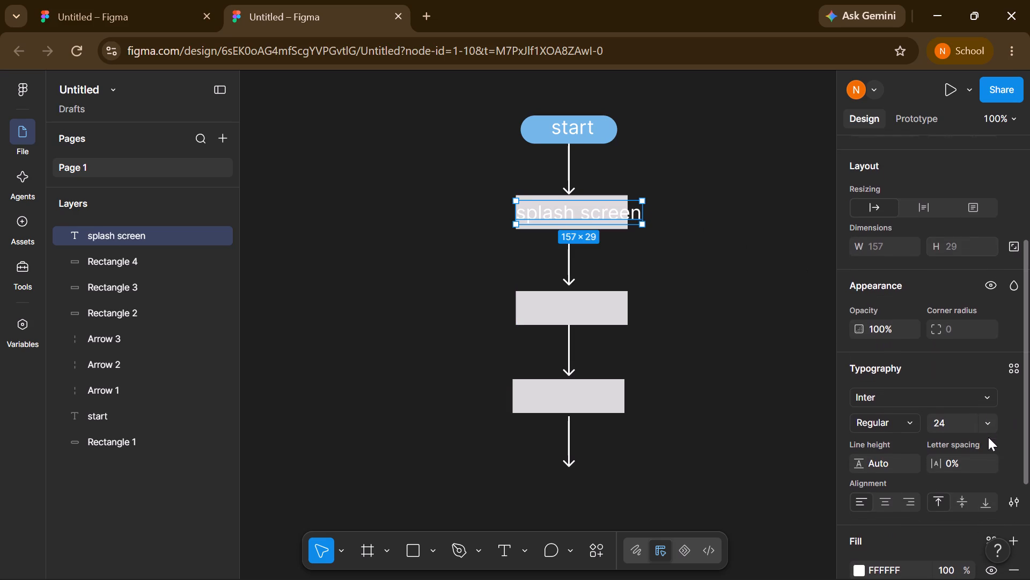
{"action": "left_click", "coordinate": [987, 424]}
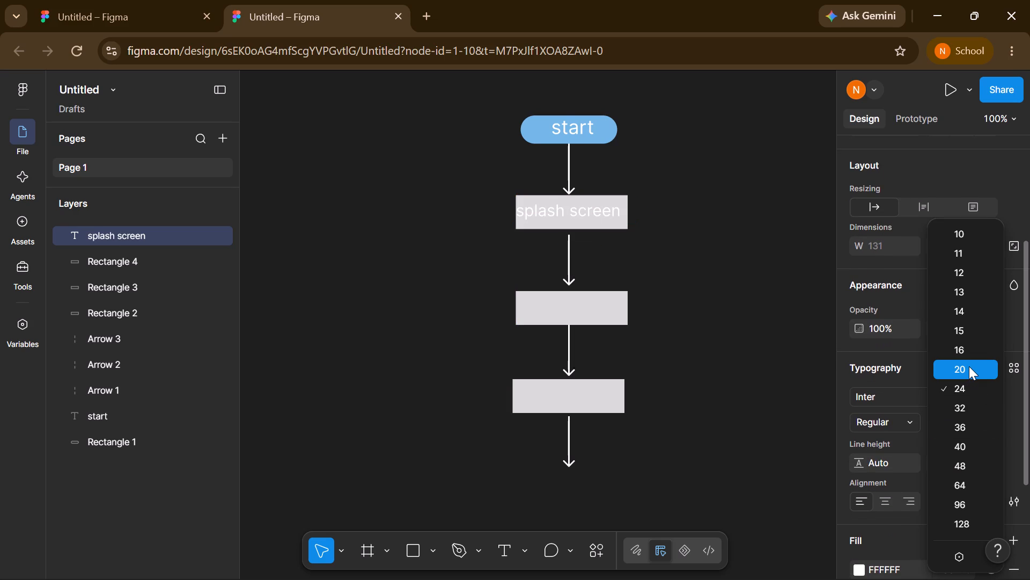
{"action": "left_click", "coordinate": [969, 366]}
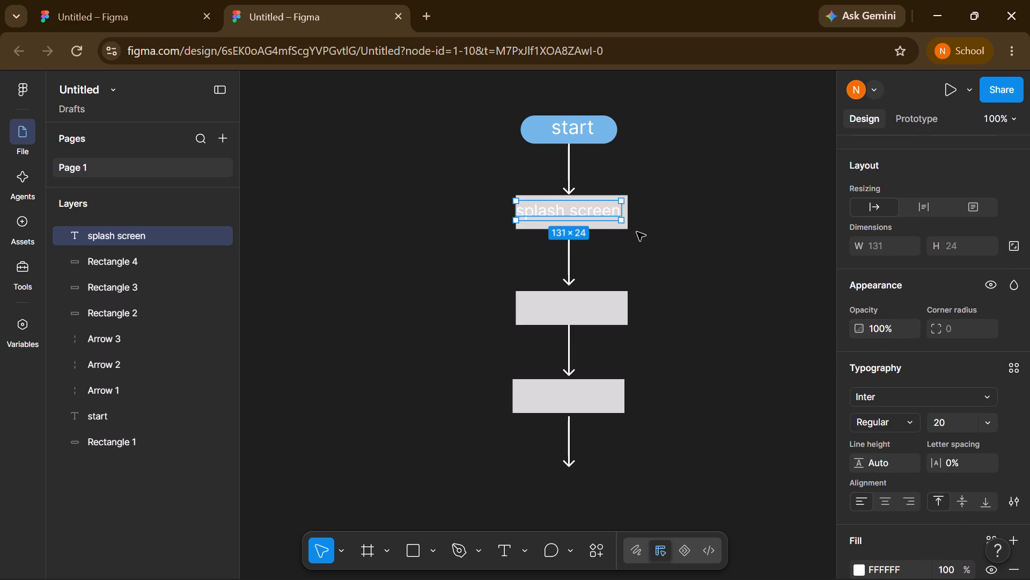
{"action": "left_click", "coordinate": [588, 208]}
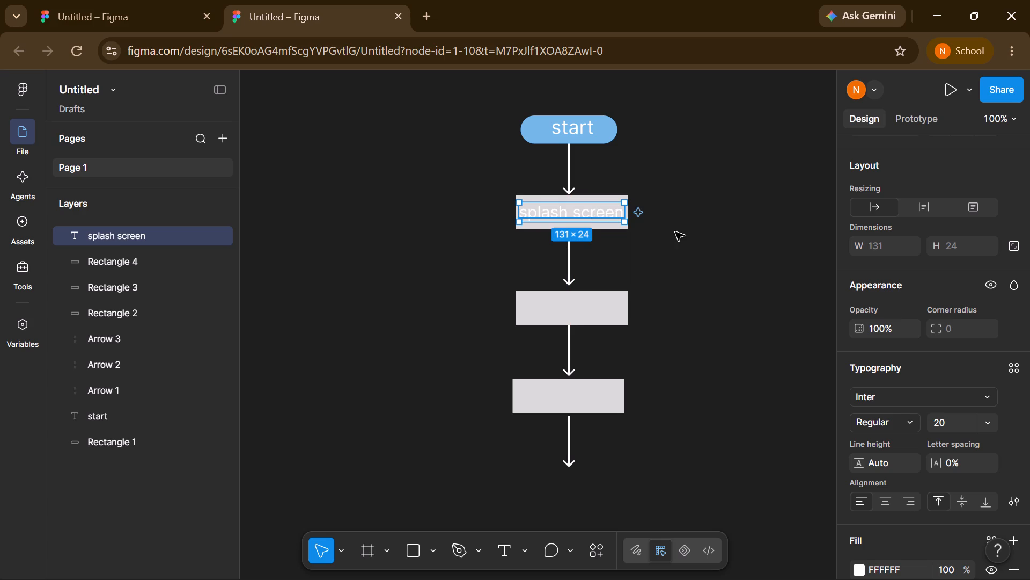
{"action": "left_click", "coordinate": [718, 262]}
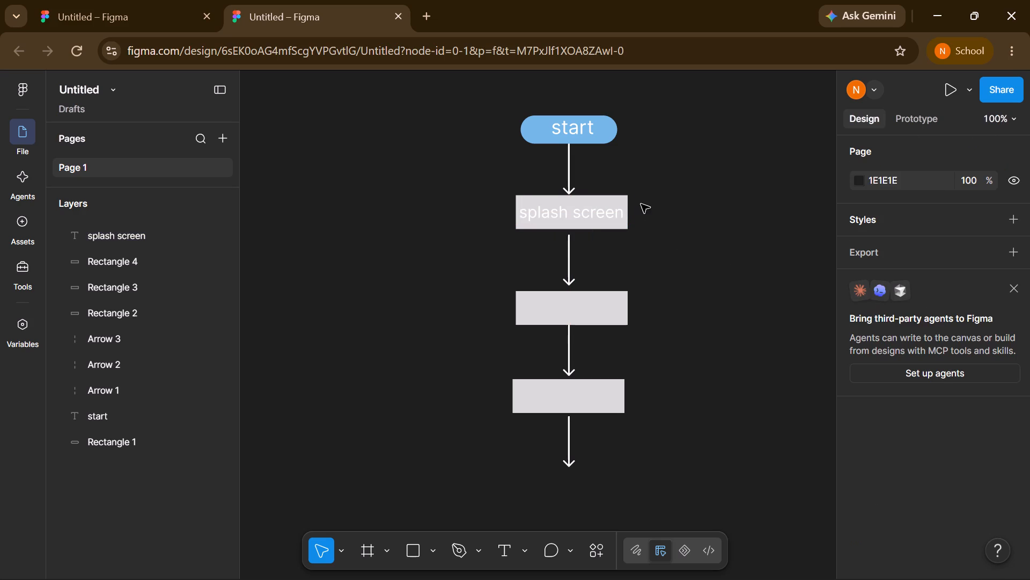
Change the fill of the rectangle behind "splash screen" to light blue A4E5F3.
{"action": "left_click", "coordinate": [629, 202]}
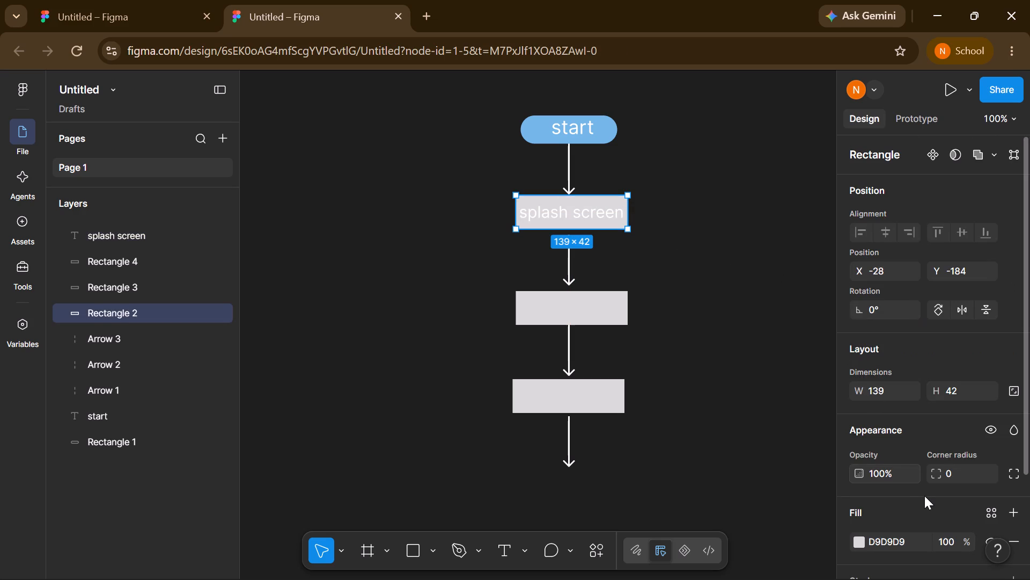
{"action": "scroll", "coordinate": [924, 496], "scroll_direction": "down", "scroll_amount": 1}
{"action": "left_click", "coordinate": [859, 454]}
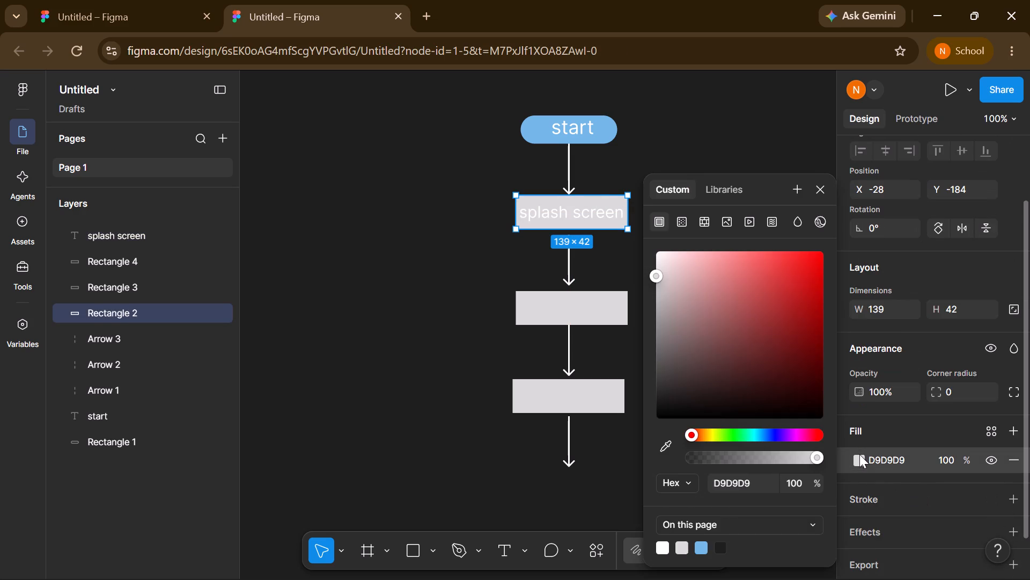
{"action": "left_click", "coordinate": [758, 433]}
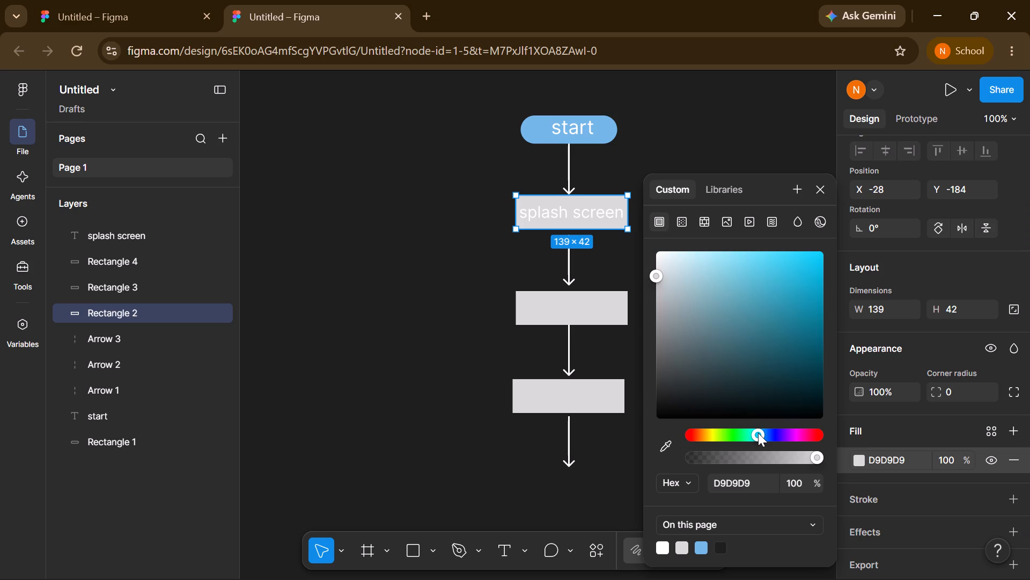
{"action": "left_click", "coordinate": [710, 259]}
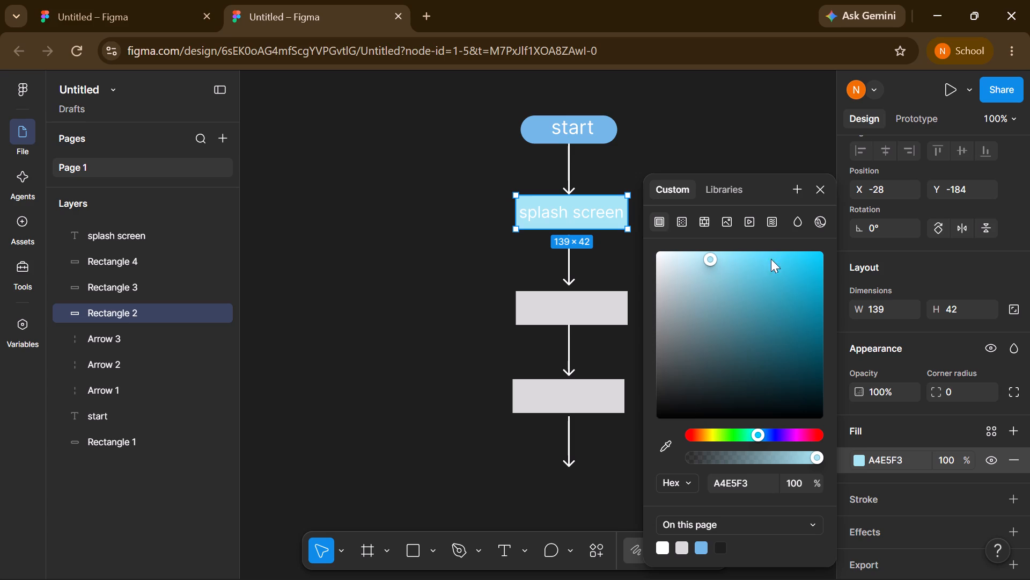
{"action": "left_click", "coordinate": [815, 188]}
{"action": "left_click", "coordinate": [698, 279]}
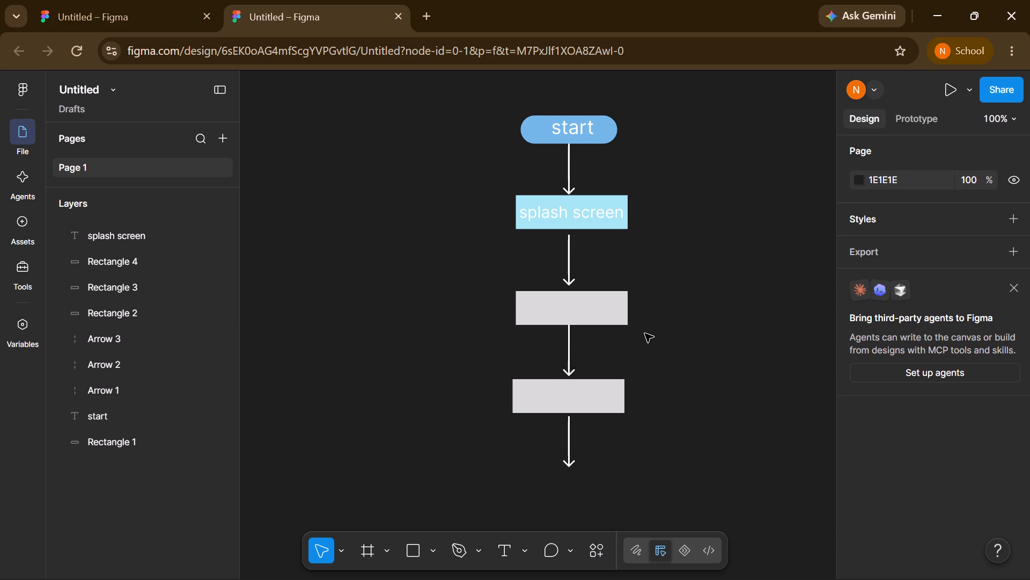
Look over the FLORAL, FRESH and AMBER perfume frames in the other open design file.
{"action": "left_click", "coordinate": [134, 0]}
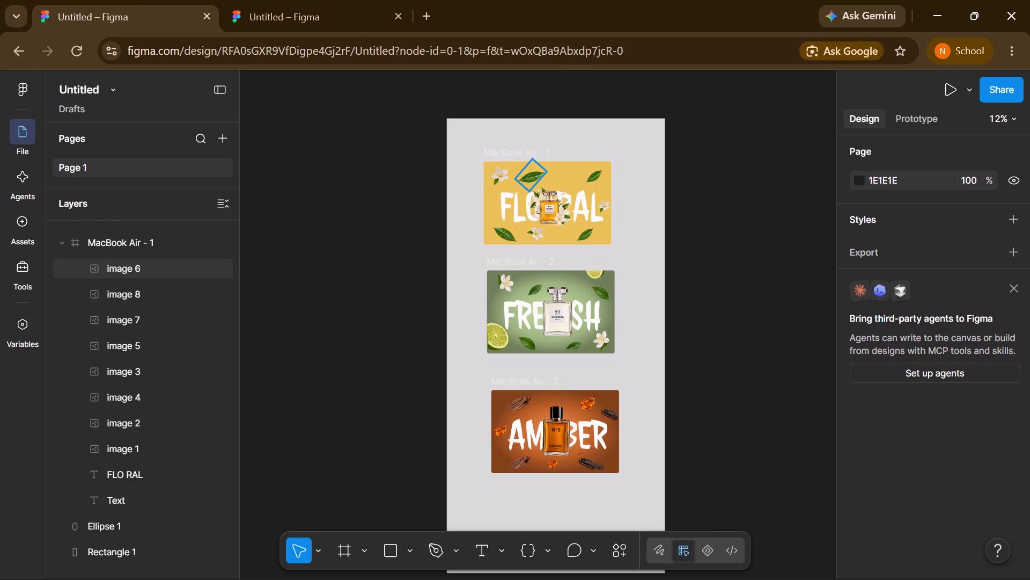
{"action": "scroll", "coordinate": [713, 347], "scroll_direction": "left", "scroll_amount": 1}
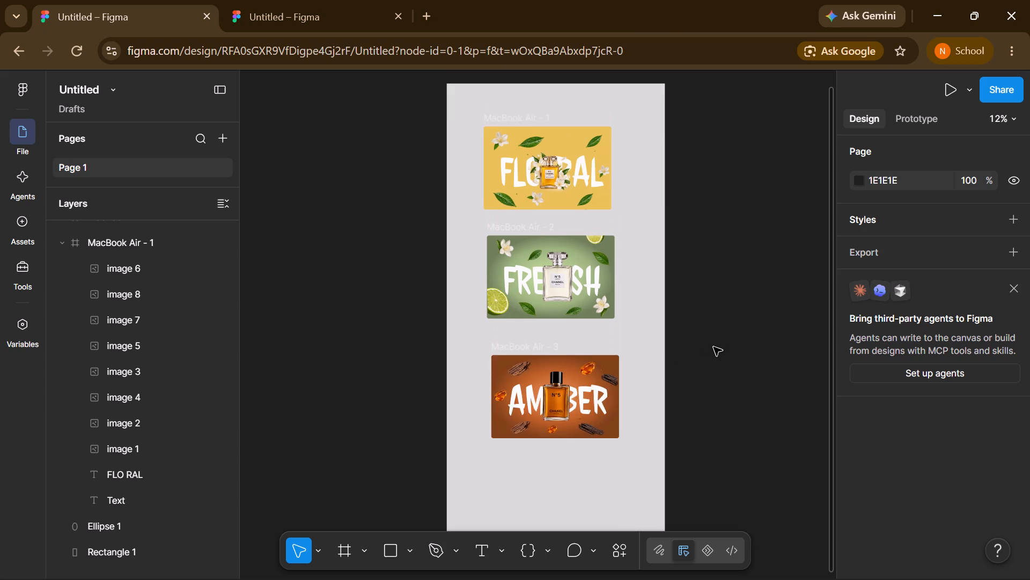
{"action": "scroll", "coordinate": [713, 347], "scroll_direction": "left", "scroll_amount": 1}
{"action": "scroll", "coordinate": [713, 347], "scroll_direction": "down", "scroll_amount": 1}
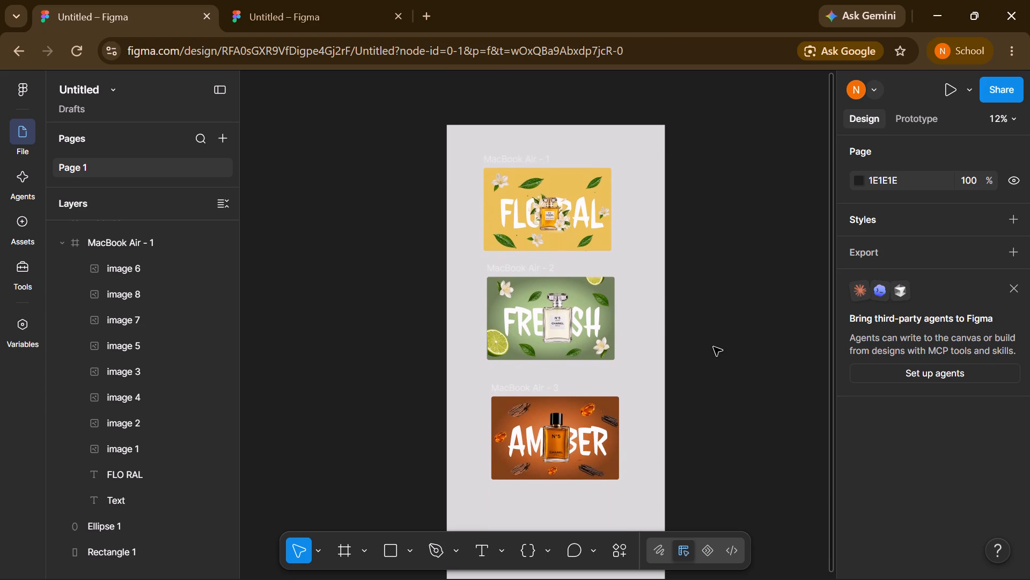
In the other browser window, open the bookmarked e-bike mobile, flipkart, E-BIKE SITE and Untitled Figma designs in separate tabs.
{"action": "left_click", "coordinate": [951, 11]}
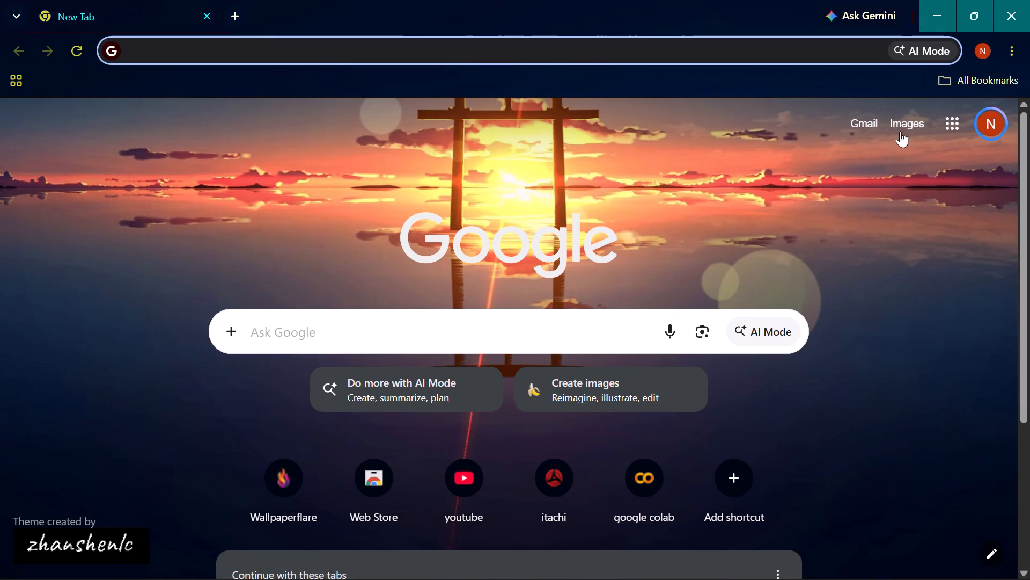
{"action": "left_click", "coordinate": [975, 85]}
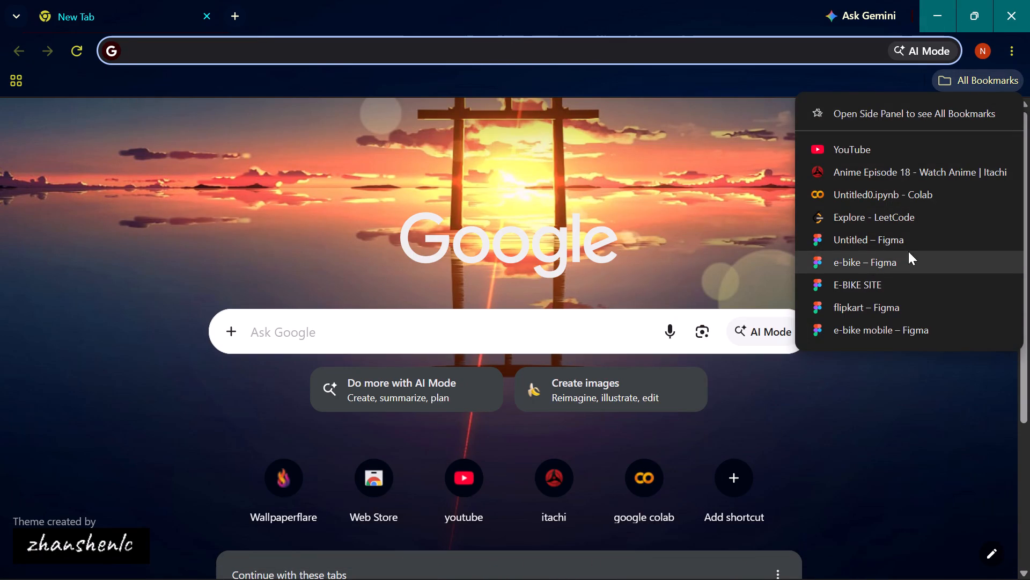
{"action": "left_click", "coordinate": [918, 325]}
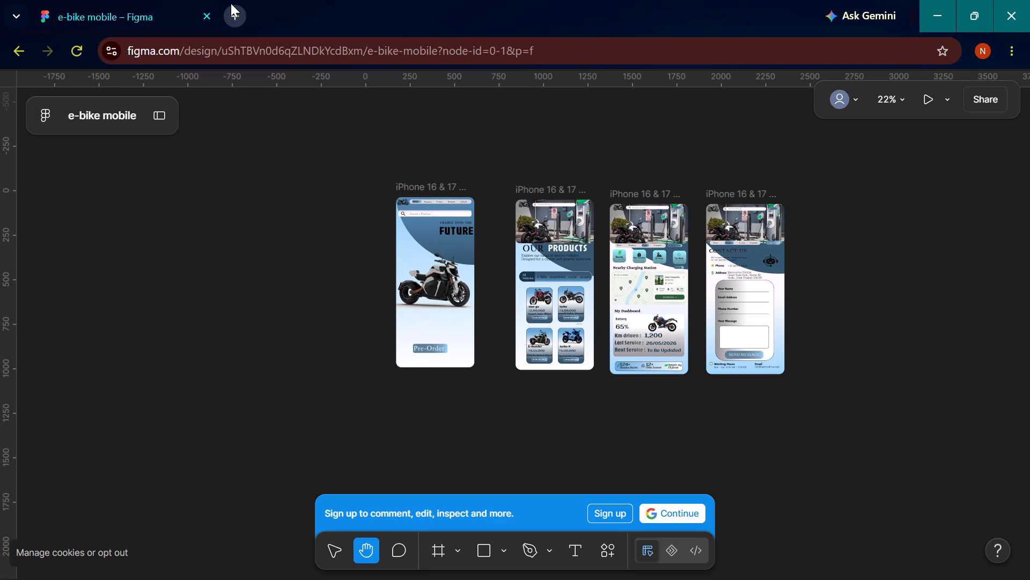
{"action": "left_click", "coordinate": [234, 8]}
{"action": "left_click", "coordinate": [974, 84]}
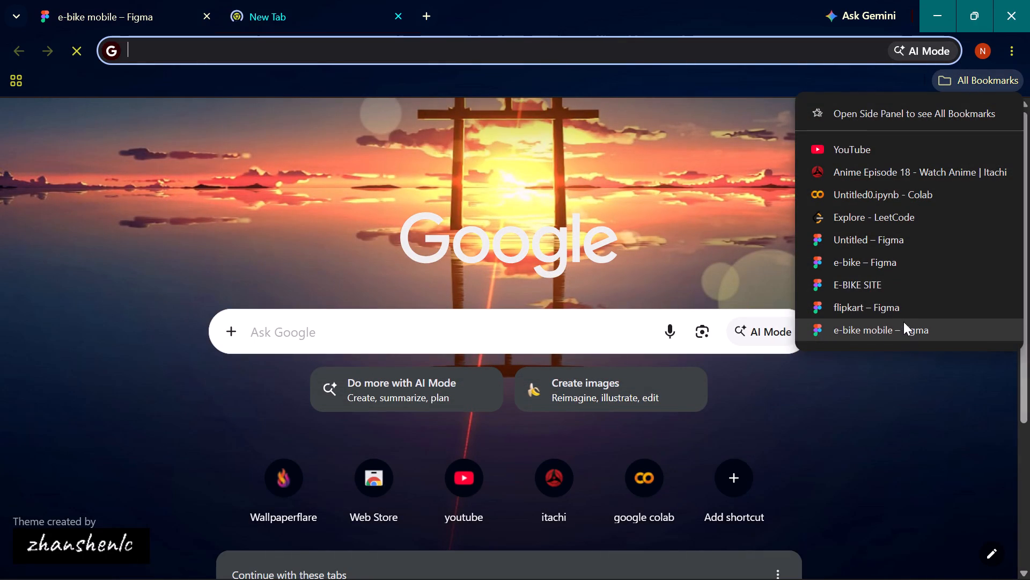
{"action": "left_click", "coordinate": [887, 308]}
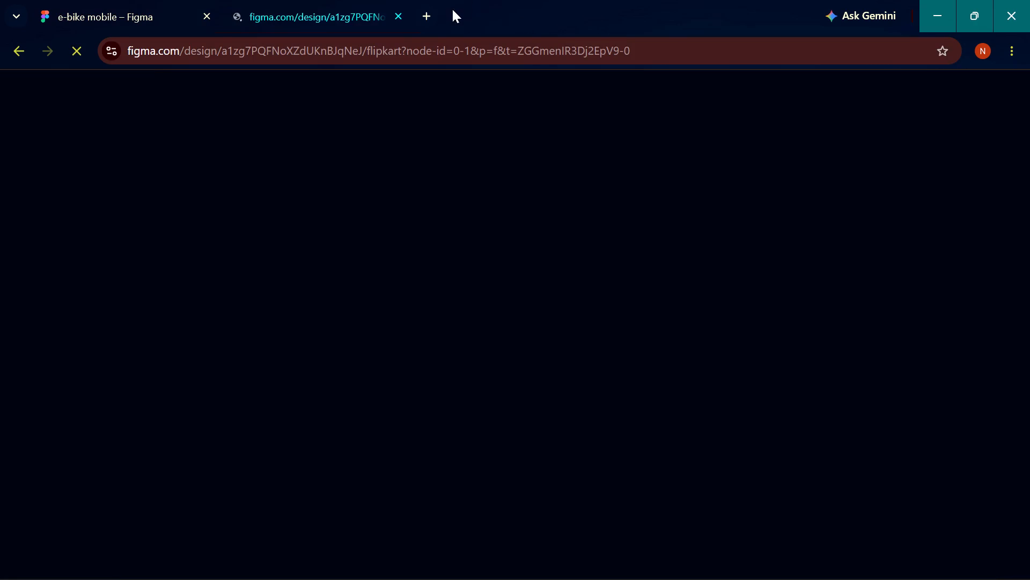
{"action": "left_click", "coordinate": [418, 19]}
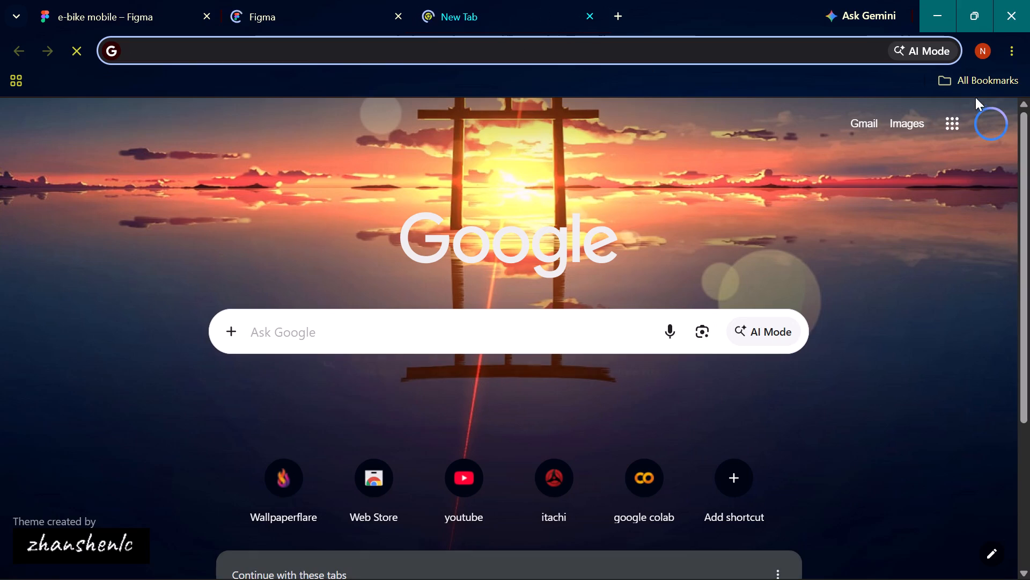
{"action": "left_click", "coordinate": [973, 78]}
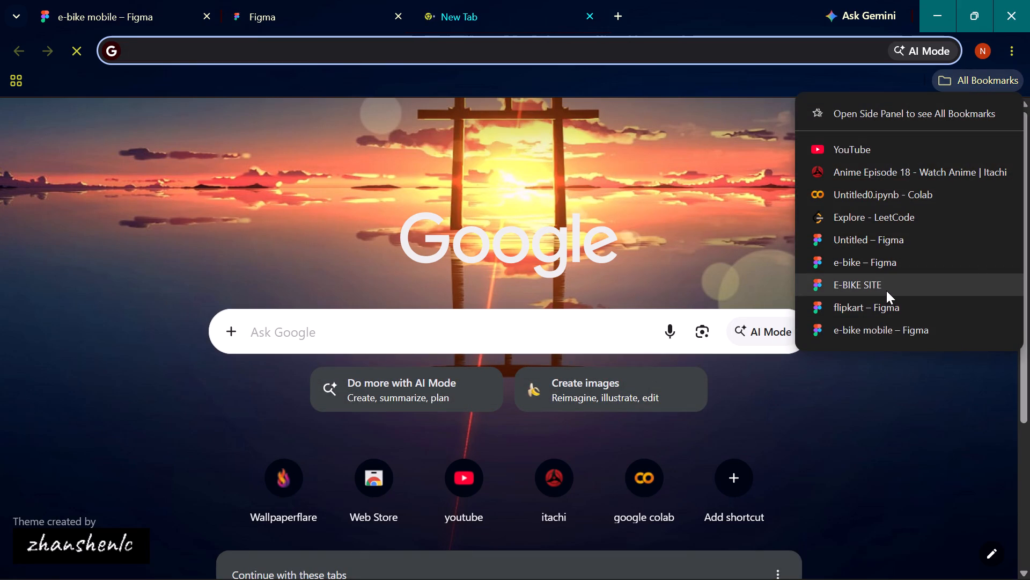
{"action": "left_click", "coordinate": [886, 291]}
{"action": "left_click", "coordinate": [623, 13]}
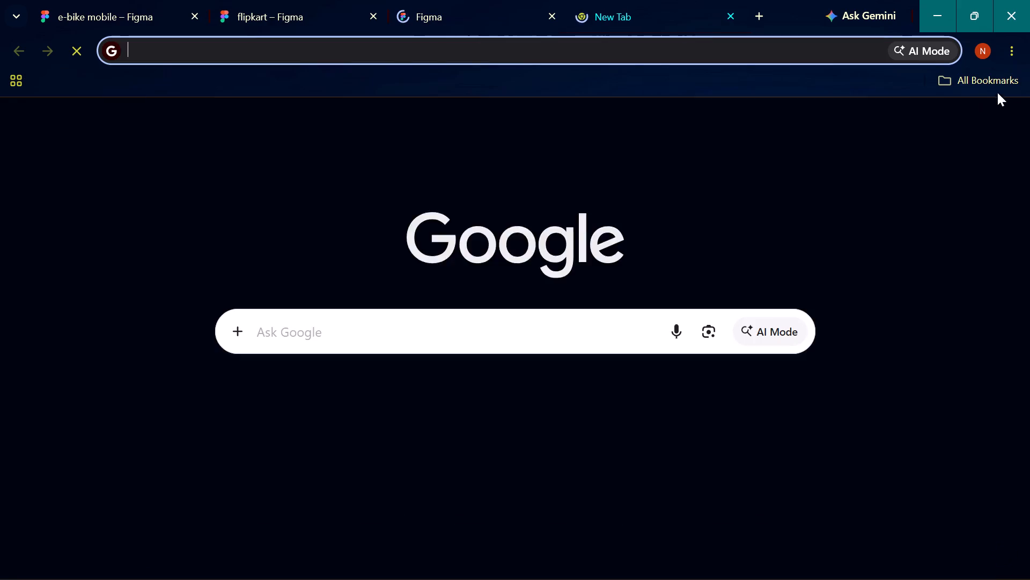
{"action": "left_click", "coordinate": [1012, 81]}
{"action": "left_click", "coordinate": [869, 243]}
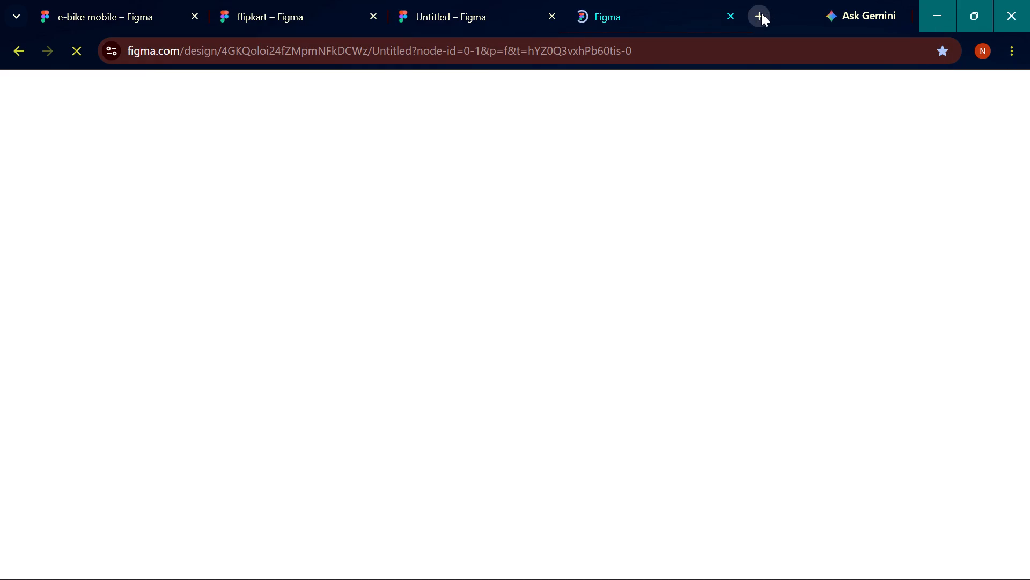
{"action": "left_click", "coordinate": [761, 13]}
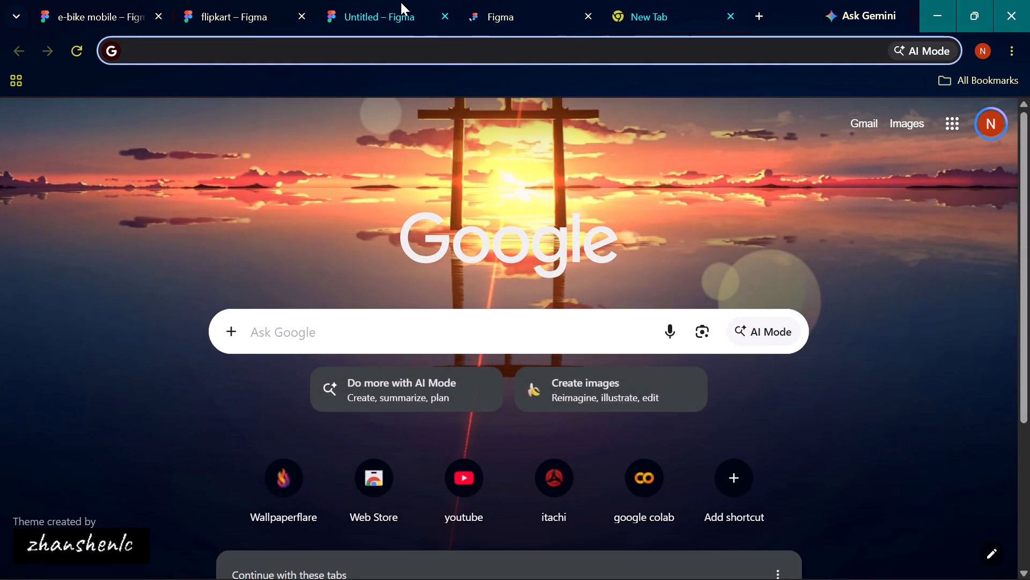
Examine the page layouts in the e-bike site, flipkart and mobile food app design files.
{"action": "left_click", "coordinate": [401, 2]}
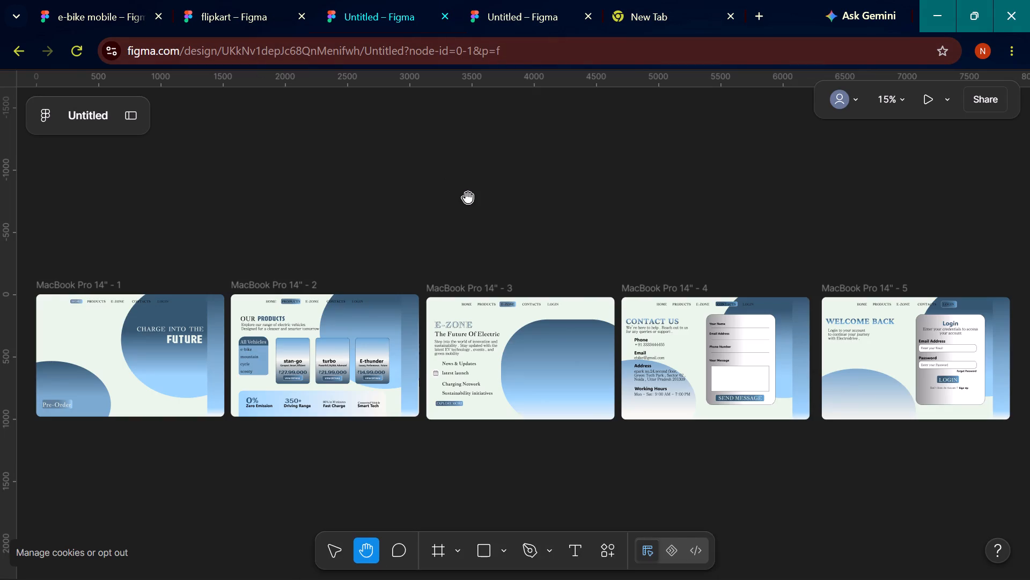
{"action": "left_click_drag", "start_coordinate": [468, 198], "coordinate": [436, 178]}
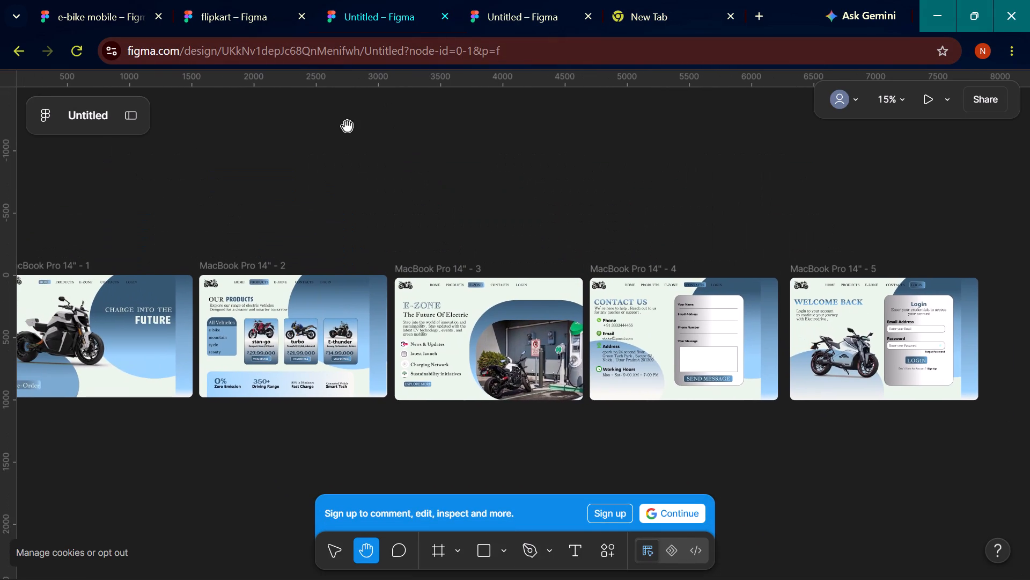
{"action": "left_click", "coordinate": [233, 28]}
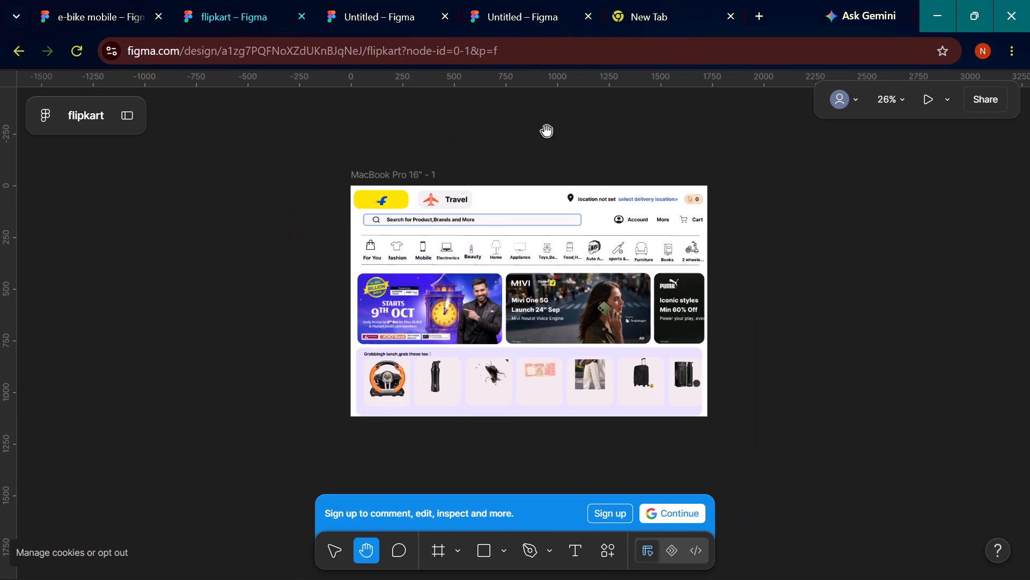
{"action": "scroll", "coordinate": [735, 234], "scroll_direction": "left", "scroll_amount": 1}
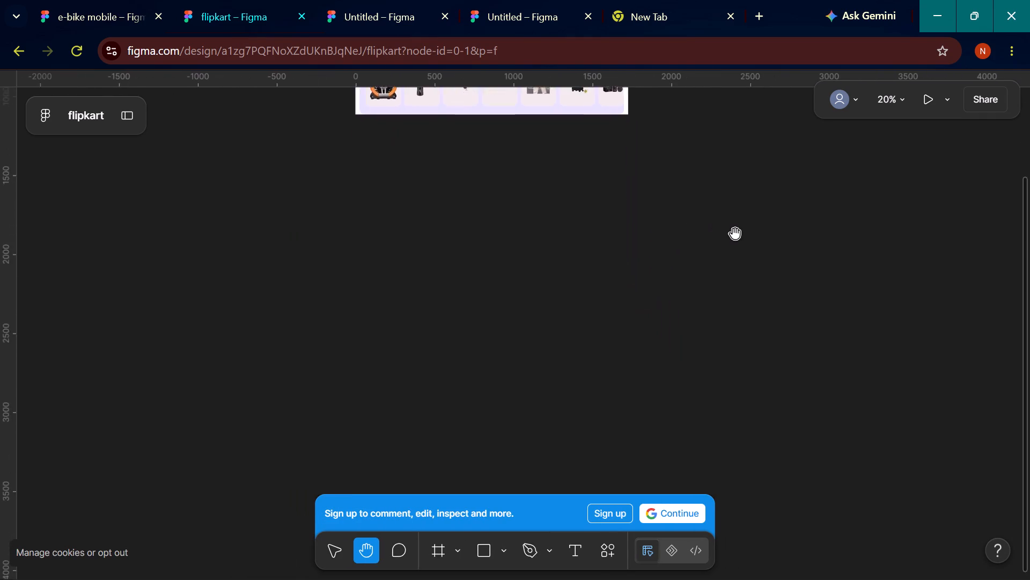
{"action": "scroll", "coordinate": [735, 234], "scroll_direction": "left", "scroll_amount": 1}
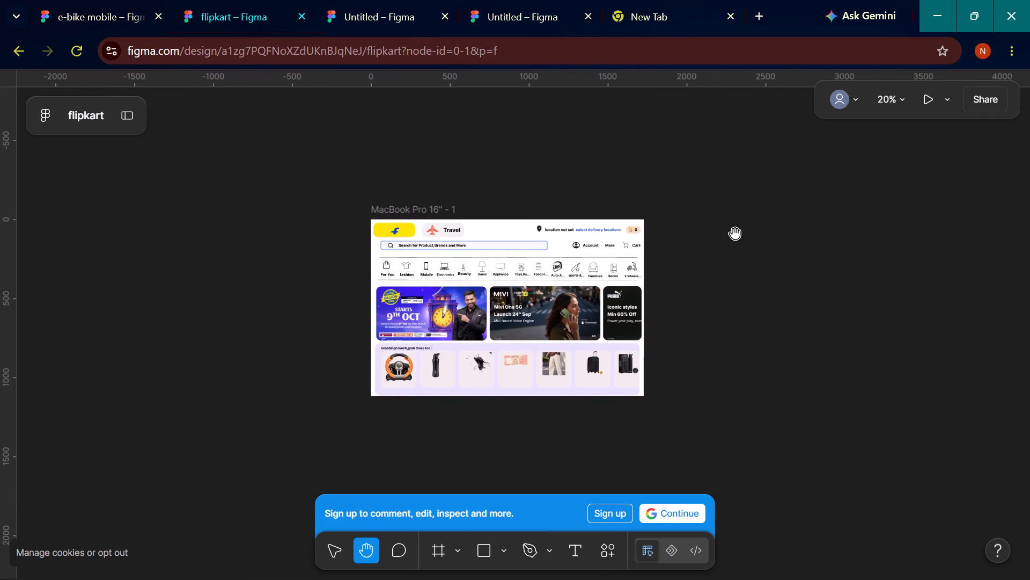
{"action": "scroll", "coordinate": [735, 234], "scroll_direction": "left", "scroll_amount": 2}
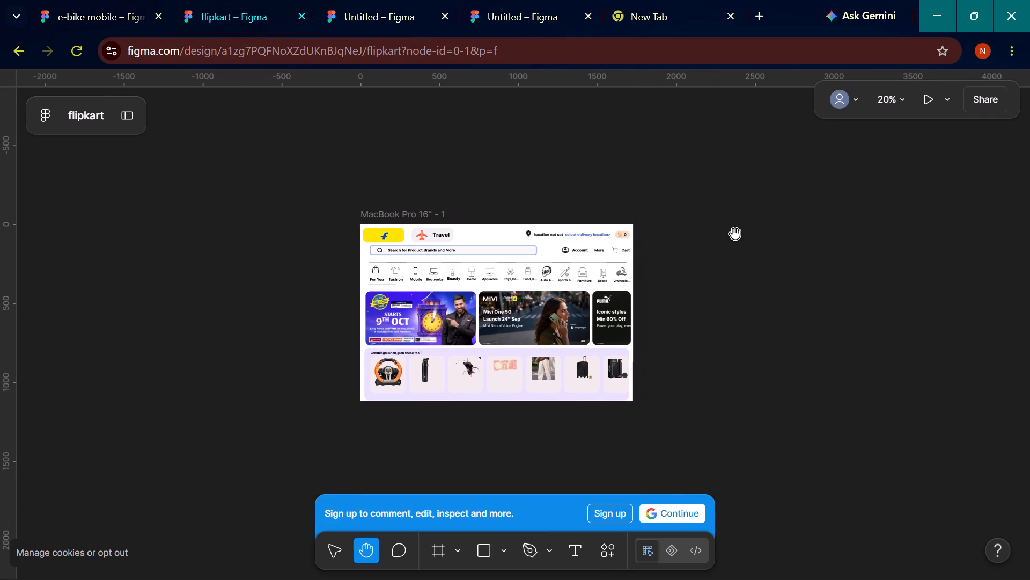
{"action": "left_click", "coordinate": [547, 2]}
{"action": "scroll", "coordinate": [672, 288], "scroll_direction": "down", "scroll_amount": 1}
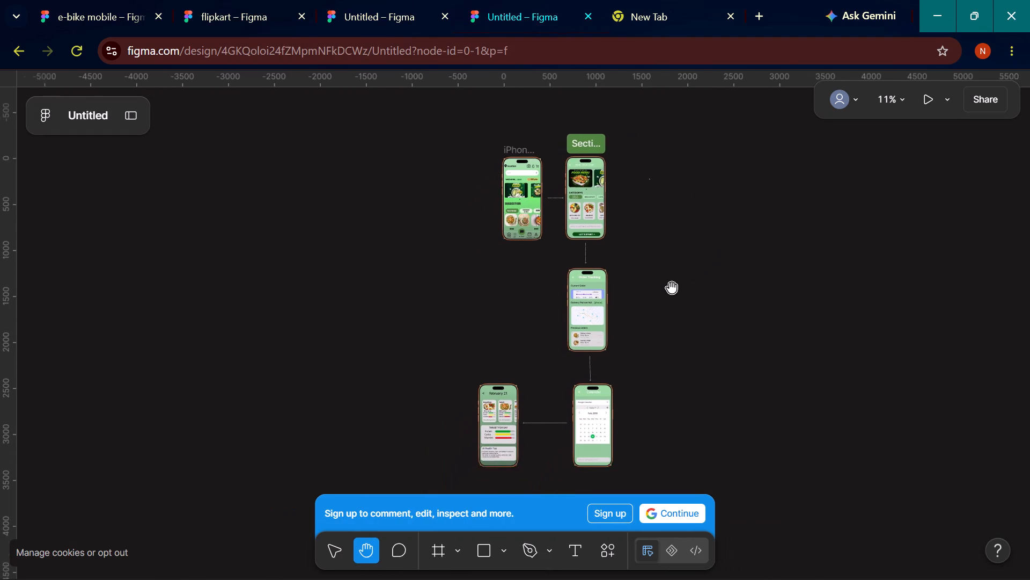
Leave the reference designs and return to the flowchart design file in the first browser window.
{"action": "scroll", "coordinate": [672, 288], "scroll_direction": "down", "scroll_amount": 1}
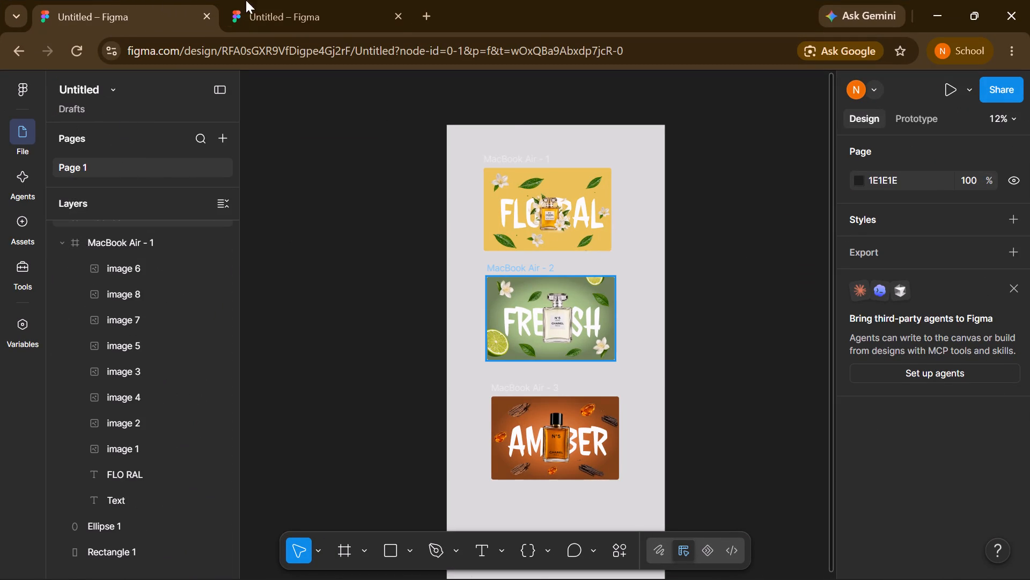
{"action": "left_click", "coordinate": [267, 0]}
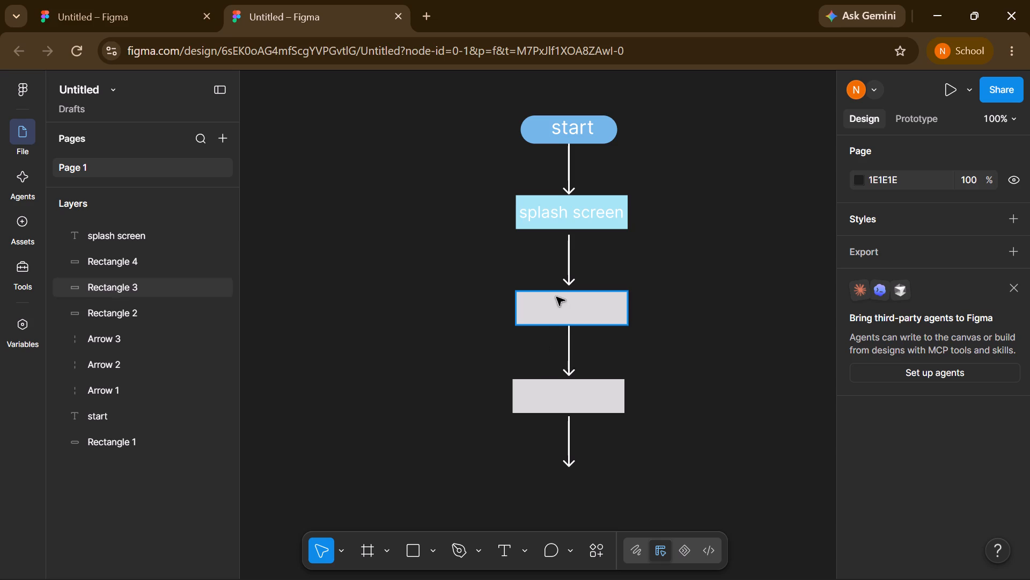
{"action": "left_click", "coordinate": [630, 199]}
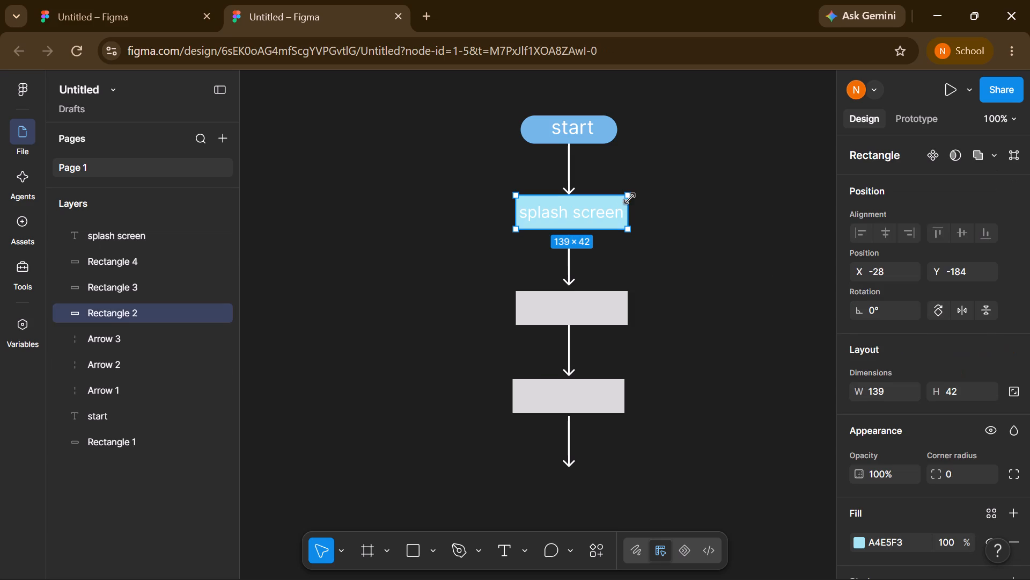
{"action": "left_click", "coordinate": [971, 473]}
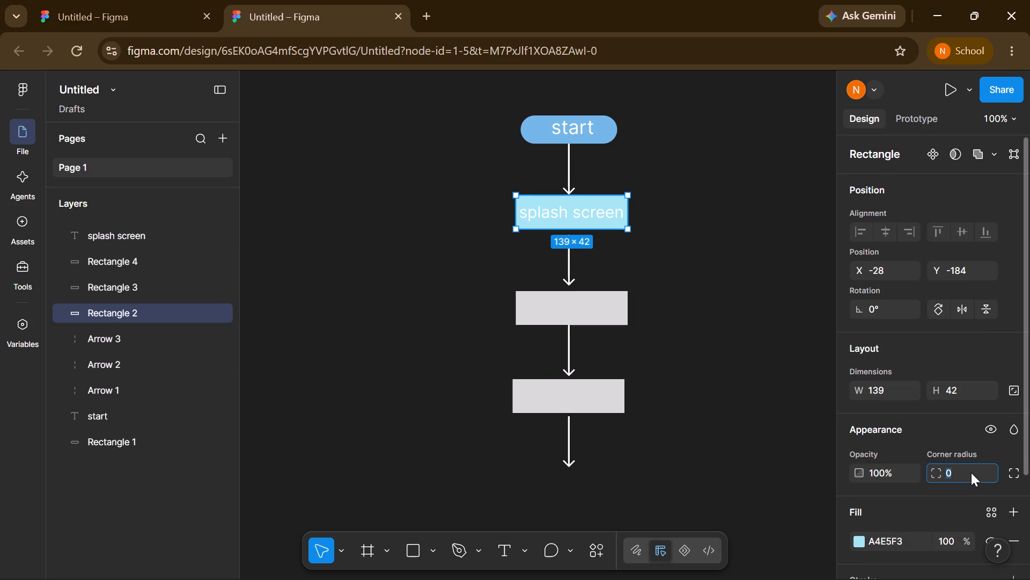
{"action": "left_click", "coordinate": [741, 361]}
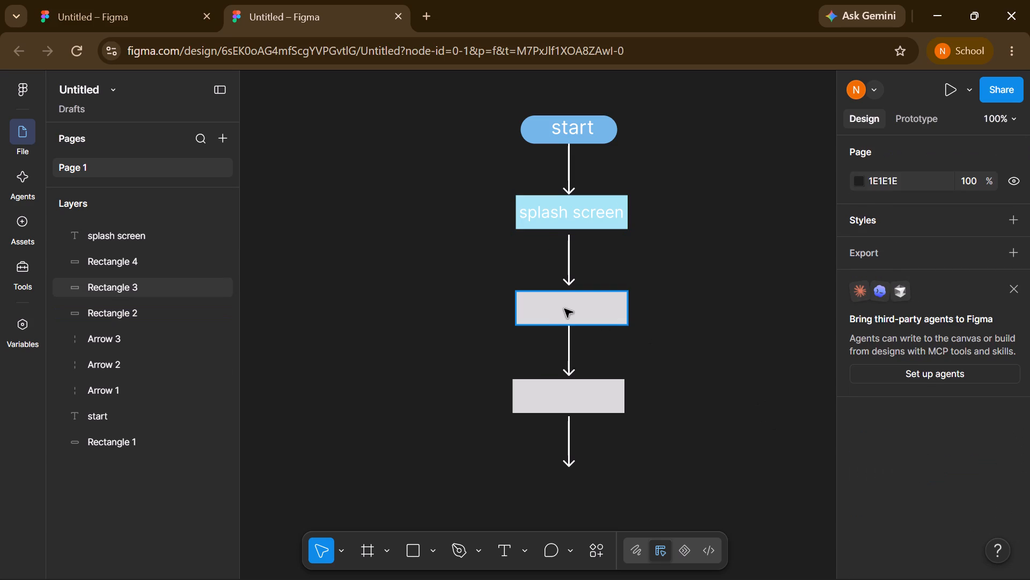
Add the text label "onboarding" and centre it on the empty grey rectangle below "splash screen".
{"action": "left_click", "coordinate": [507, 544]}
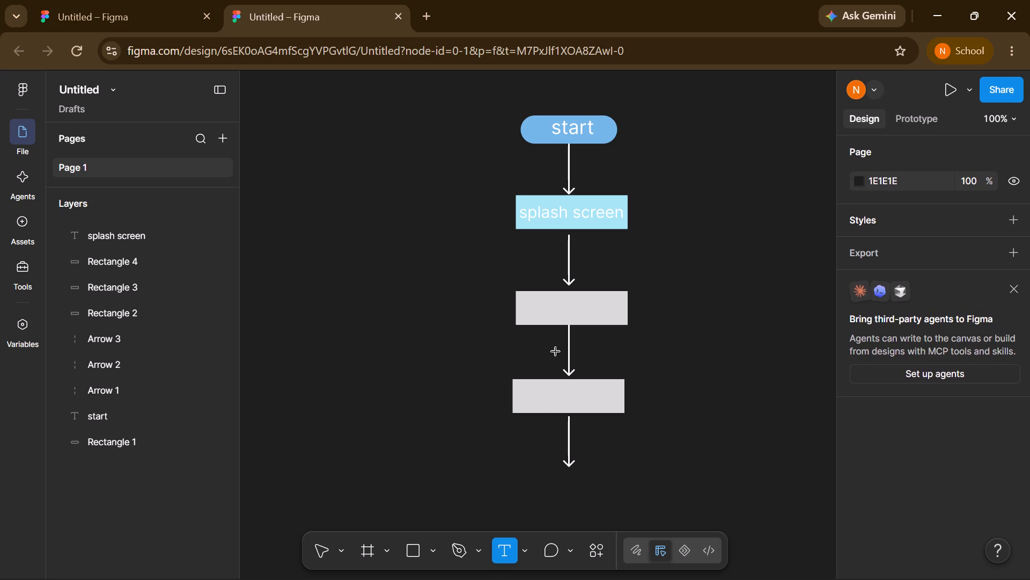
{"action": "left_click", "coordinate": [539, 308]}
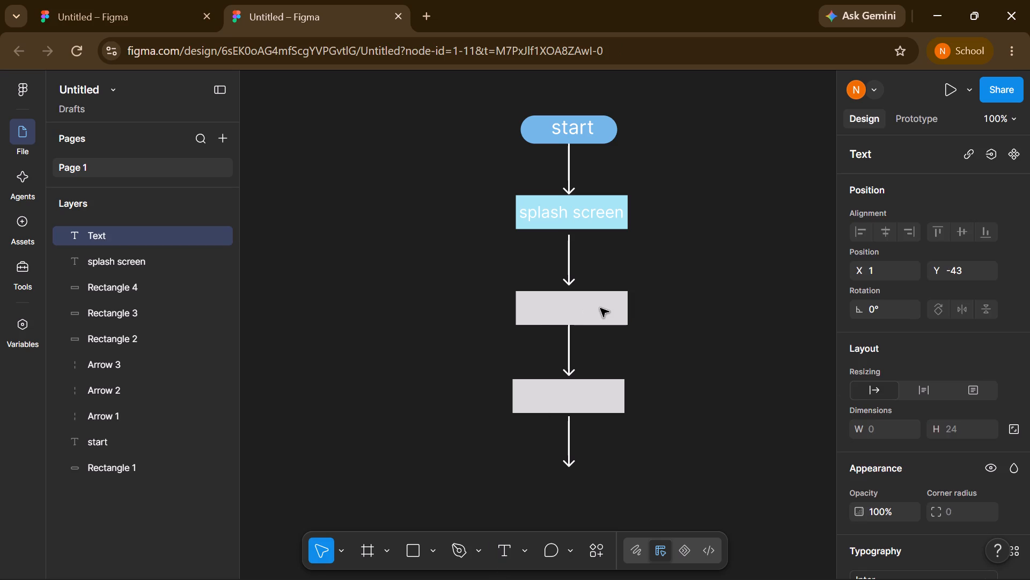
{"action": "type", "text": "onb"}
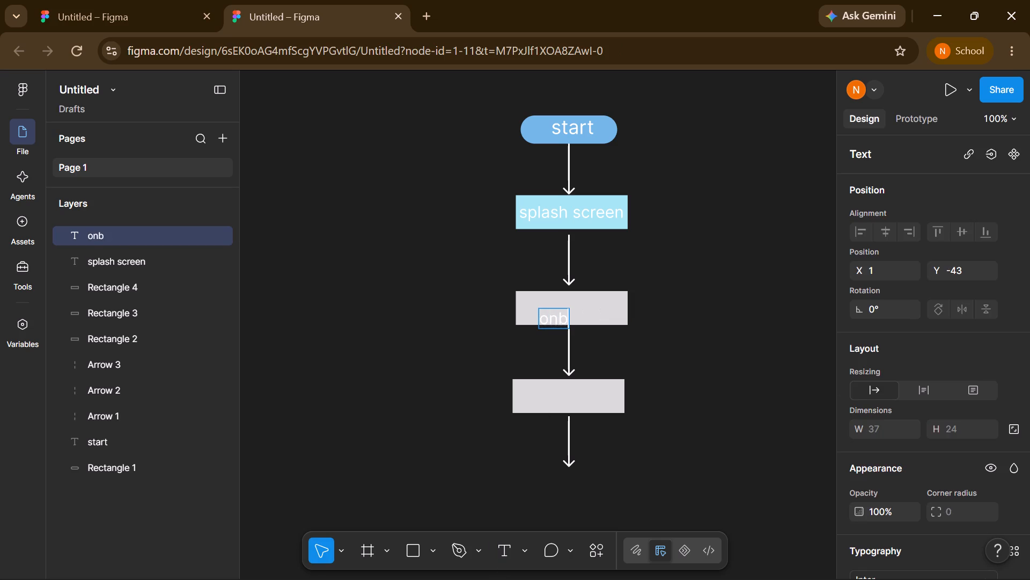
{"action": "type", "text": "oarding"}
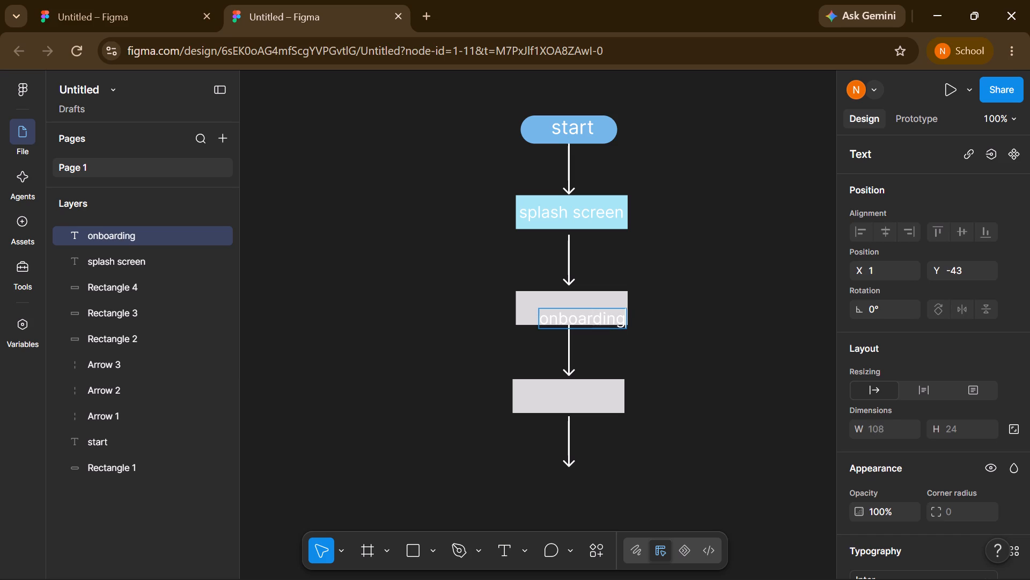
{"action": "left_click_drag", "start_coordinate": [696, 334], "coordinate": [695, 334]}
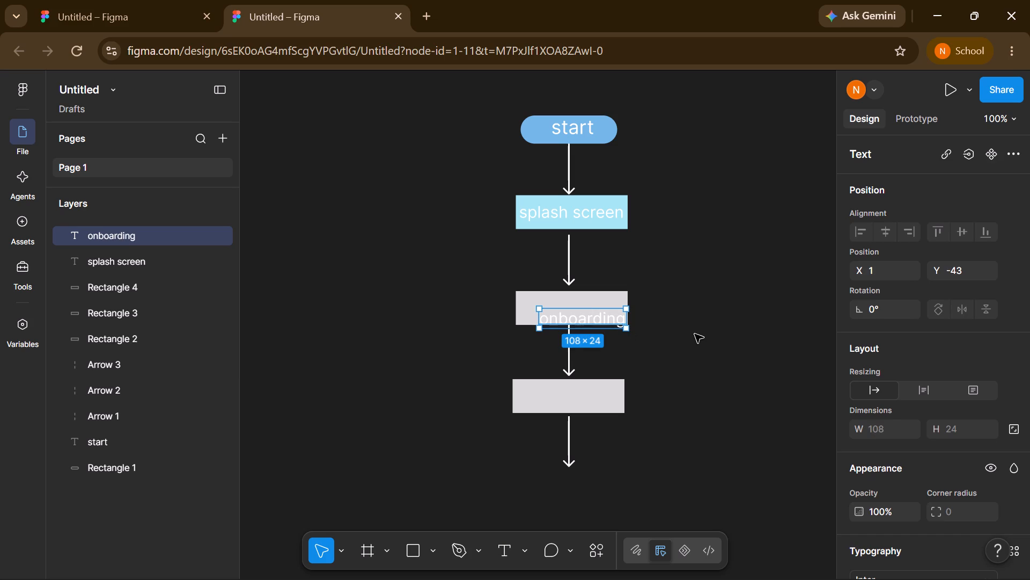
{"action": "left_click_drag", "start_coordinate": [695, 334], "coordinate": [606, 318]}
{"action": "left_click_drag", "start_coordinate": [606, 318], "coordinate": [596, 308]}
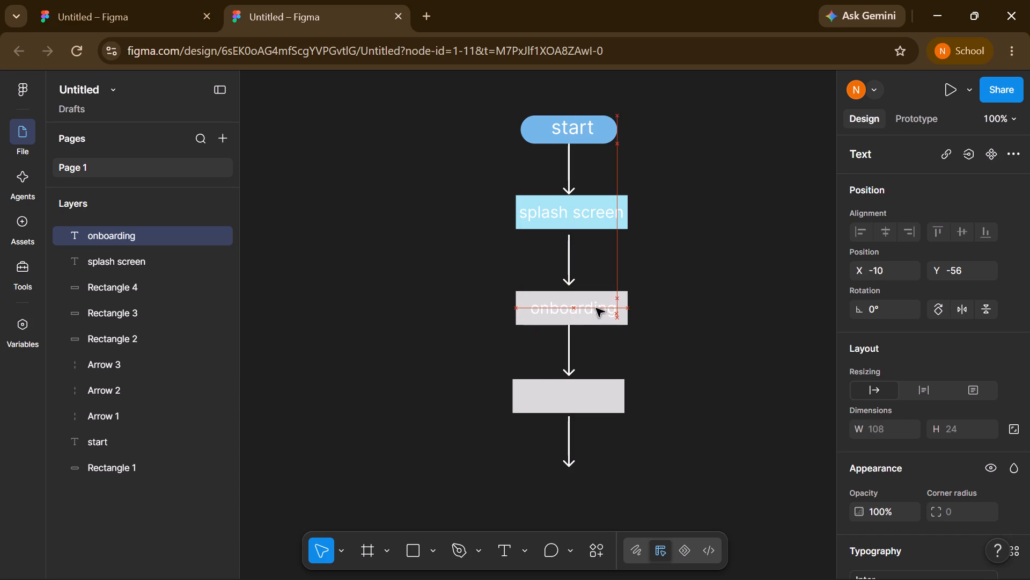
{"action": "left_click_drag", "start_coordinate": [596, 308], "coordinate": [594, 308]}
{"action": "left_click", "coordinate": [703, 343]}
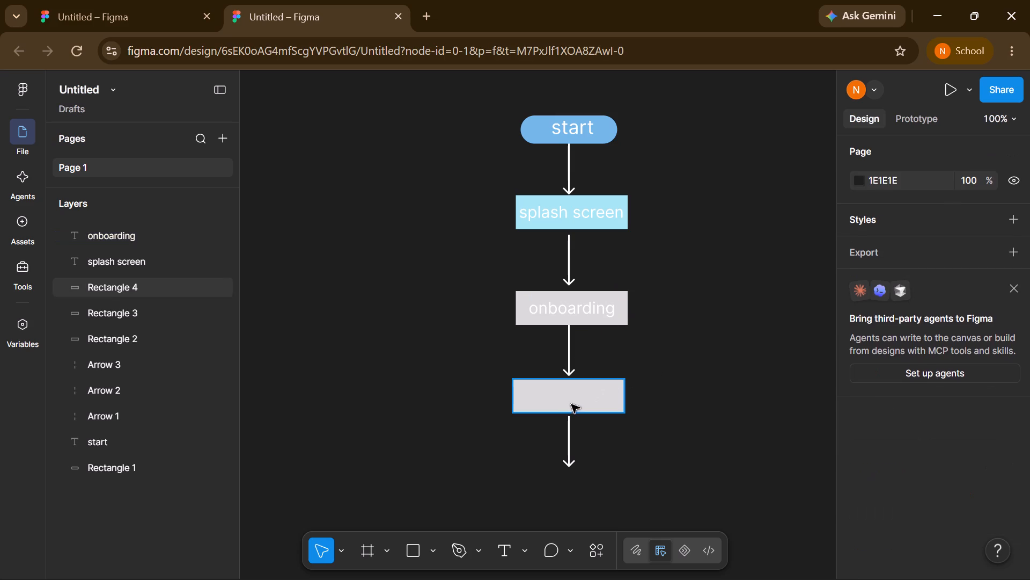
Add the text label "login/signup" and place it inside the empty grey rectangle below "onboarding".
{"action": "left_click", "coordinate": [509, 557]}
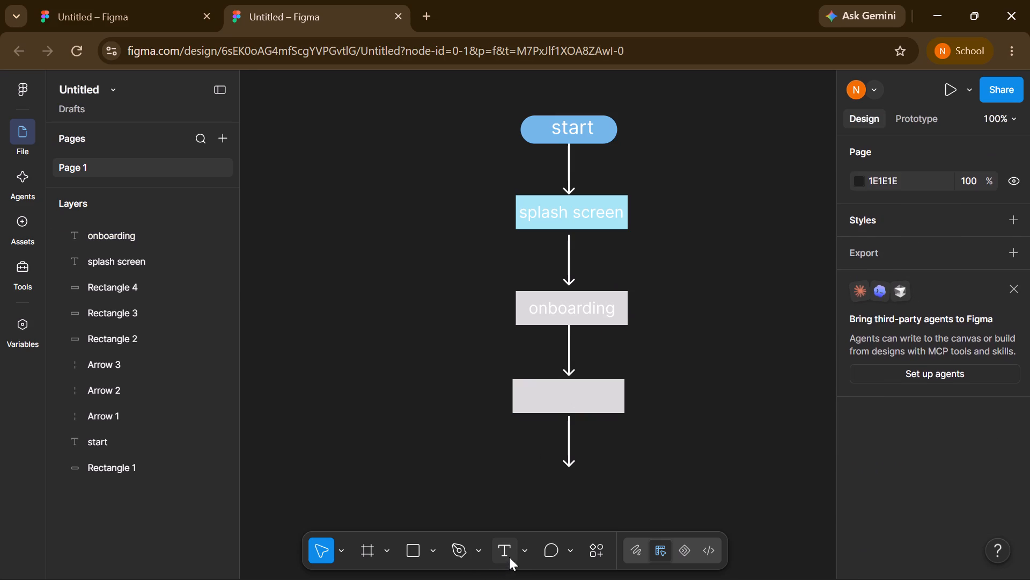
{"action": "left_click", "coordinate": [547, 398]}
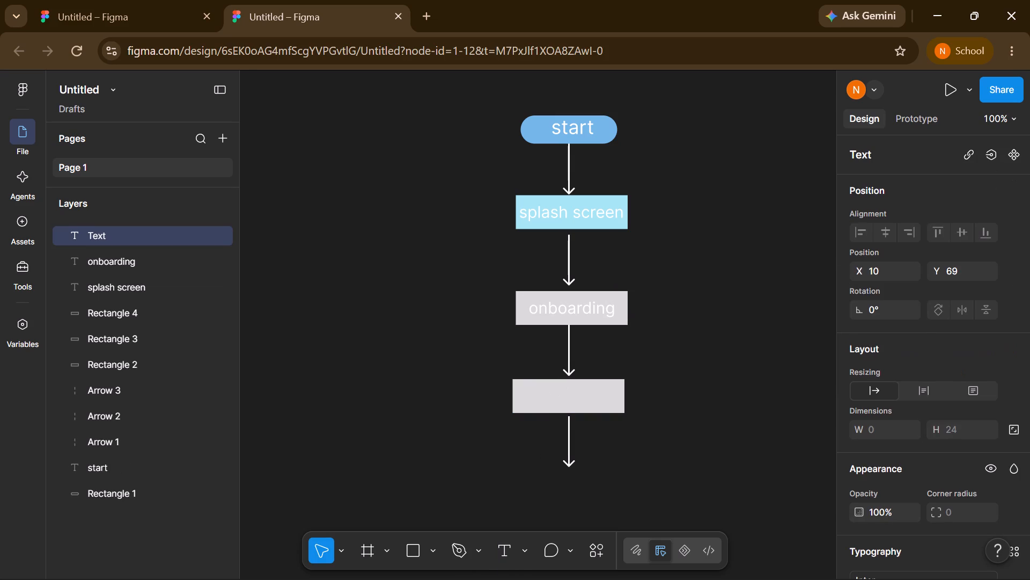
{"action": "type", "text": "login"}
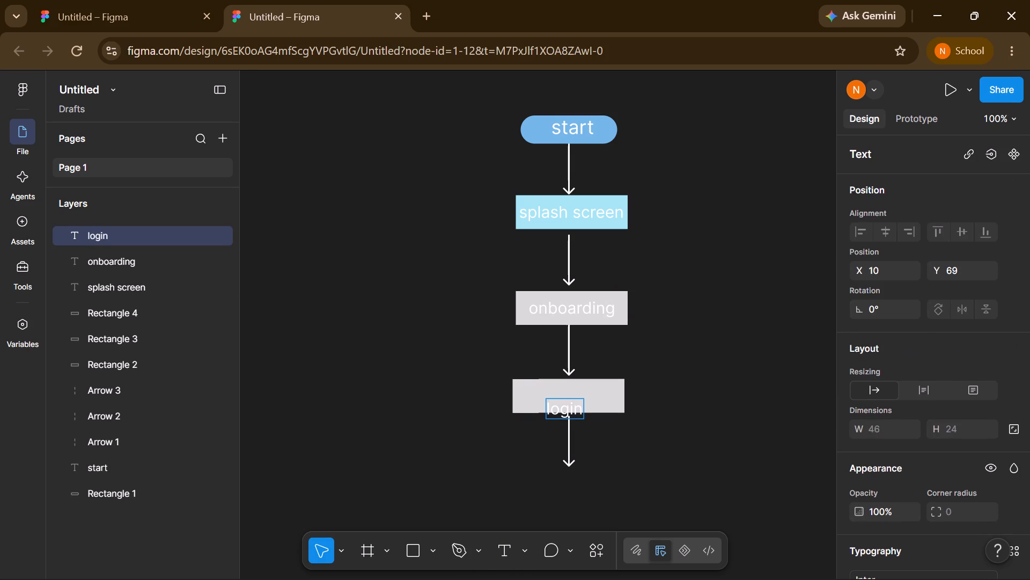
{"action": "key", "text": "slash"}
{"action": "type", "text": "sign"}
{"action": "type", "text": "up"}
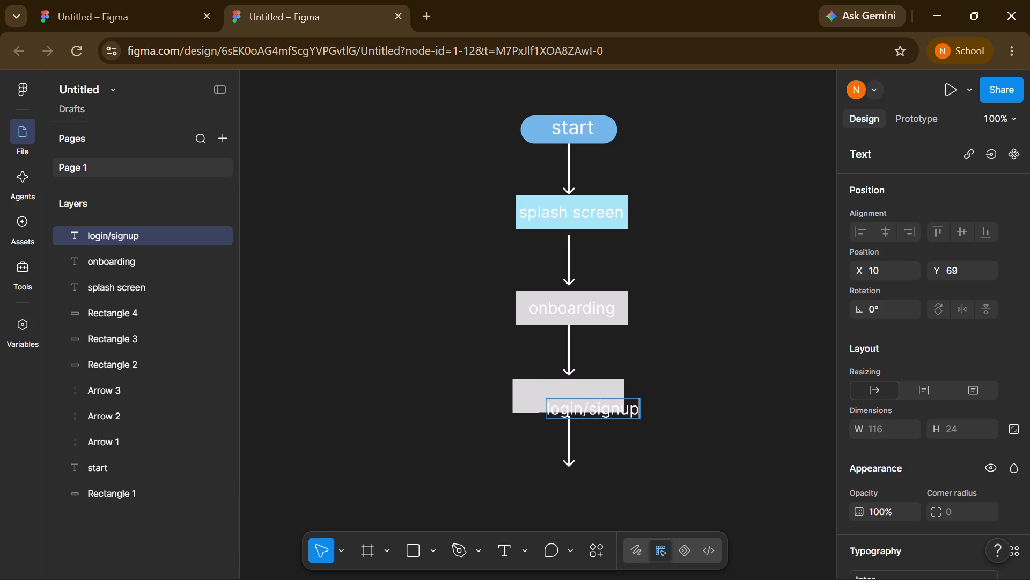
{"action": "left_click", "coordinate": [685, 394]}
{"action": "left_click_drag", "start_coordinate": [604, 414], "coordinate": [578, 401]}
{"action": "left_click", "coordinate": [733, 381]}
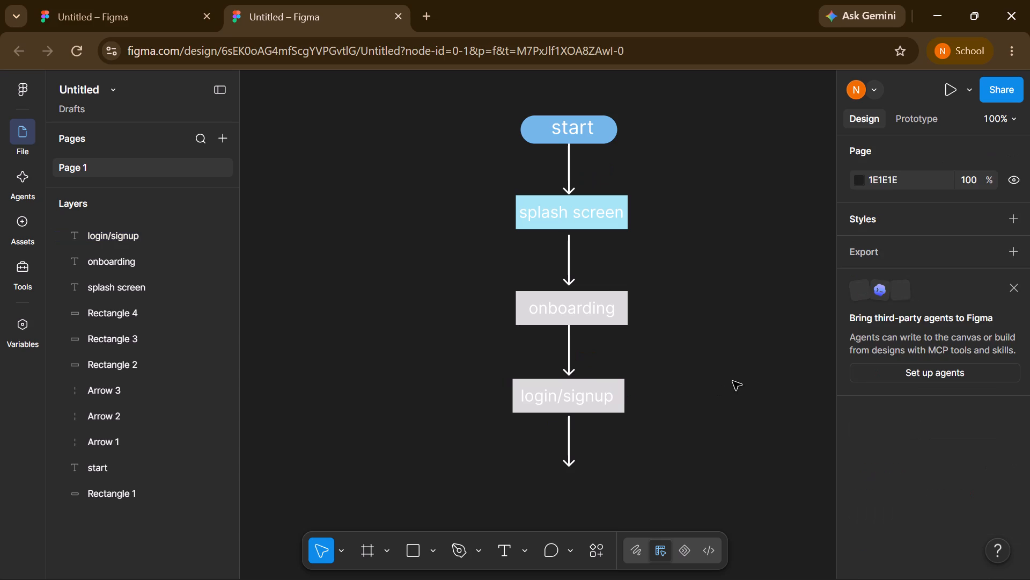
Change the fill of the rectangle behind "onboarding" to light purple D39EE3.
{"action": "left_click", "coordinate": [630, 298]}
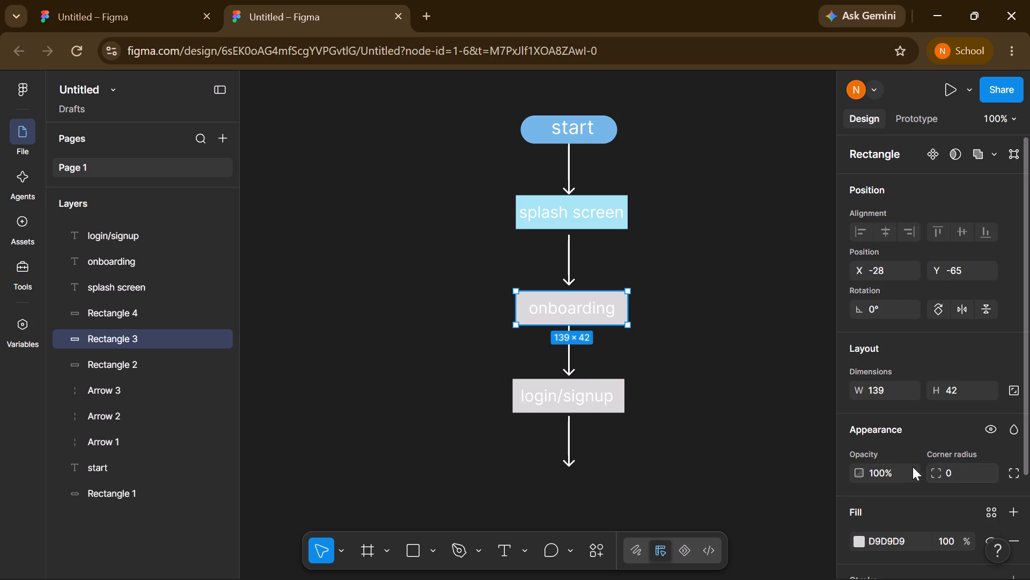
{"action": "left_click", "coordinate": [857, 541]}
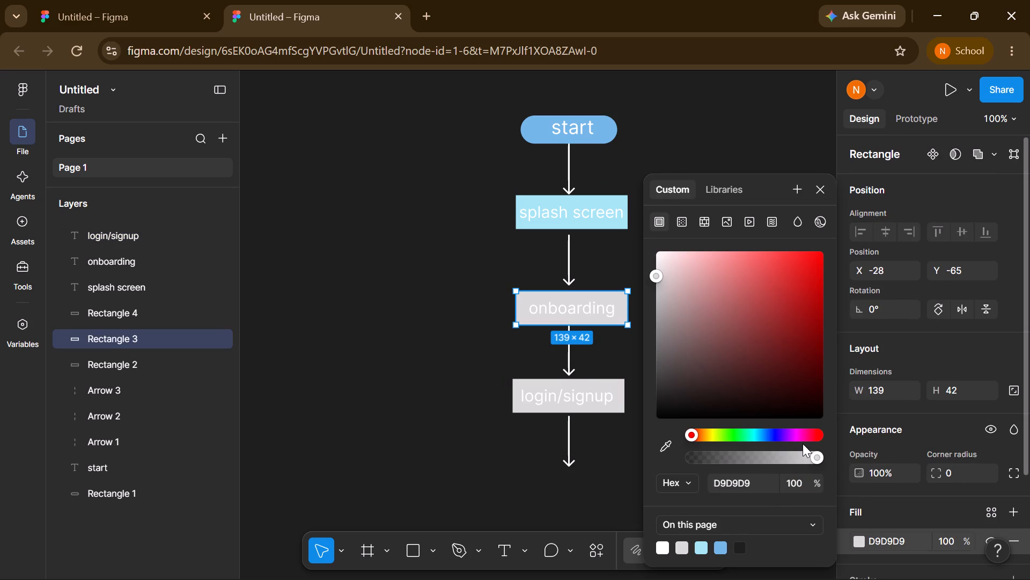
{"action": "left_click", "coordinate": [791, 434]}
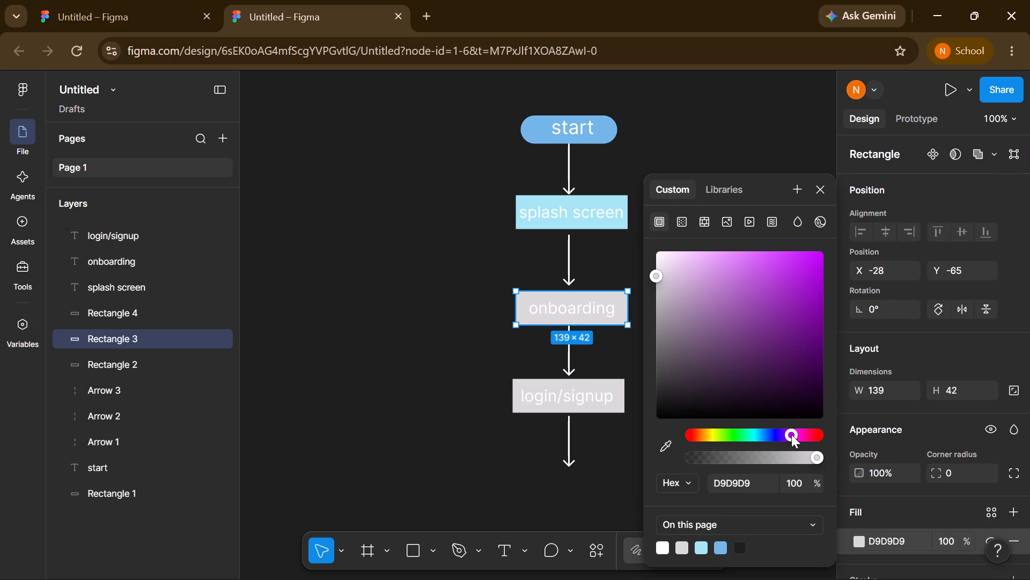
{"action": "left_click", "coordinate": [758, 268]}
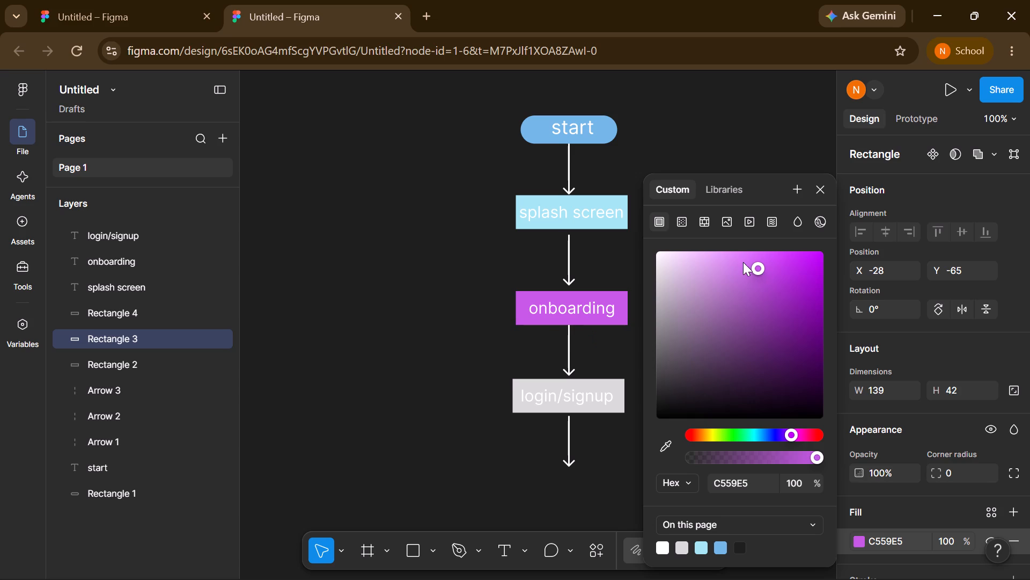
{"action": "left_click_drag", "start_coordinate": [760, 267], "coordinate": [731, 269]}
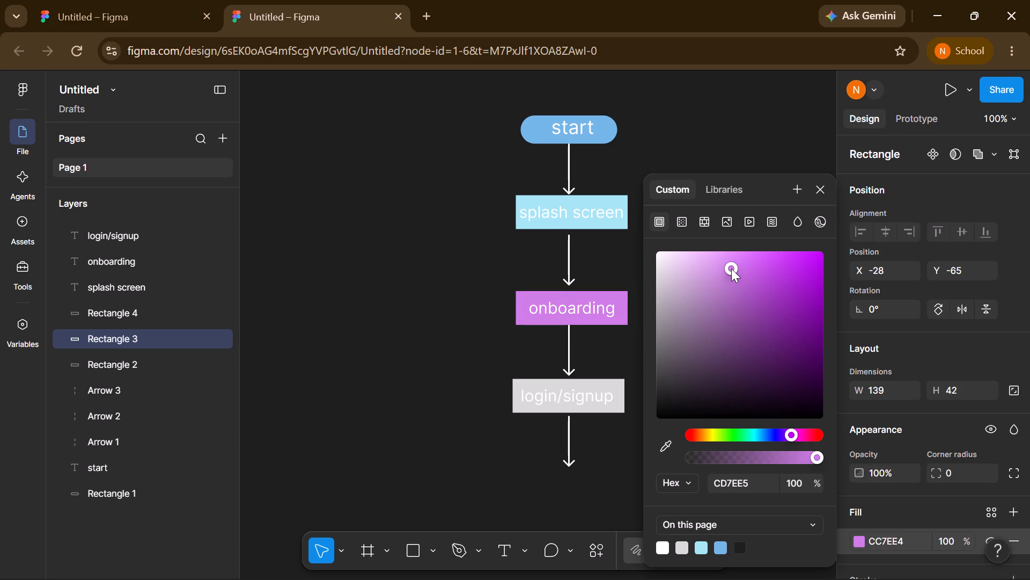
{"action": "left_click_drag", "start_coordinate": [731, 269], "coordinate": [714, 281]}
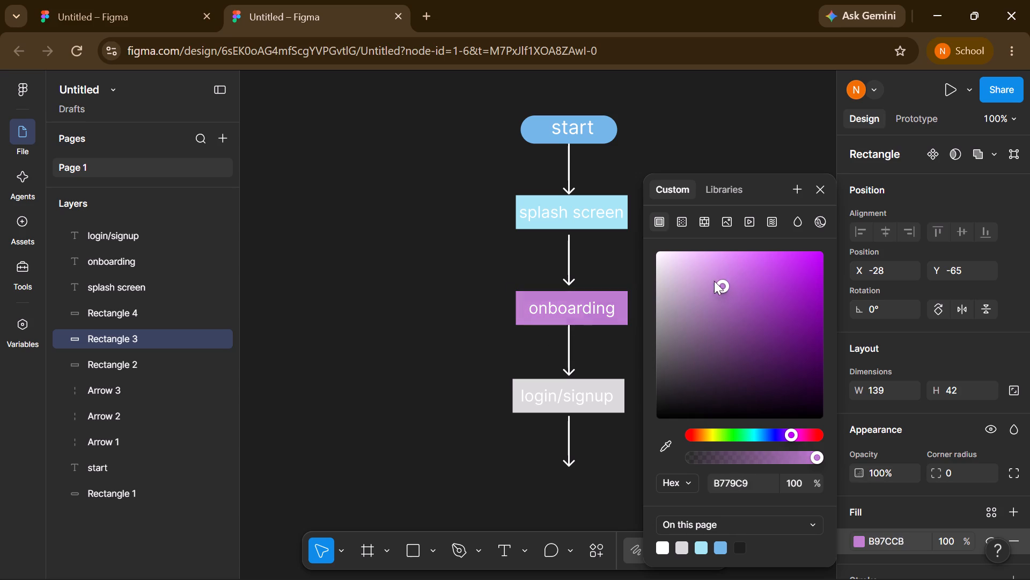
{"action": "left_click_drag", "start_coordinate": [714, 281], "coordinate": [696, 270]}
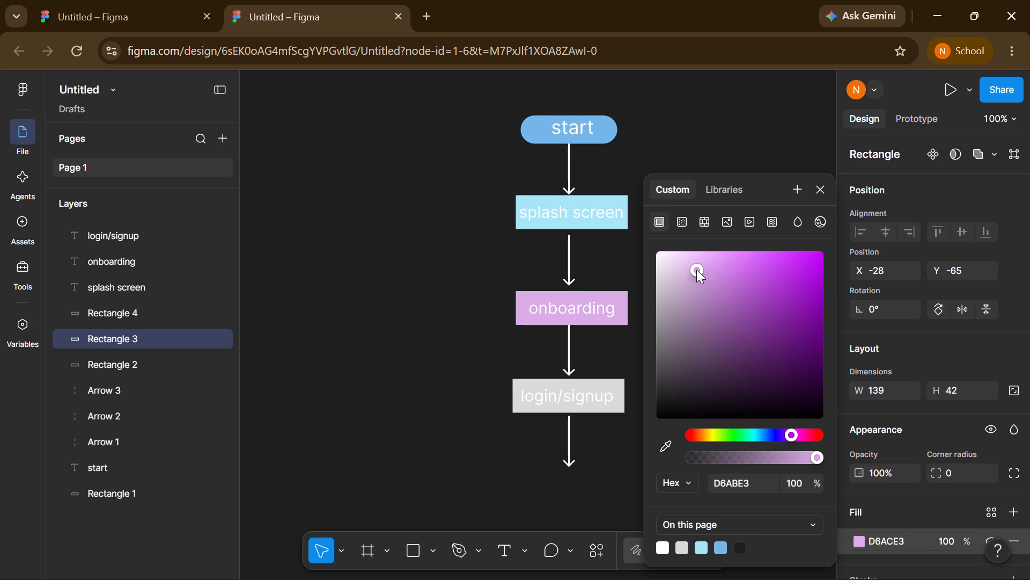
{"action": "left_click_drag", "start_coordinate": [696, 270], "coordinate": [707, 270]}
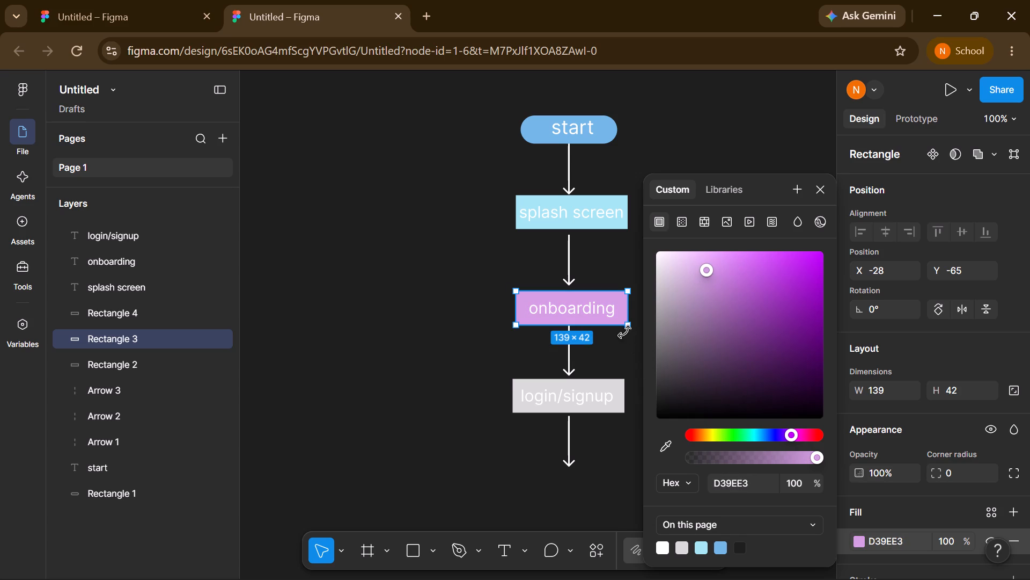
Copy the onboarding rectangle's fill colour D39EE3 and apply it to the rectangle behind "login/signup".
{"action": "left_click", "coordinate": [744, 482]}
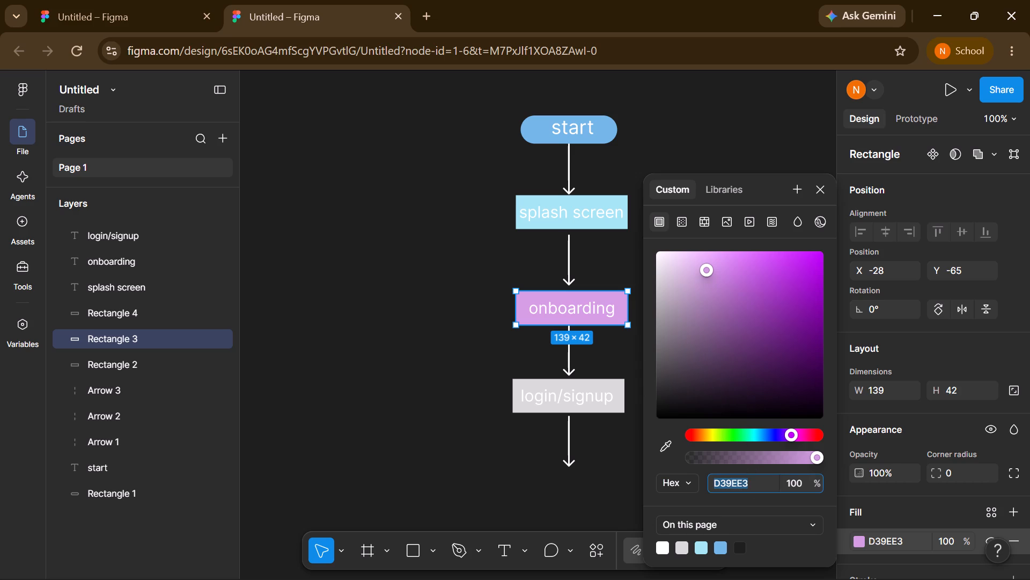
{"action": "key", "text": "ctrl+c"}
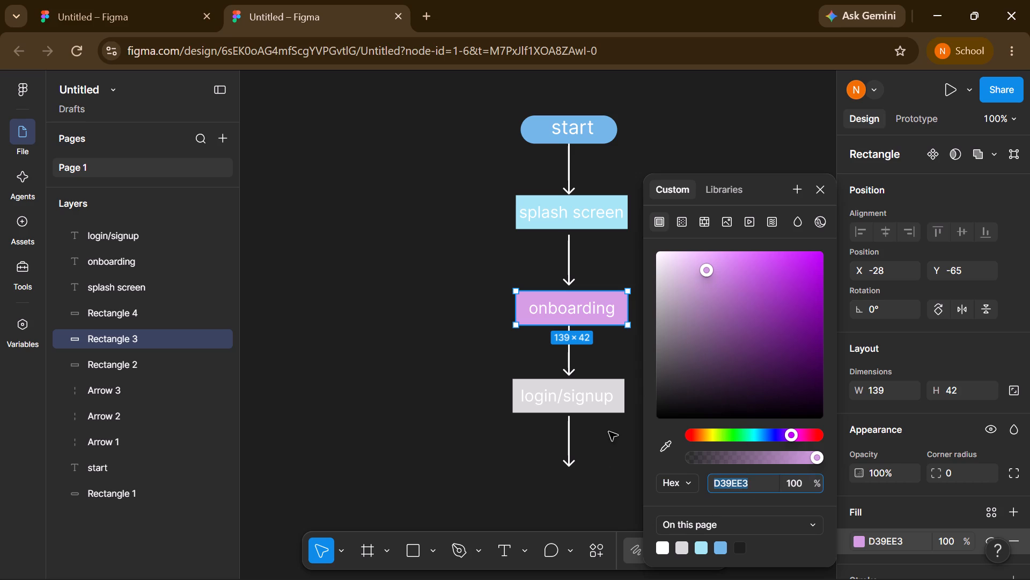
{"action": "left_click", "coordinate": [609, 432]}
{"action": "left_click", "coordinate": [624, 399]}
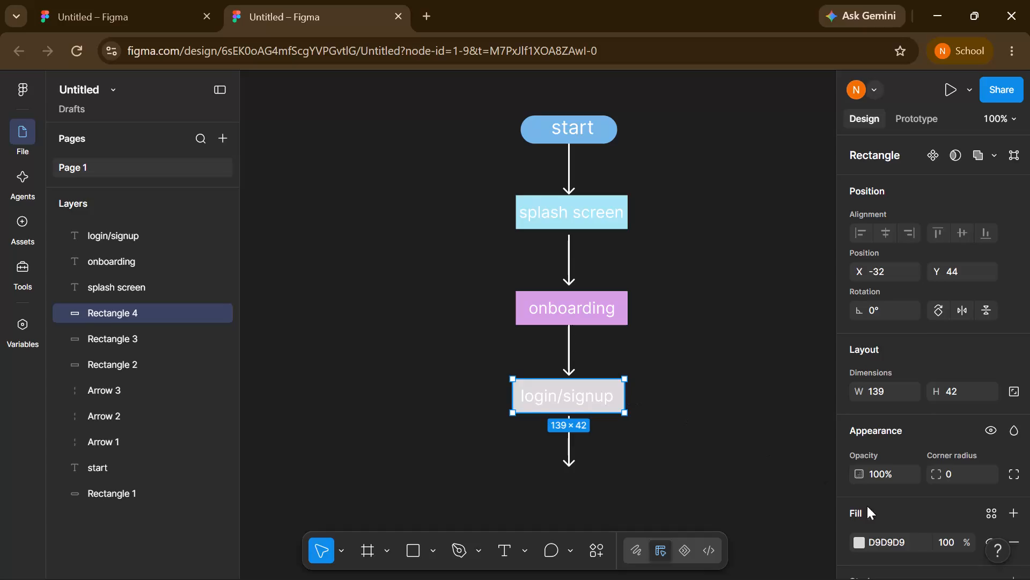
{"action": "left_click", "coordinate": [899, 540]}
{"action": "key", "text": "ctrl+v"}
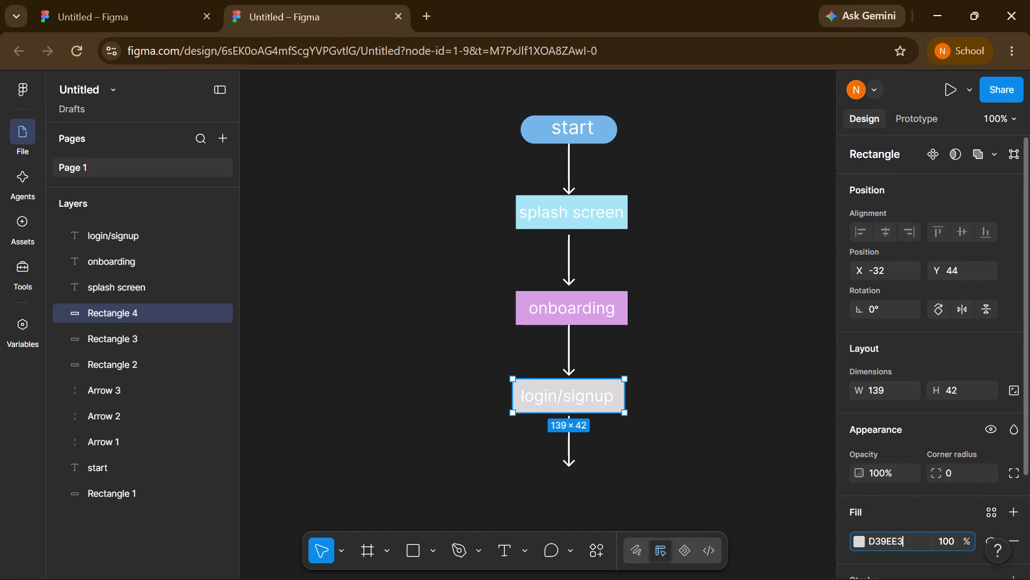
{"action": "left_click_drag", "start_coordinate": [913, 539], "coordinate": [855, 544]}
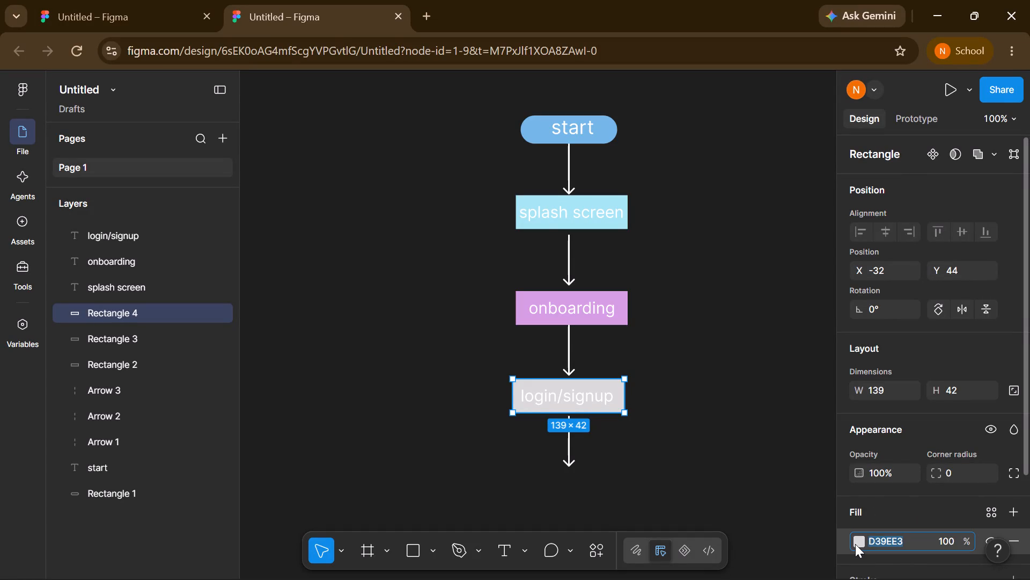
{"action": "key", "text": "ctrl+v"}
{"action": "key", "text": "Return"}
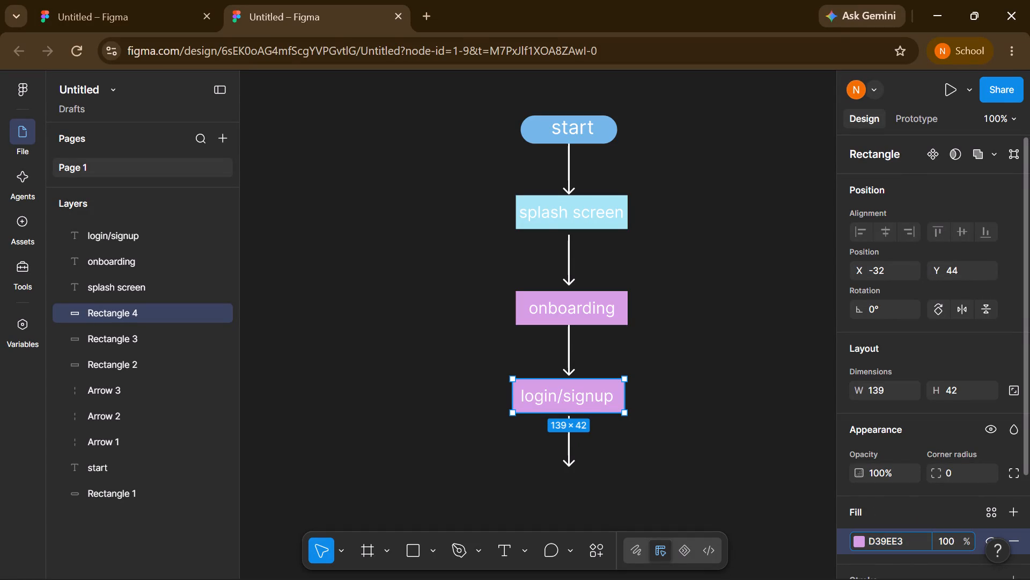
{"action": "left_click", "coordinate": [791, 313]}
Duplicate the light blue rectangle behind "splash screen" and place the copy at the tip of the arrow below "login/signup".
{"action": "scroll", "coordinate": [755, 330], "scroll_direction": "down", "scroll_amount": 1}
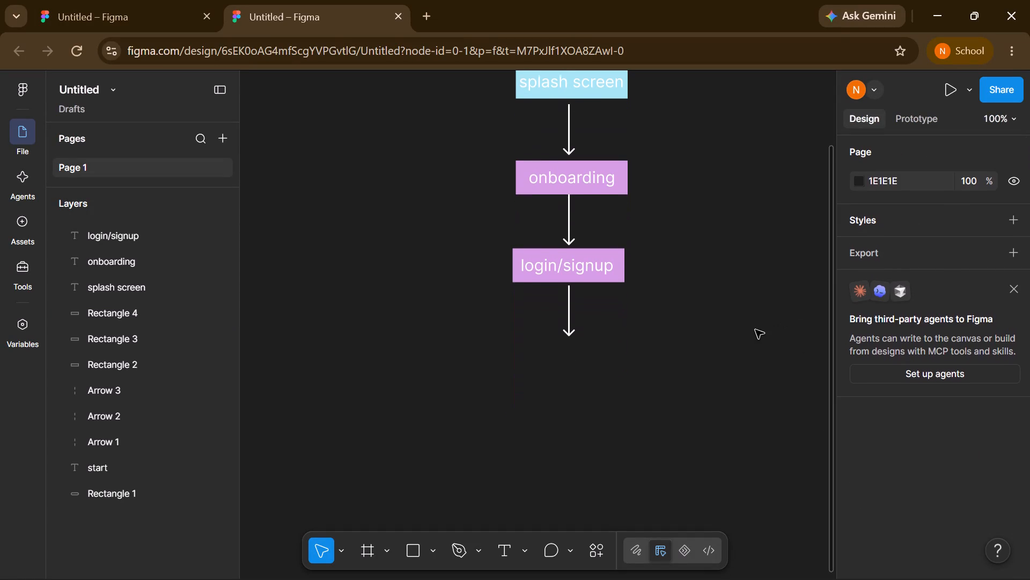
{"action": "scroll", "coordinate": [755, 330], "scroll_direction": "down", "scroll_amount": 1}
{"action": "scroll", "coordinate": [755, 330], "scroll_direction": "up", "scroll_amount": 1}
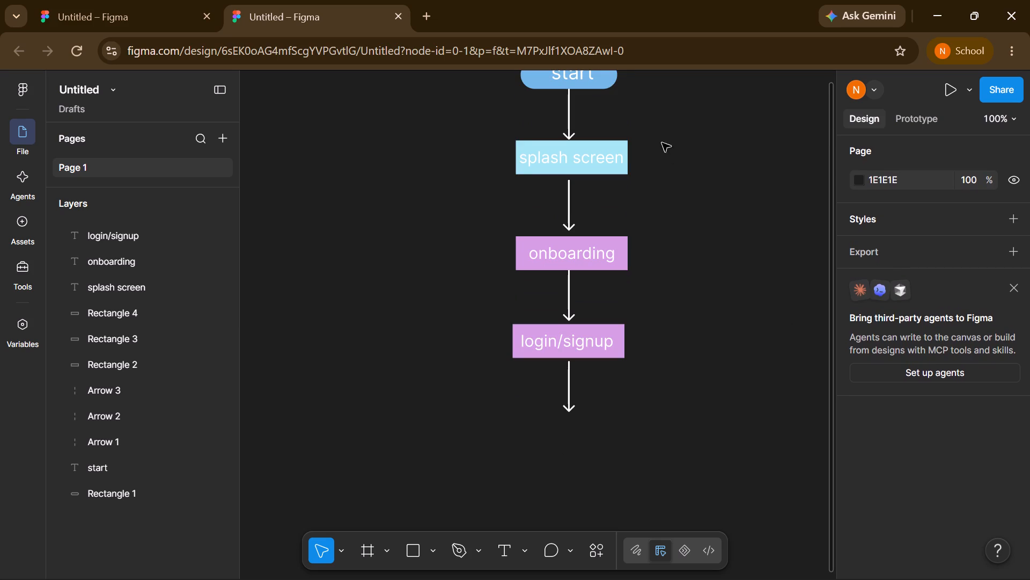
{"action": "left_click", "coordinate": [627, 146]}
{"action": "key", "text": "ctrl+d"}
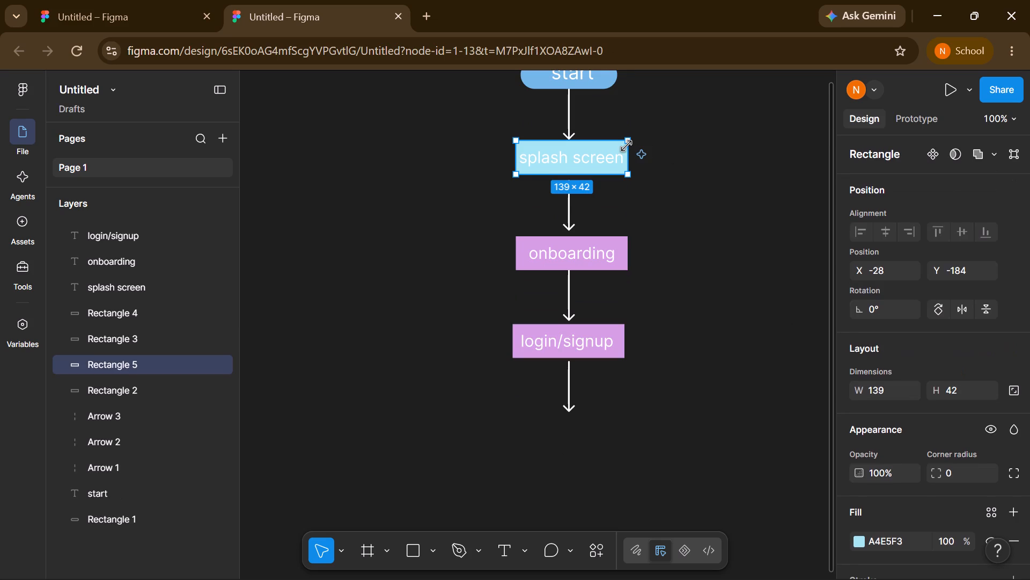
{"action": "left_click_drag", "start_coordinate": [617, 151], "coordinate": [609, 401]}
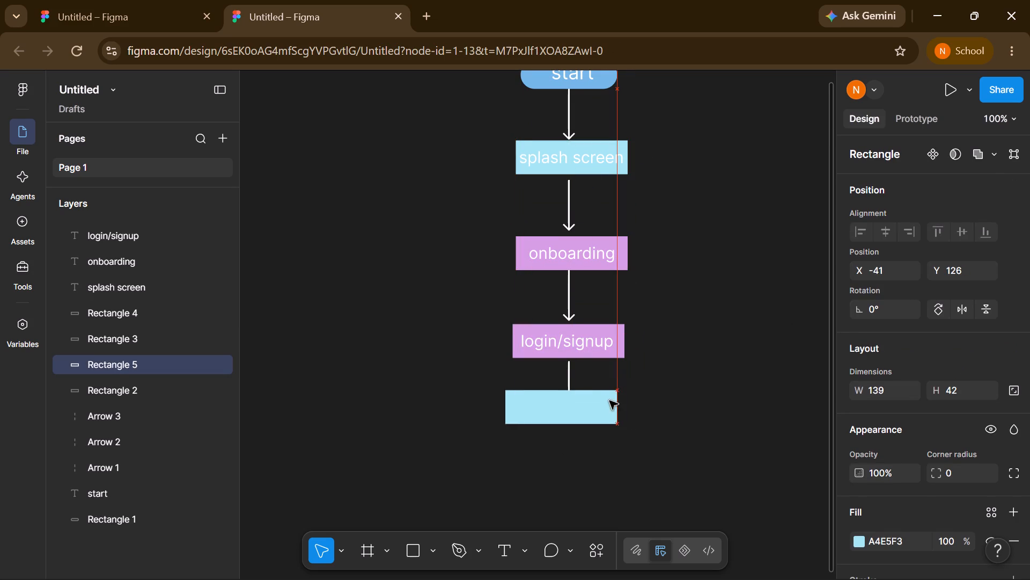
{"action": "left_click_drag", "start_coordinate": [609, 401], "coordinate": [609, 424]}
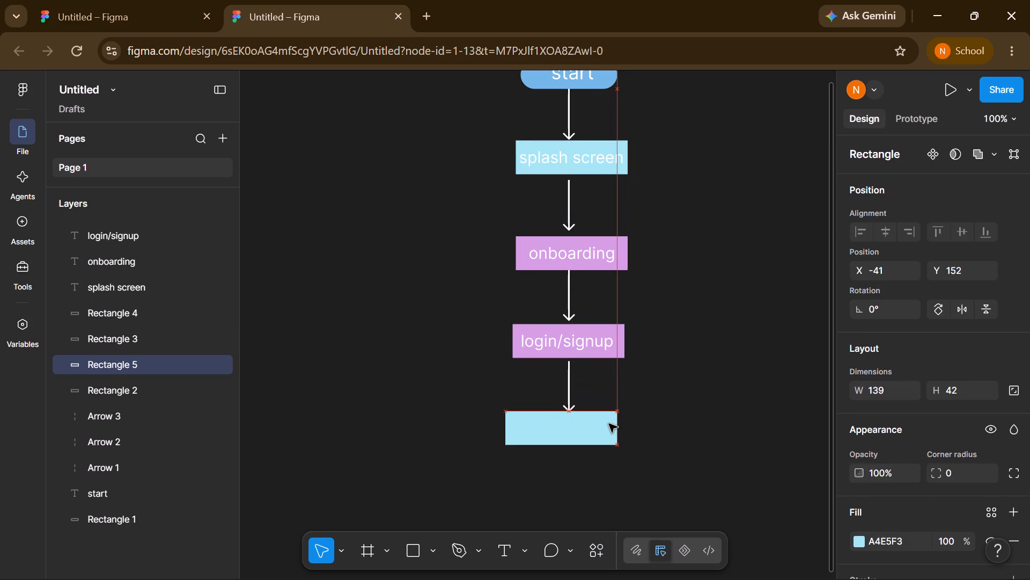
{"action": "left_click_drag", "start_coordinate": [609, 424], "coordinate": [611, 424]}
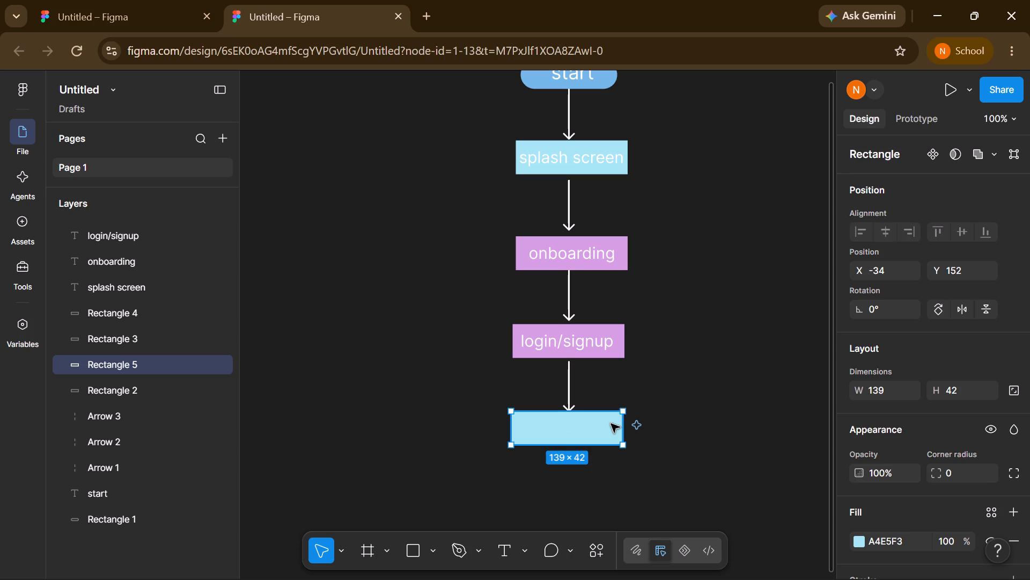
{"action": "left_click", "coordinate": [683, 419]}
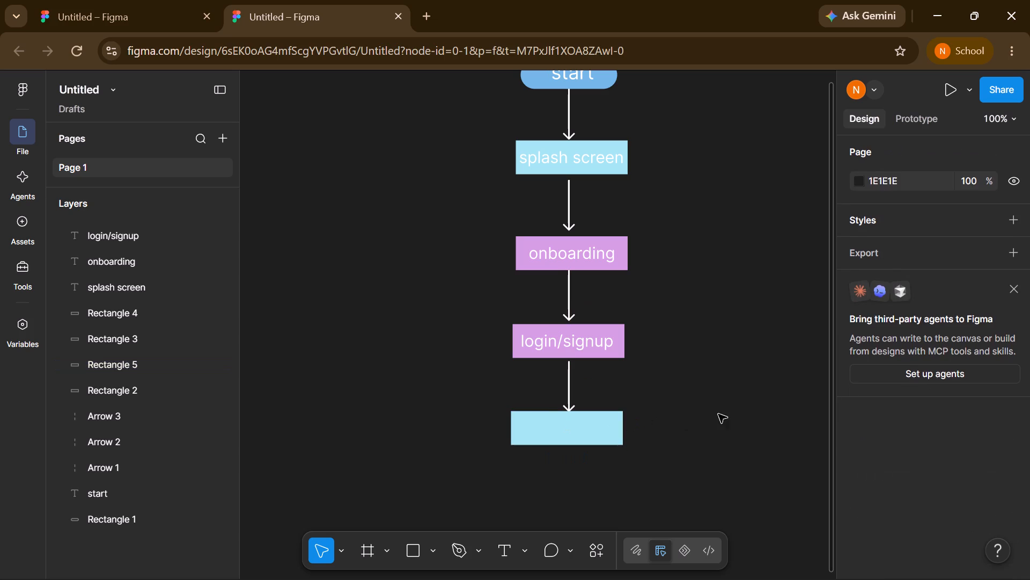
Add the text label "login" and centre it on the empty light blue rectangle below "login/signup".
{"action": "left_click", "coordinate": [503, 556]}
{"action": "left_click", "coordinate": [550, 429]}
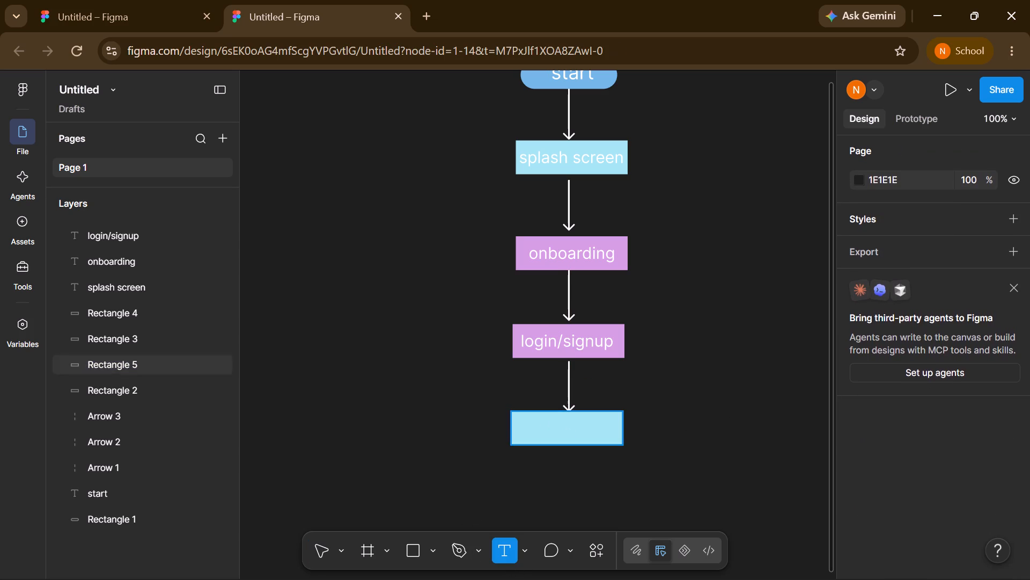
{"action": "type", "text": "login"}
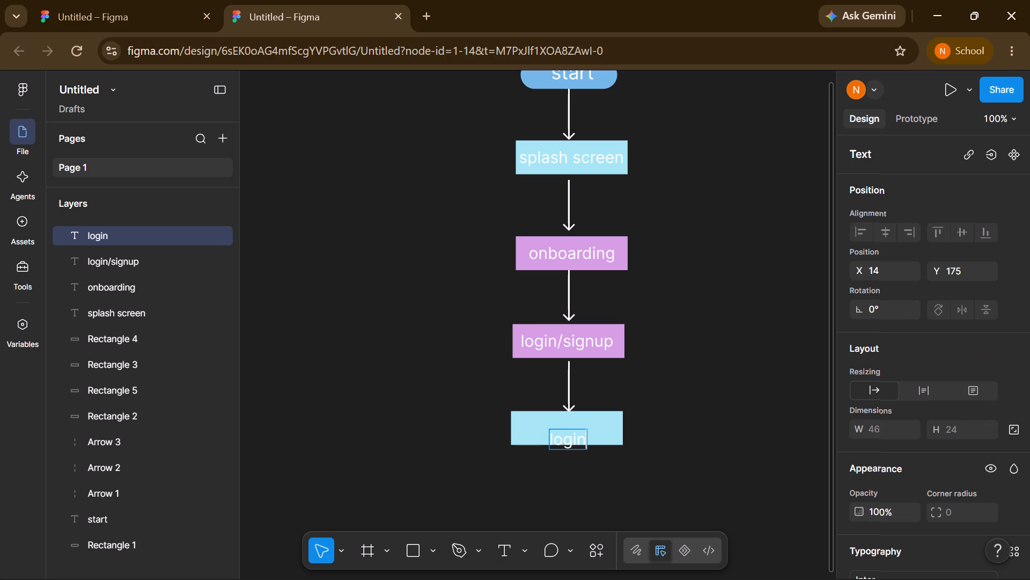
{"action": "left_click_drag", "start_coordinate": [680, 428], "coordinate": [567, 444]}
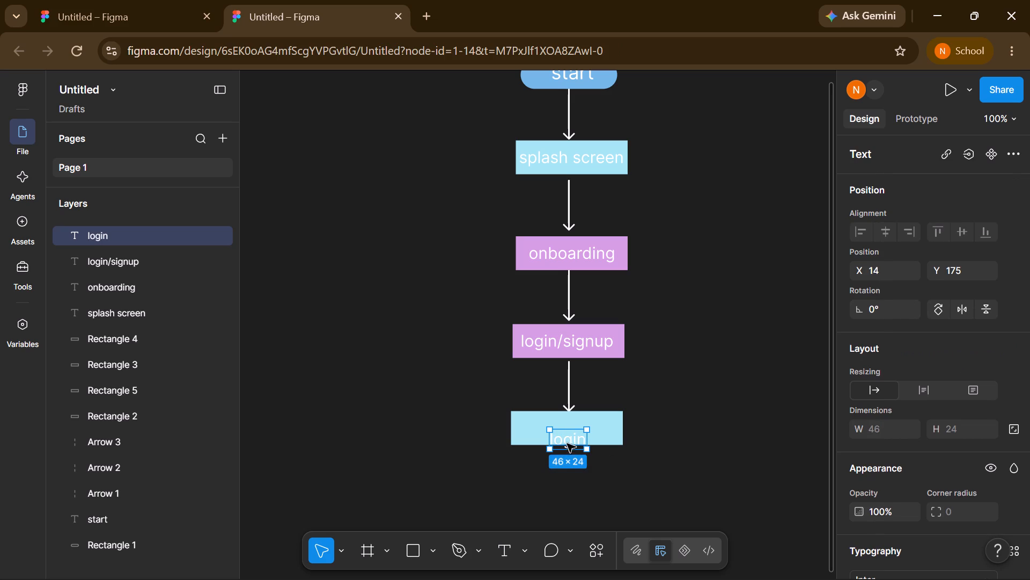
{"action": "left_click_drag", "start_coordinate": [567, 444], "coordinate": [569, 440]}
{"action": "left_click_drag", "start_coordinate": [569, 440], "coordinate": [570, 432]}
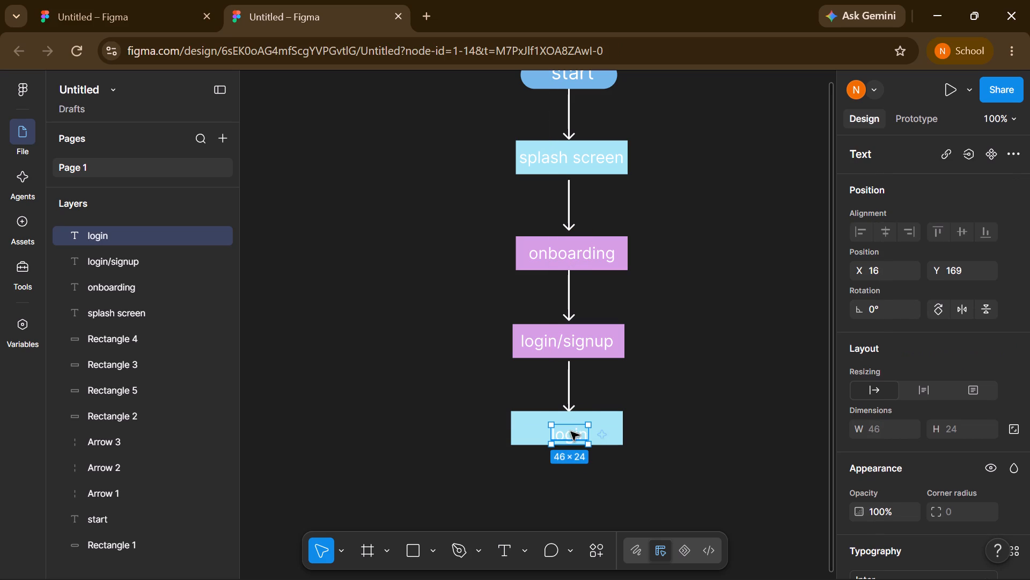
{"action": "left_click", "coordinate": [669, 427]}
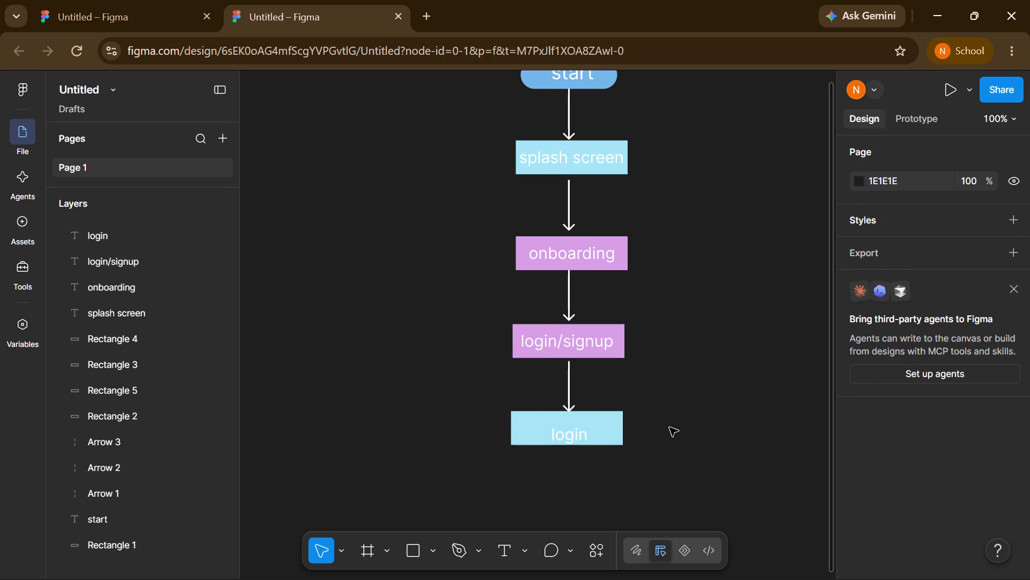
{"action": "left_click", "coordinate": [571, 432]}
{"action": "left_click", "coordinate": [571, 432]}
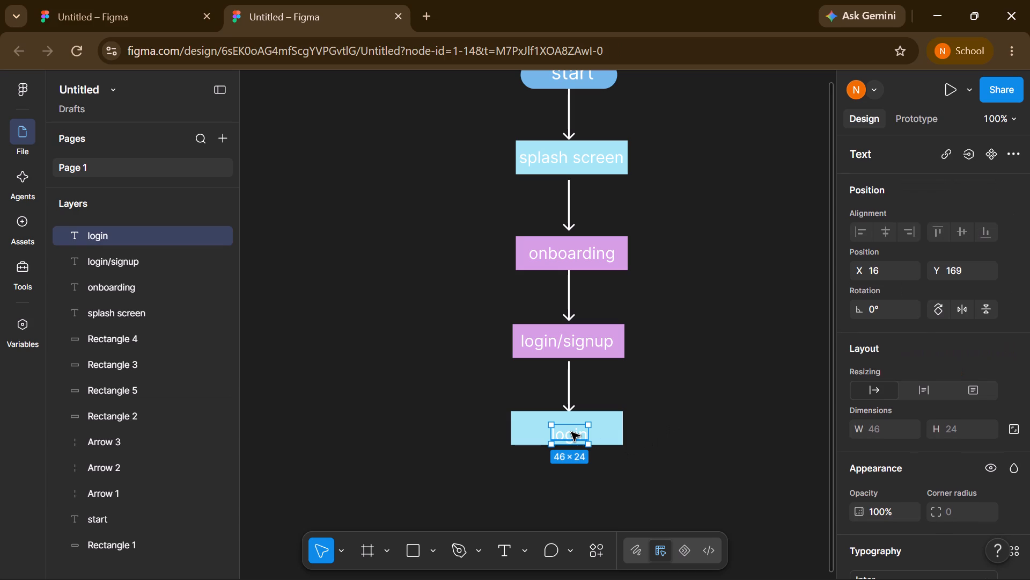
{"action": "left_click", "coordinate": [542, 499]}
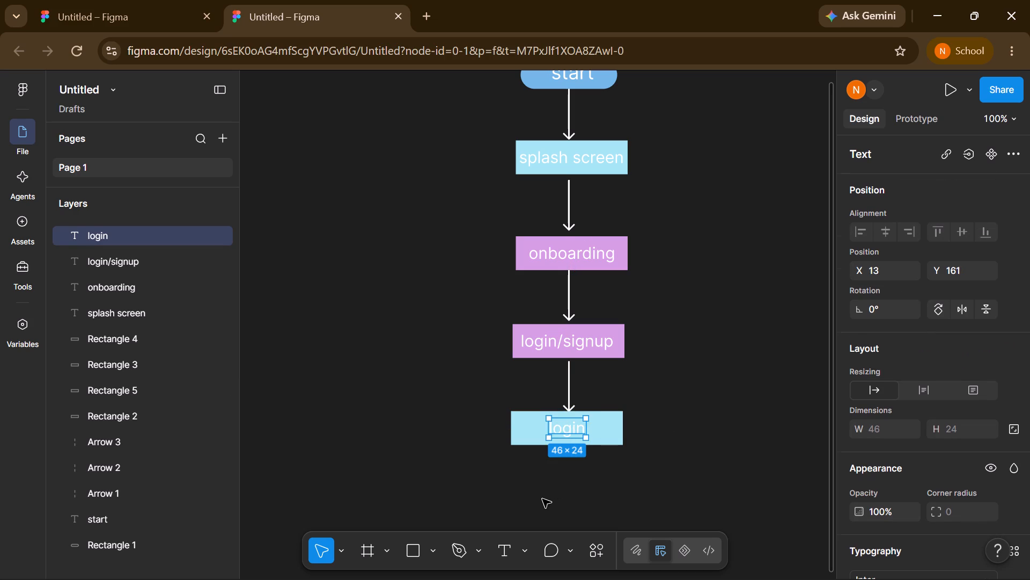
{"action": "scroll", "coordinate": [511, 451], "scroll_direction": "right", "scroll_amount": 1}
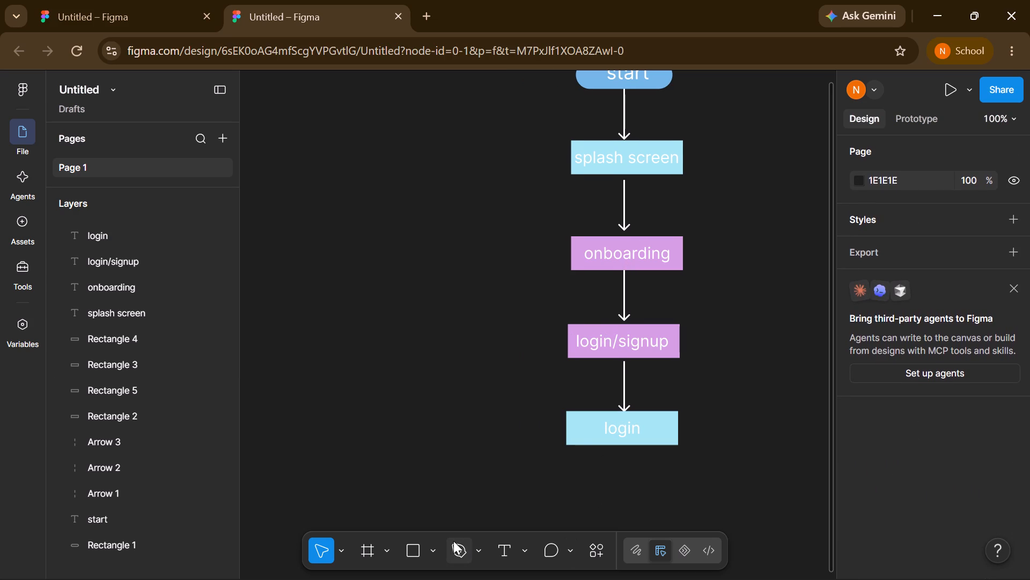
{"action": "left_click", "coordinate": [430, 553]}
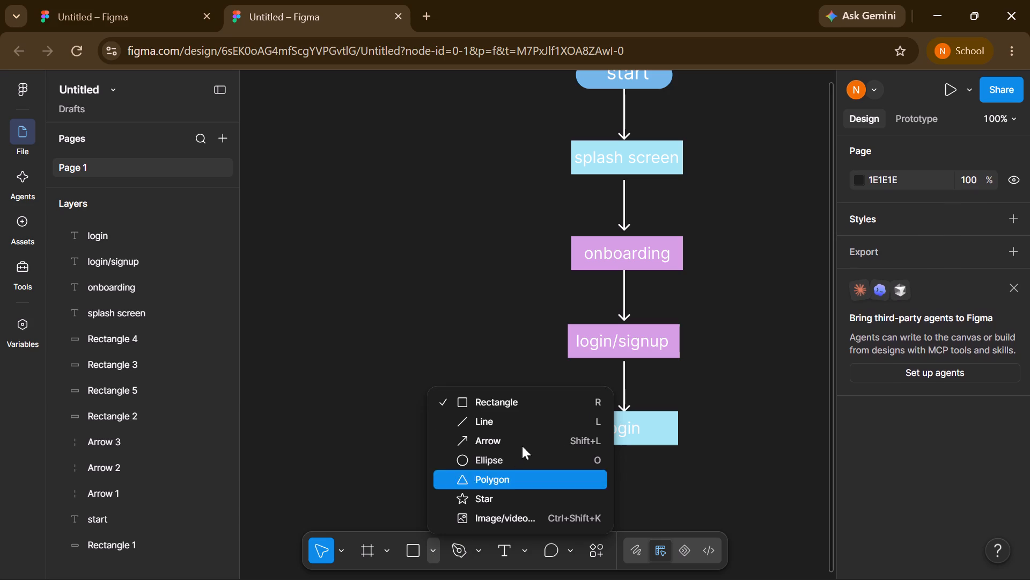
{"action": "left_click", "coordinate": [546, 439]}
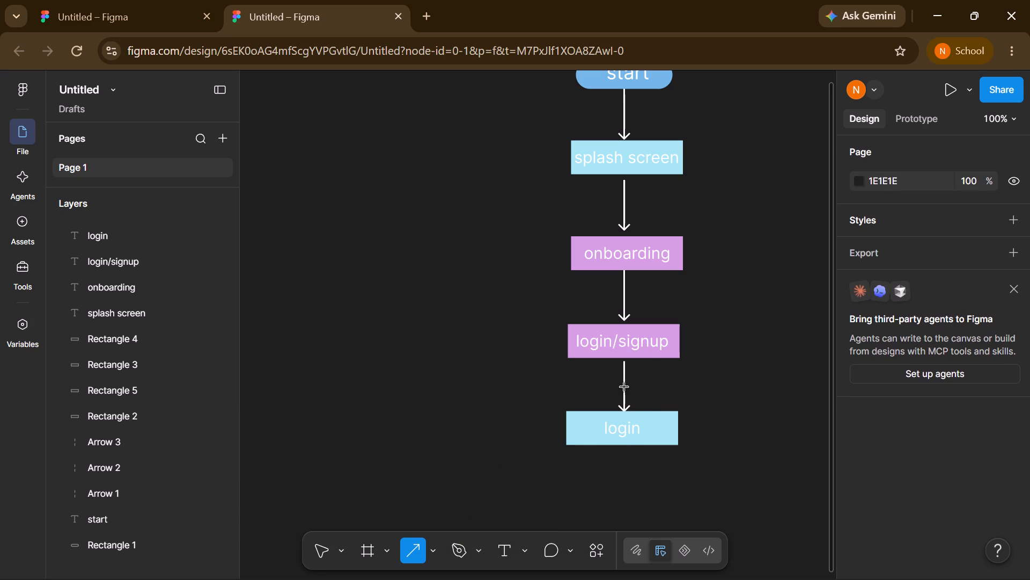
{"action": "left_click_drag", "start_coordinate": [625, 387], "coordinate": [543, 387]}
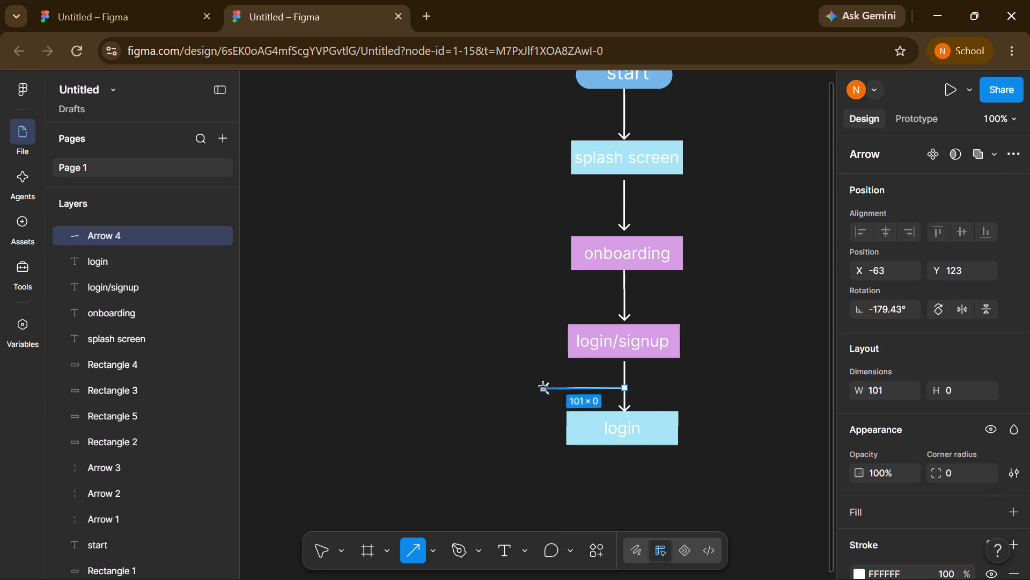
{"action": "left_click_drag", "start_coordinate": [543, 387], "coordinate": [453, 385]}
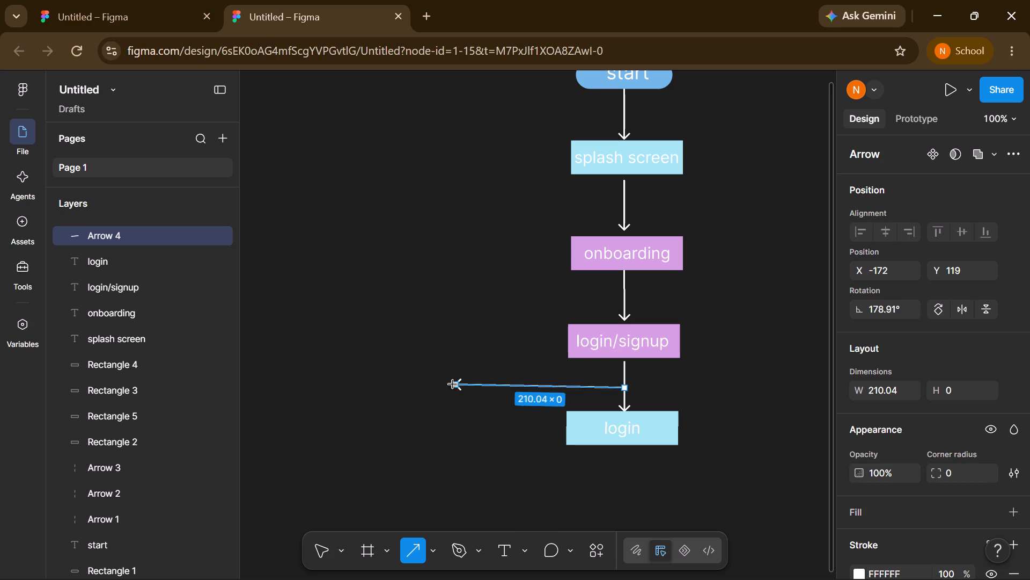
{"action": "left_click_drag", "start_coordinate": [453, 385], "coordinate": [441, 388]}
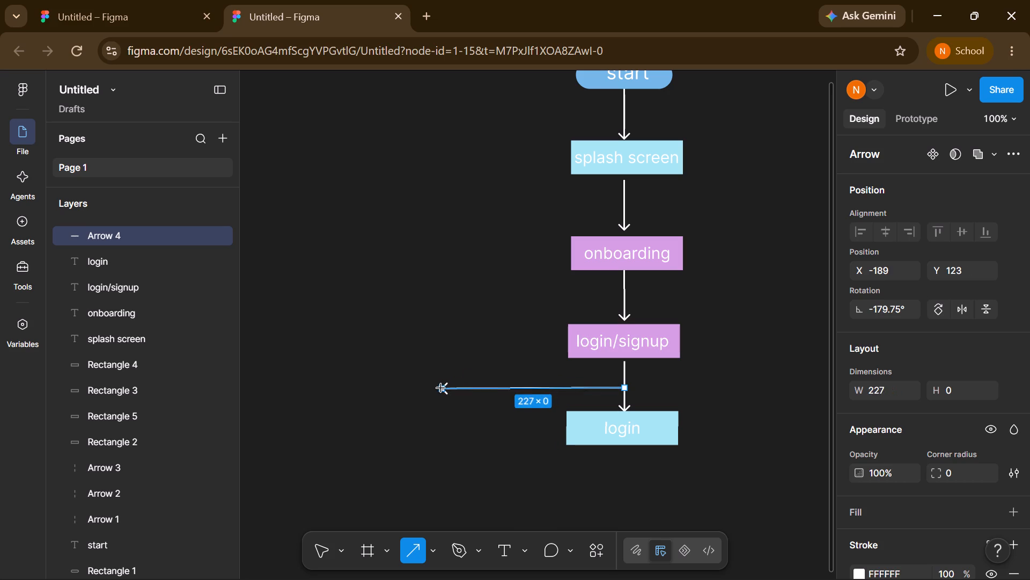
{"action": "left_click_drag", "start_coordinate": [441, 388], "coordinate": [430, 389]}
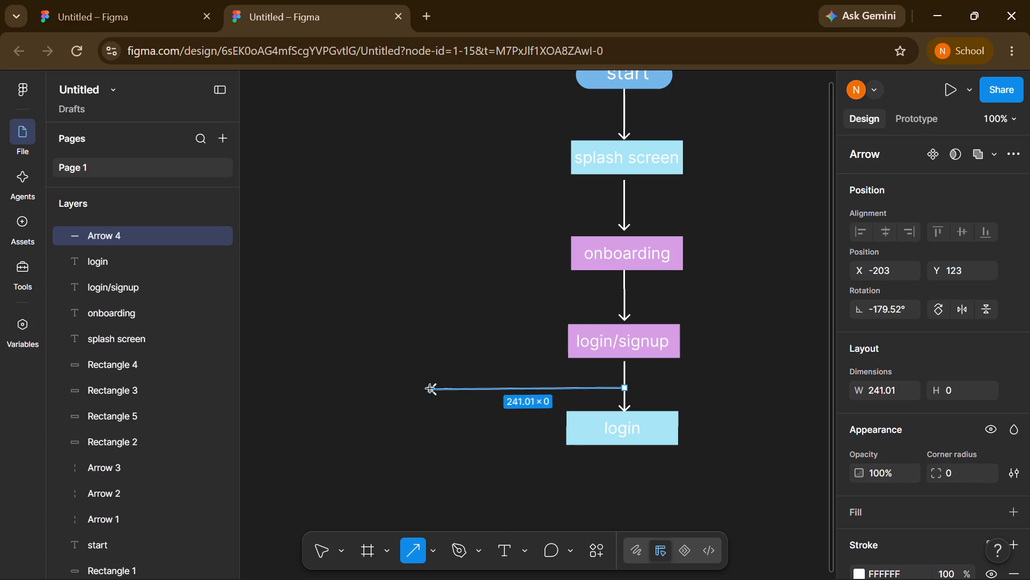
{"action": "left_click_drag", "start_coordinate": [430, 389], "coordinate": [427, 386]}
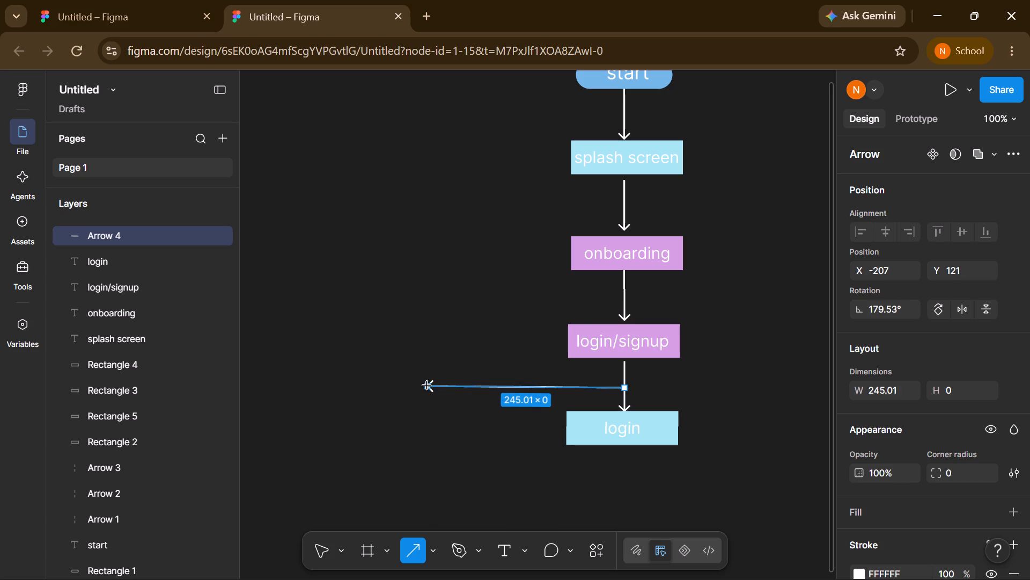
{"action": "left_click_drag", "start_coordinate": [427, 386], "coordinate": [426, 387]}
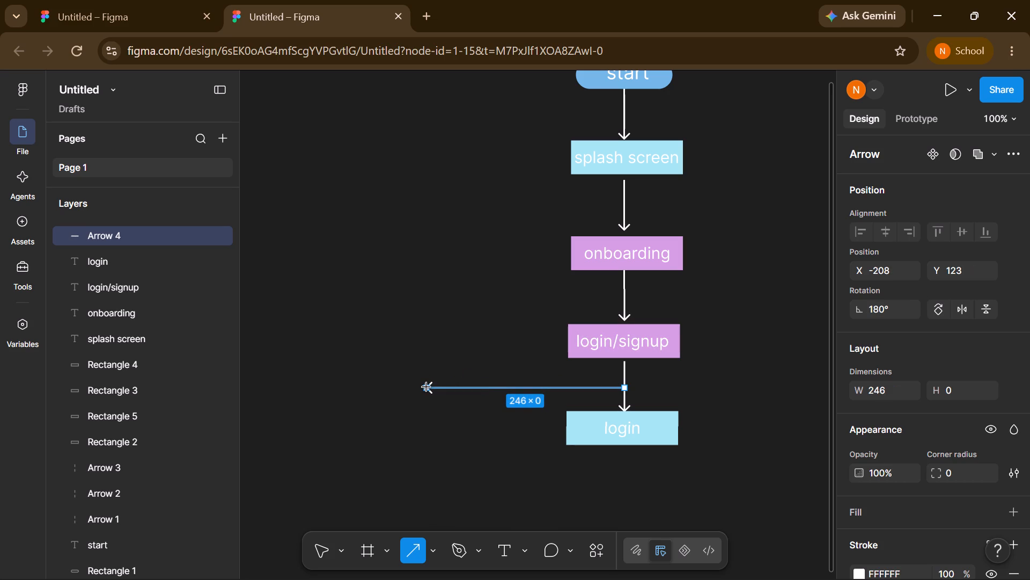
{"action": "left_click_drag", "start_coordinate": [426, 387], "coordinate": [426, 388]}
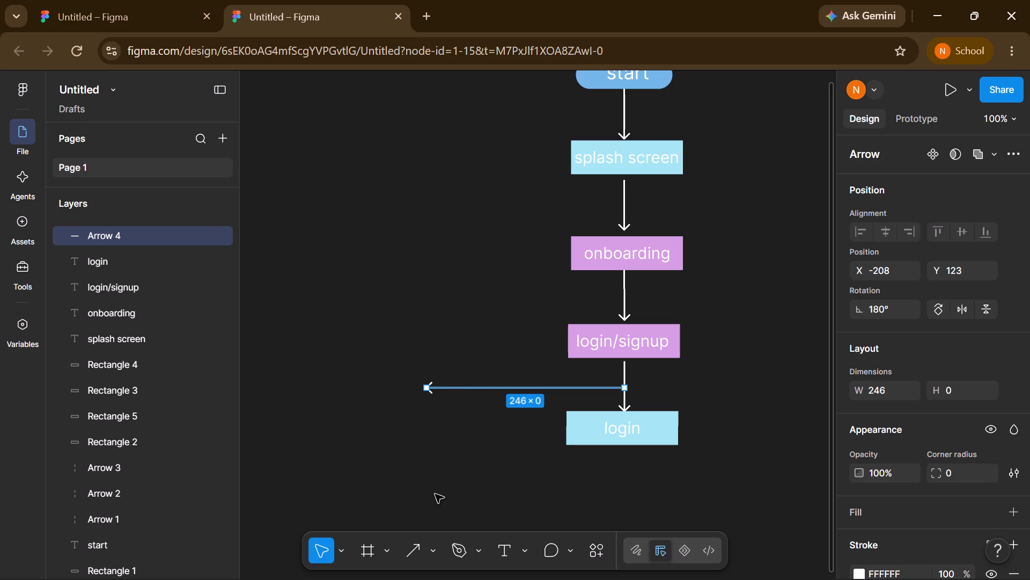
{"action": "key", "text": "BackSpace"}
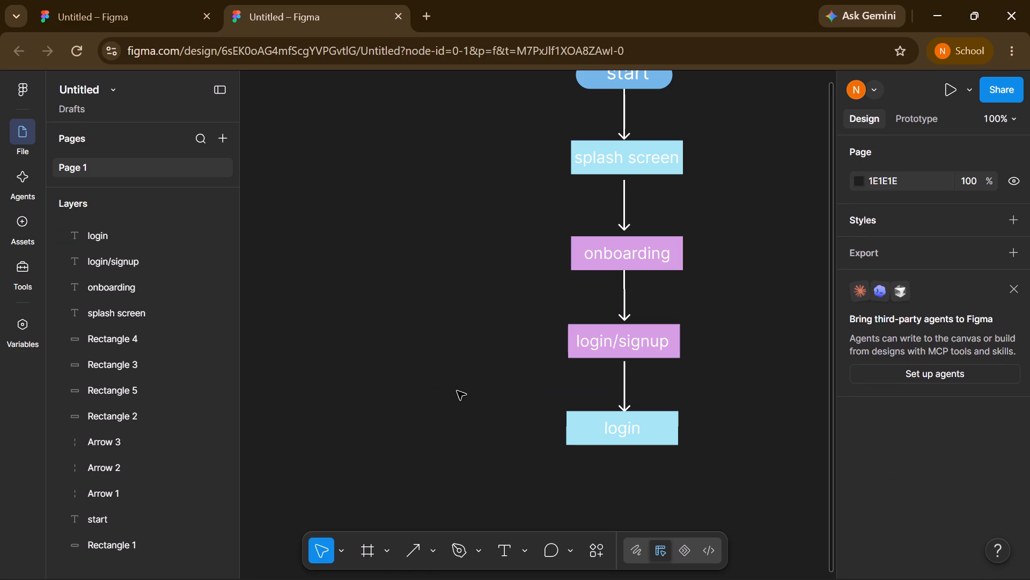
Draw a horizontal line about 336 long, running left from the arrow between "login/signup" and "login".
{"action": "left_click", "coordinate": [434, 557]}
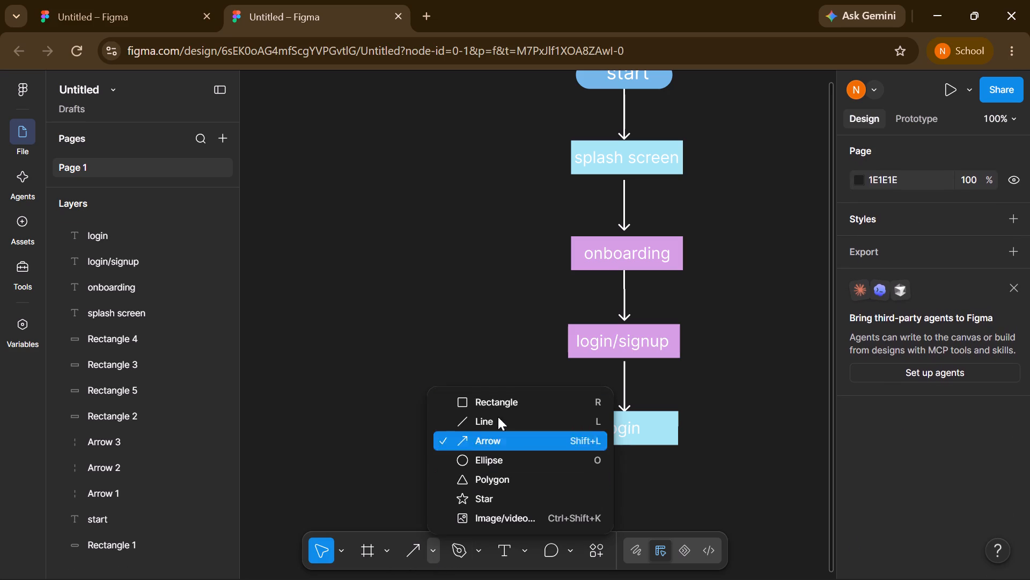
{"action": "left_click", "coordinate": [508, 424]}
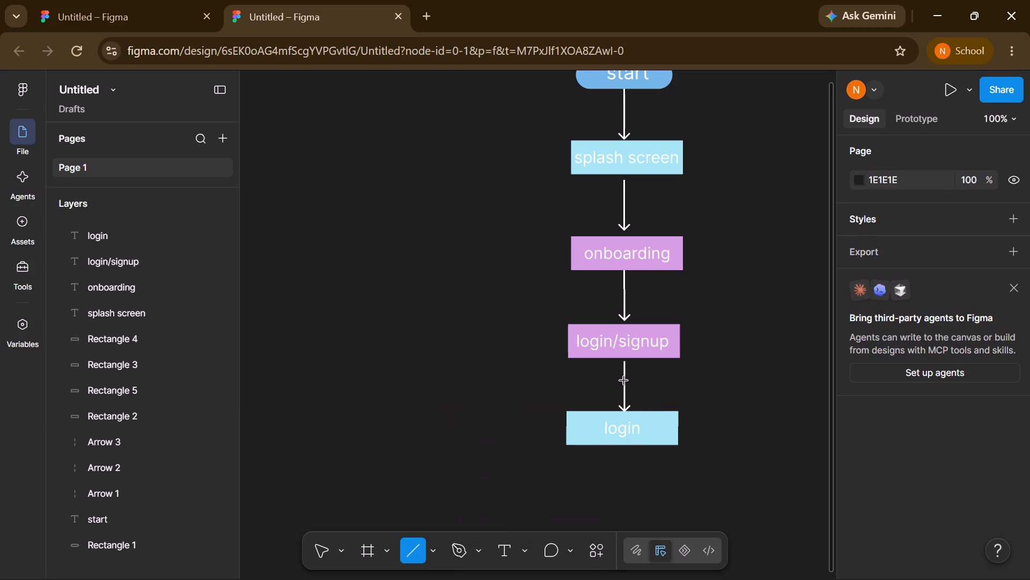
{"action": "left_click_drag", "start_coordinate": [624, 381], "coordinate": [480, 376]}
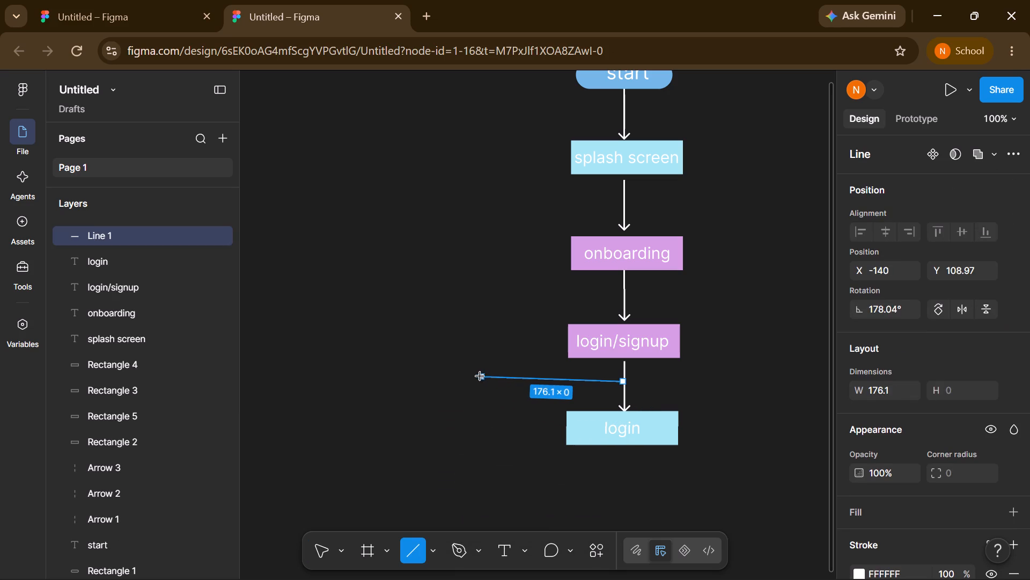
{"action": "left_click_drag", "start_coordinate": [480, 376], "coordinate": [474, 379]}
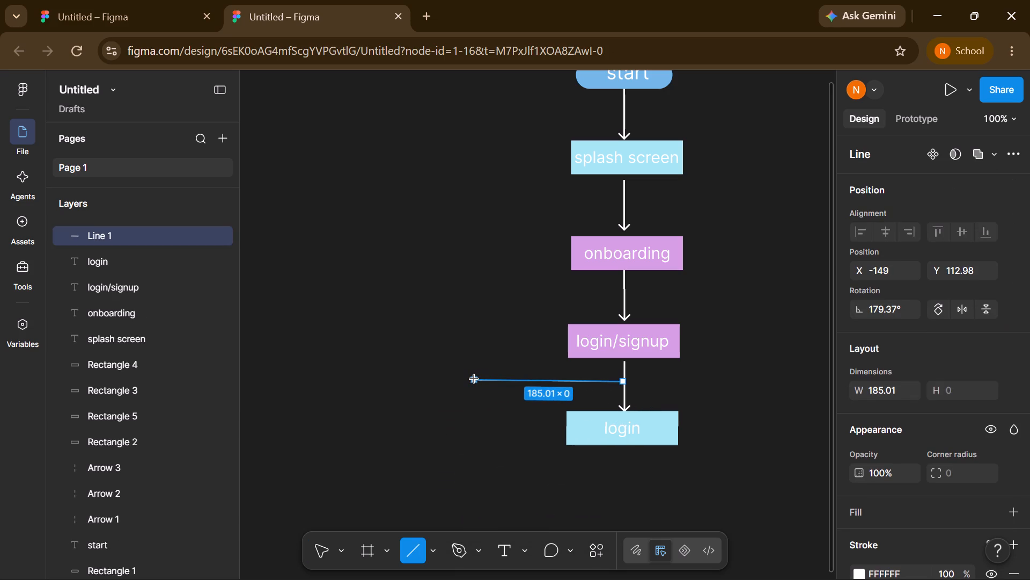
{"action": "left_click_drag", "start_coordinate": [474, 379], "coordinate": [476, 381]}
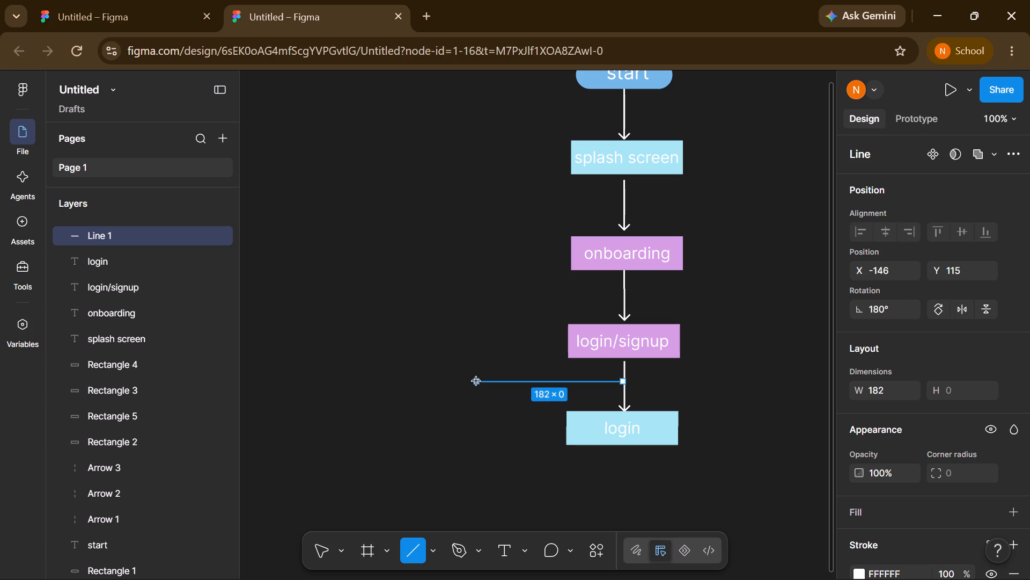
{"action": "left_click_drag", "start_coordinate": [476, 381], "coordinate": [476, 379]}
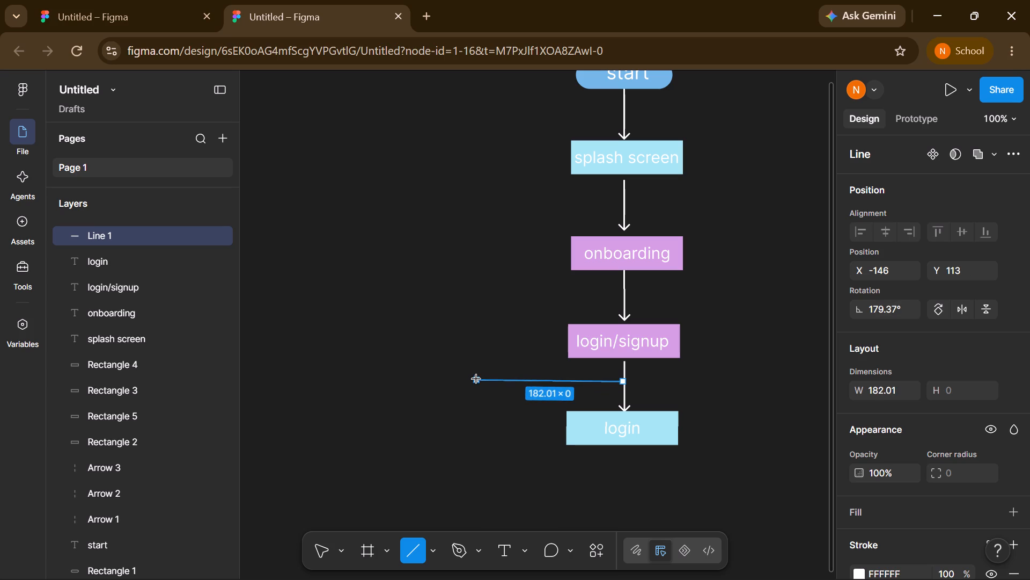
{"action": "left_click_drag", "start_coordinate": [476, 379], "coordinate": [403, 376]}
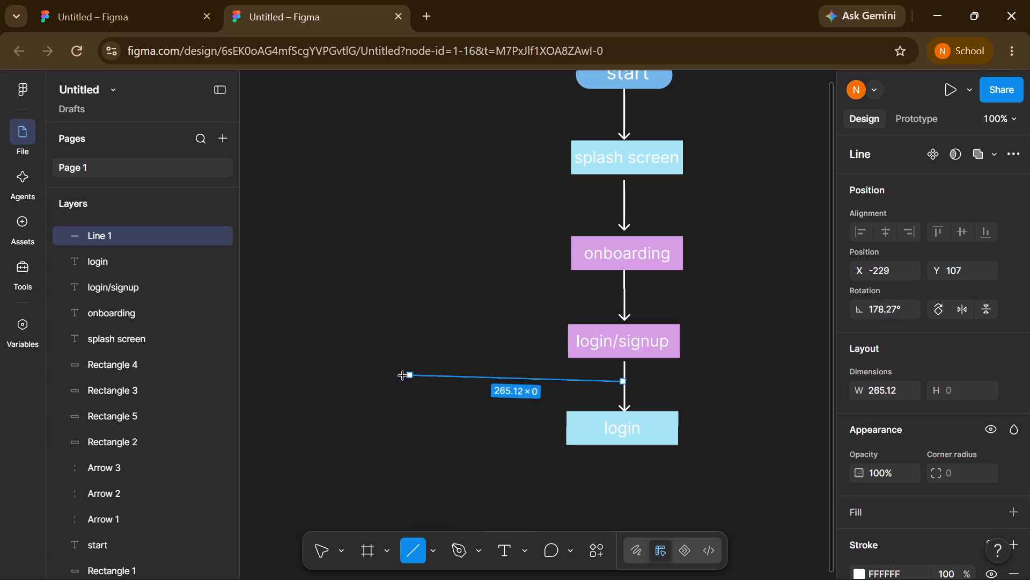
{"action": "left_click_drag", "start_coordinate": [403, 376], "coordinate": [369, 375]}
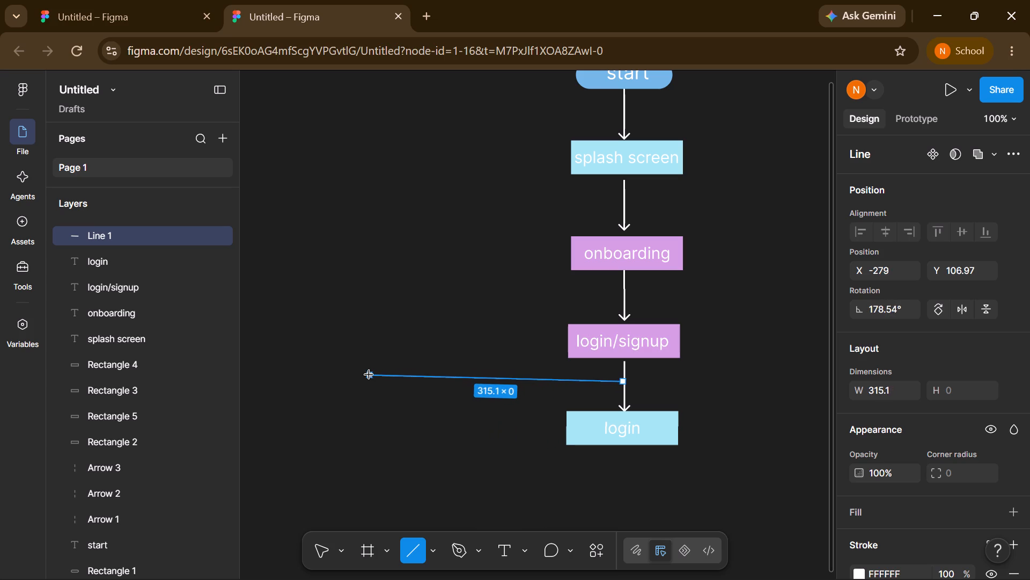
{"action": "left_click_drag", "start_coordinate": [369, 375], "coordinate": [352, 385]}
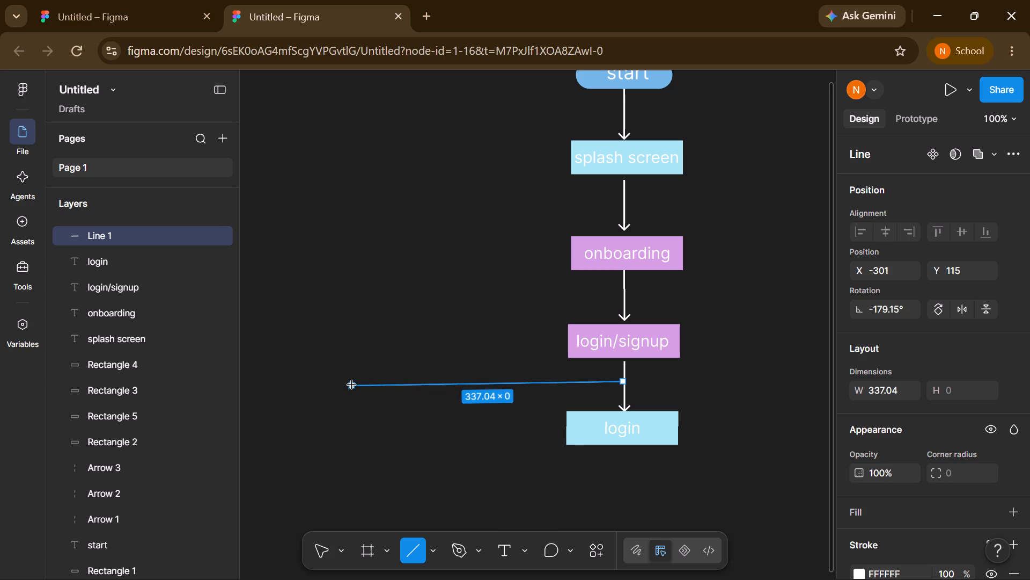
{"action": "left_click_drag", "start_coordinate": [352, 385], "coordinate": [352, 384]}
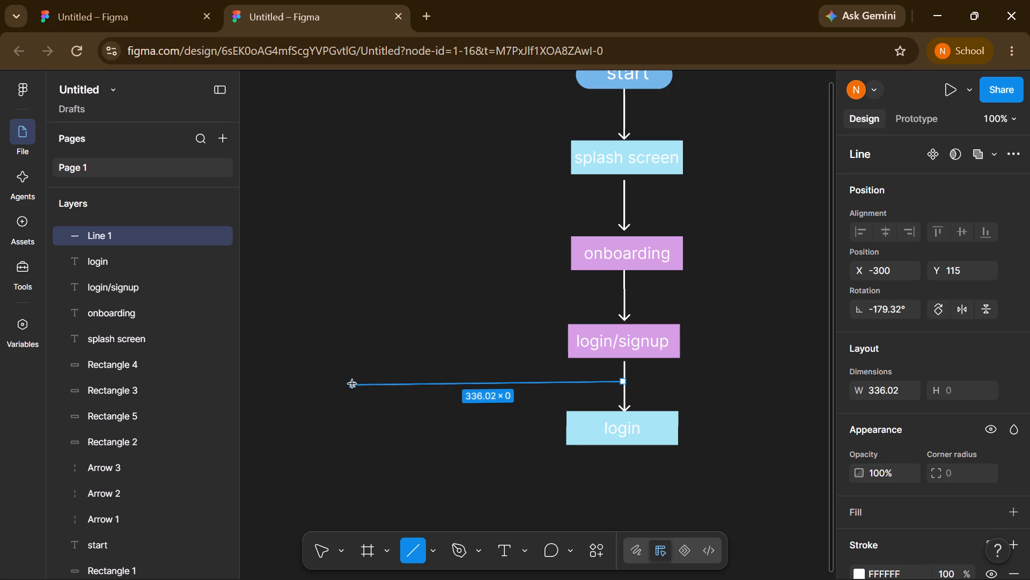
{"action": "left_click_drag", "start_coordinate": [352, 384], "coordinate": [352, 381]}
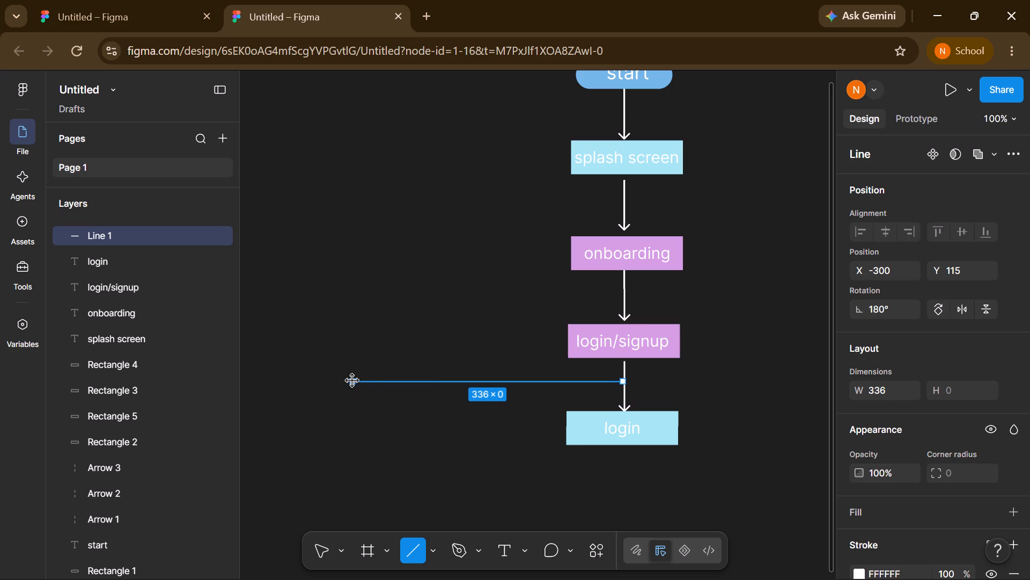
{"action": "left_click", "coordinate": [409, 414]}
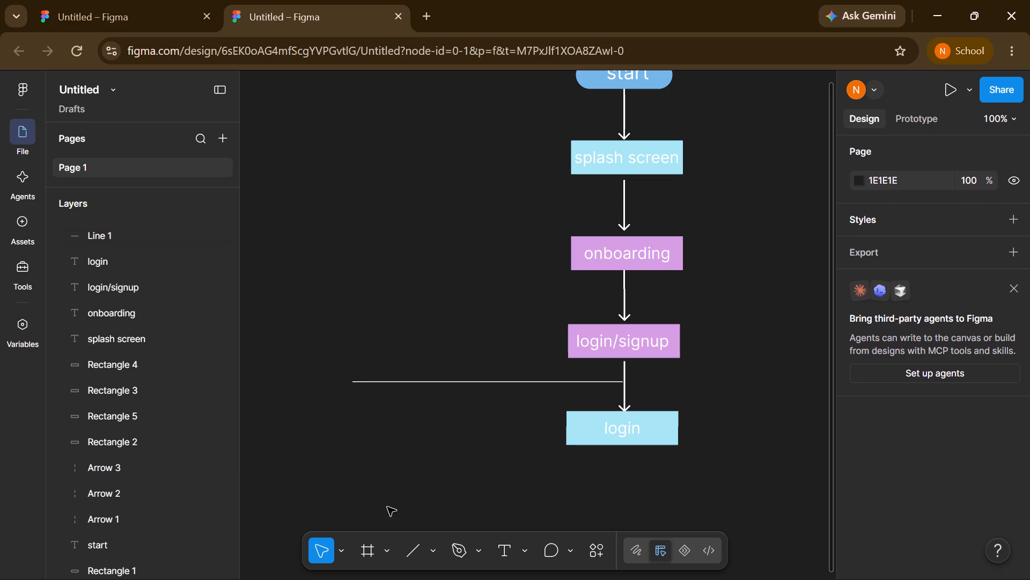
Draw a vertical downward arrow about 37 long from the left end of the horizontal branch line, level with the top of the "login" box.
{"action": "left_click", "coordinate": [433, 552]}
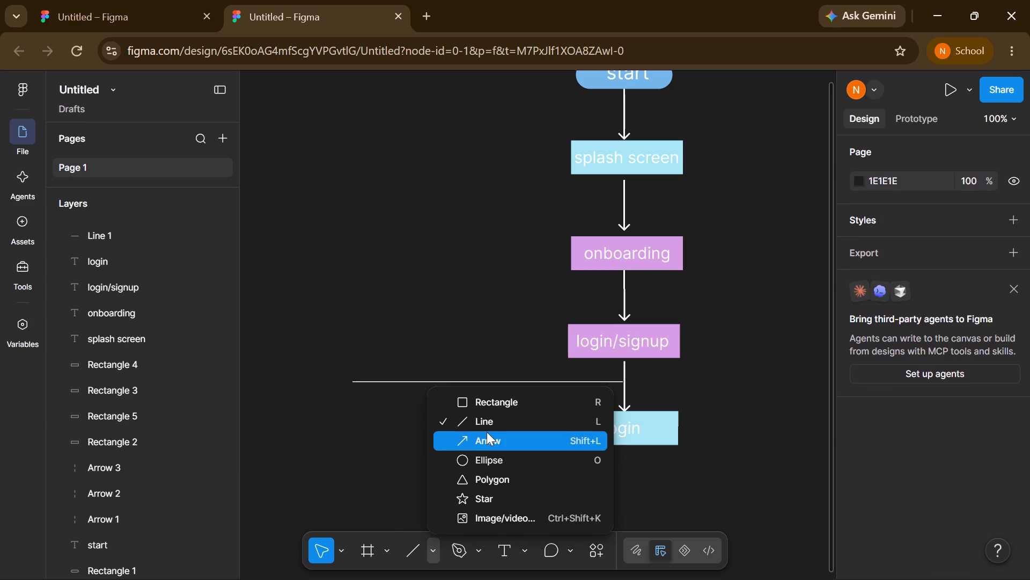
{"action": "left_click", "coordinate": [486, 439]}
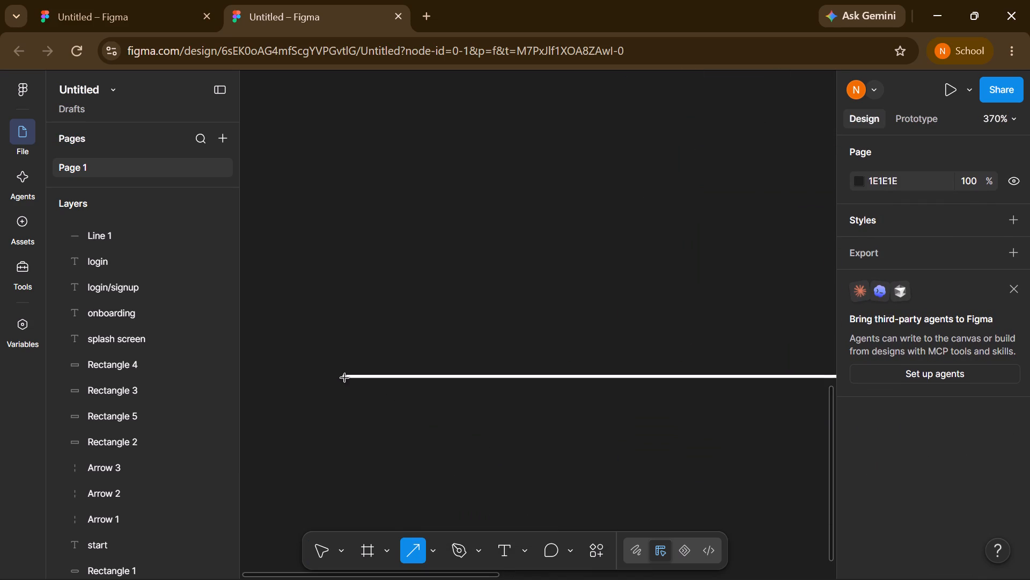
{"action": "left_click_drag", "start_coordinate": [345, 378], "coordinate": [347, 426]}
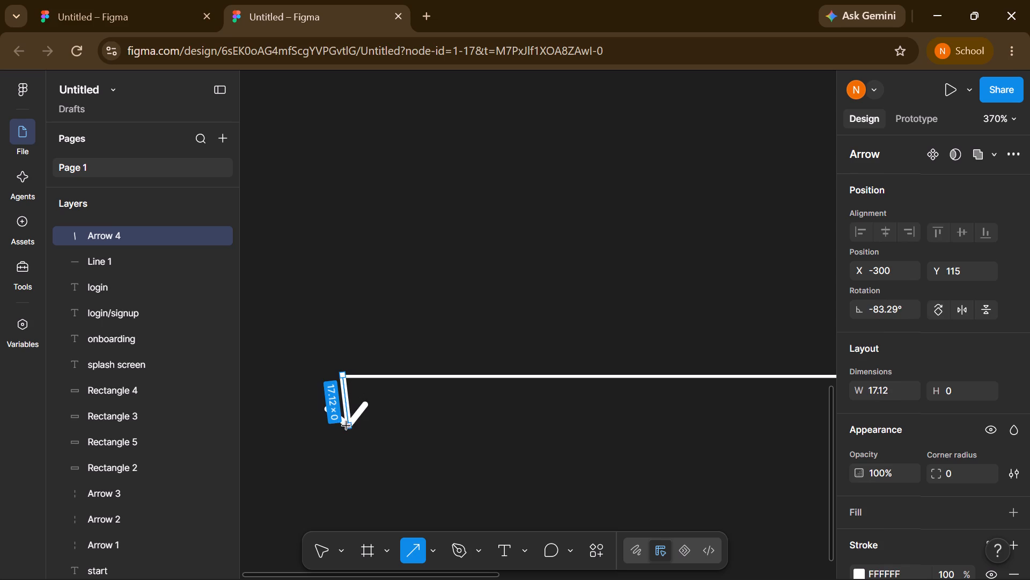
{"action": "left_click_drag", "start_coordinate": [347, 426], "coordinate": [347, 432]}
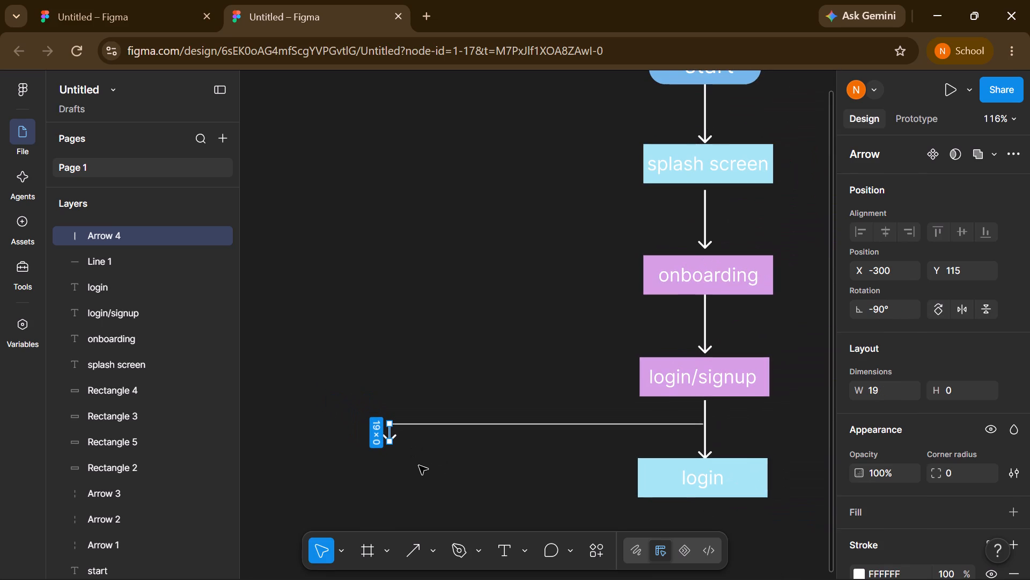
{"action": "left_click_drag", "start_coordinate": [389, 445], "coordinate": [391, 462]}
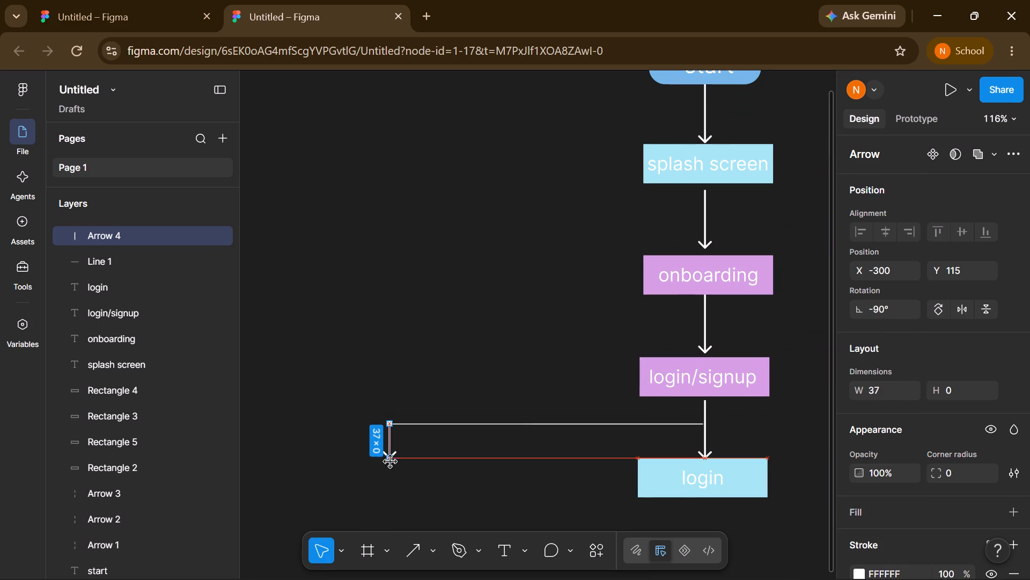
{"action": "left_click_drag", "start_coordinate": [391, 462], "coordinate": [391, 458]}
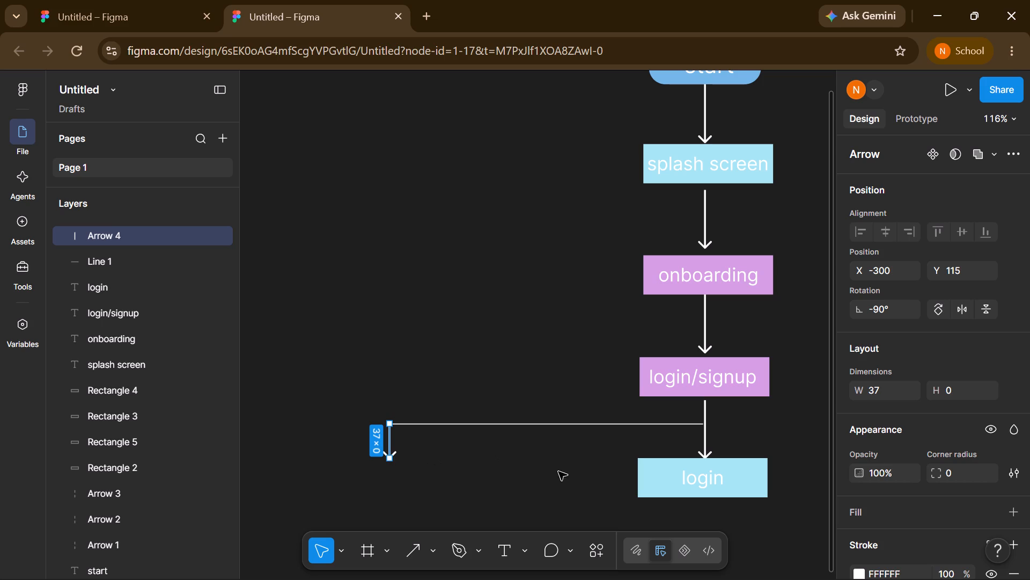
{"action": "left_click", "coordinate": [593, 500]}
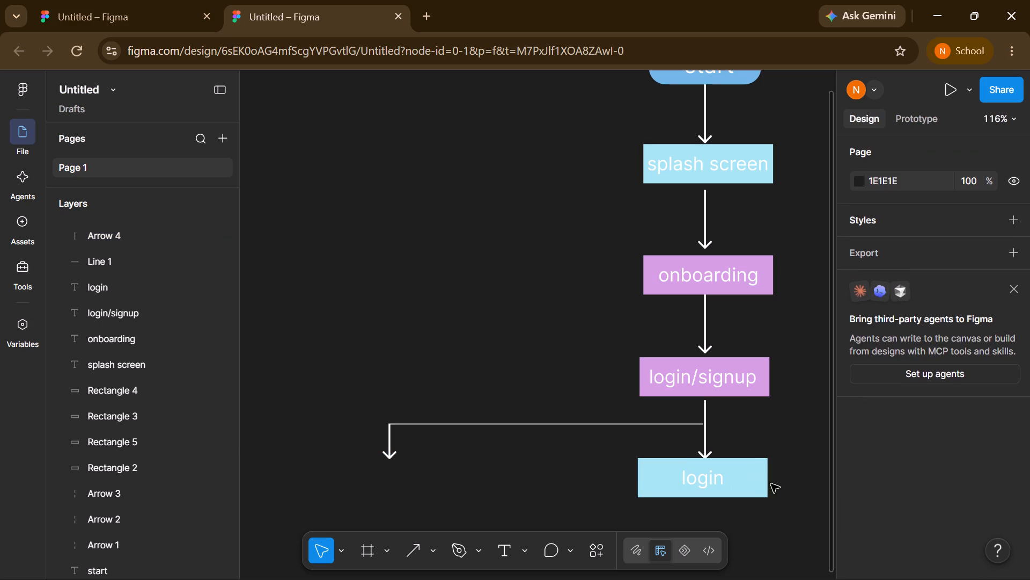
Duplicate the light blue rectangle behind "login" and place the copy just below the tip of the branch arrow.
{"action": "left_click", "coordinate": [765, 482]}
{"action": "key", "text": "ctrl+d"}
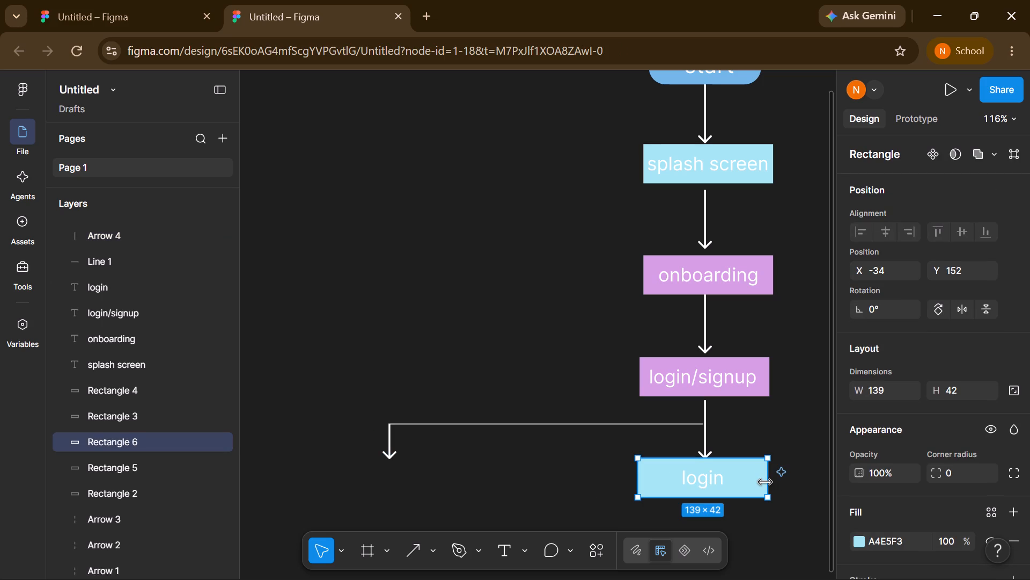
{"action": "left_click_drag", "start_coordinate": [758, 480], "coordinate": [471, 482]}
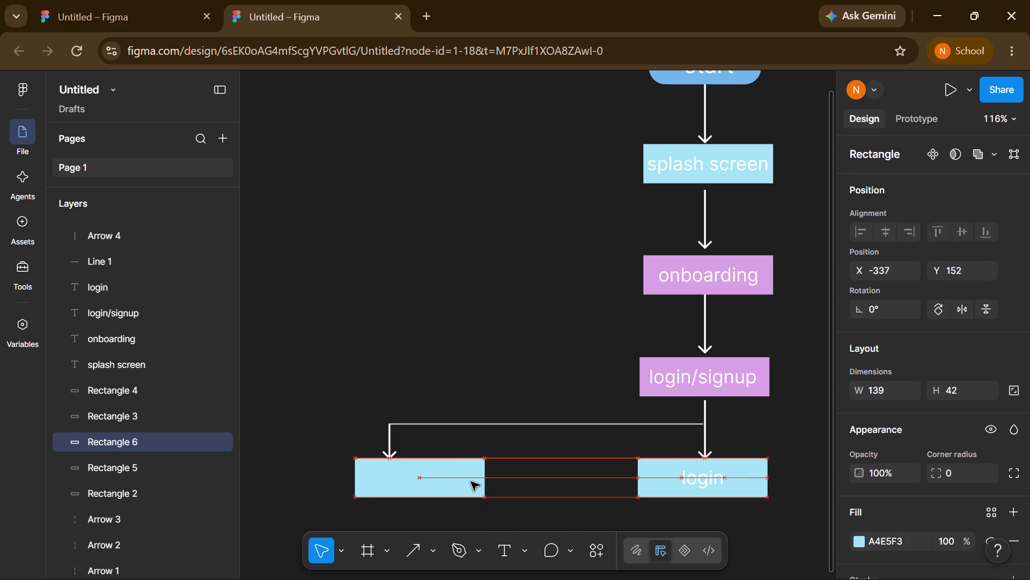
{"action": "left_click_drag", "start_coordinate": [471, 482], "coordinate": [463, 481]}
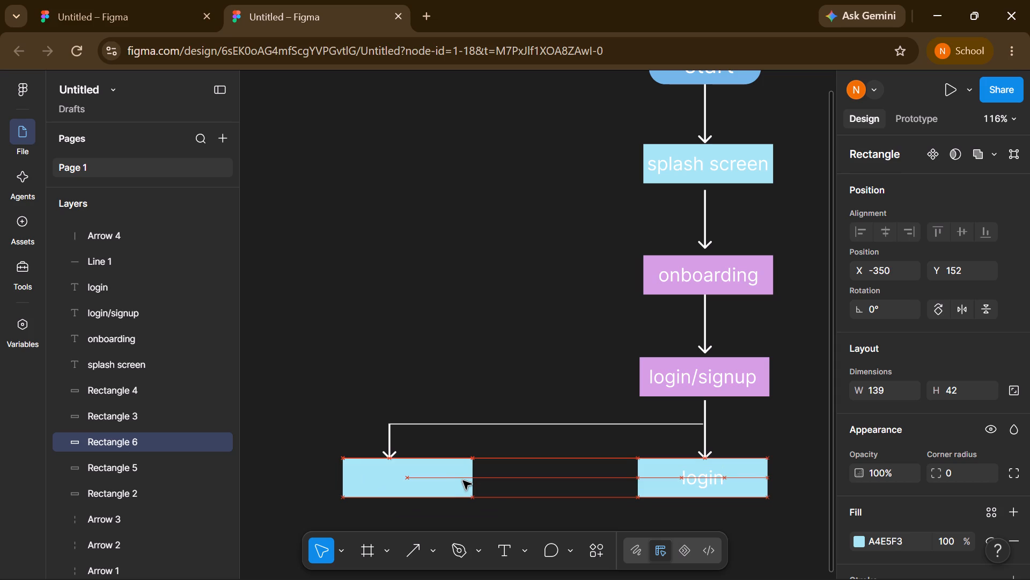
{"action": "left_click_drag", "start_coordinate": [463, 481], "coordinate": [463, 483]}
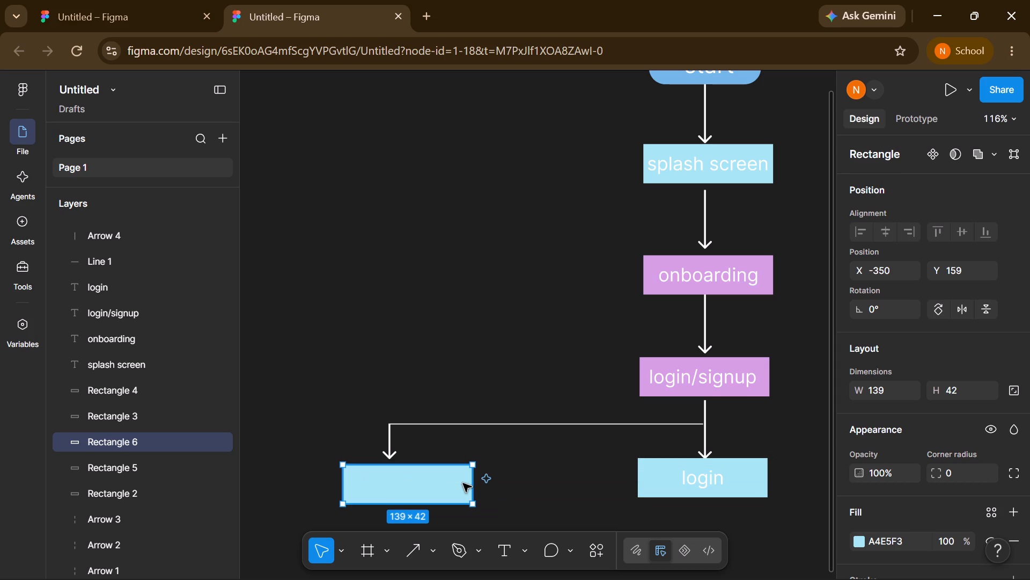
{"action": "left_click", "coordinate": [552, 506]}
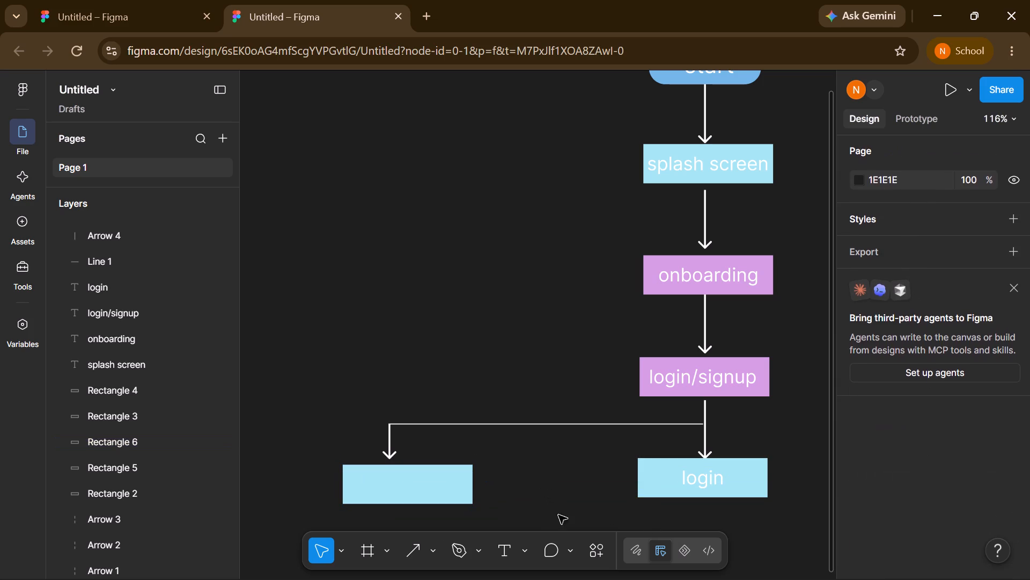
Change the fill of the empty rectangle below the branch arrow to light green 74F0BA.
{"action": "left_click", "coordinate": [466, 483]}
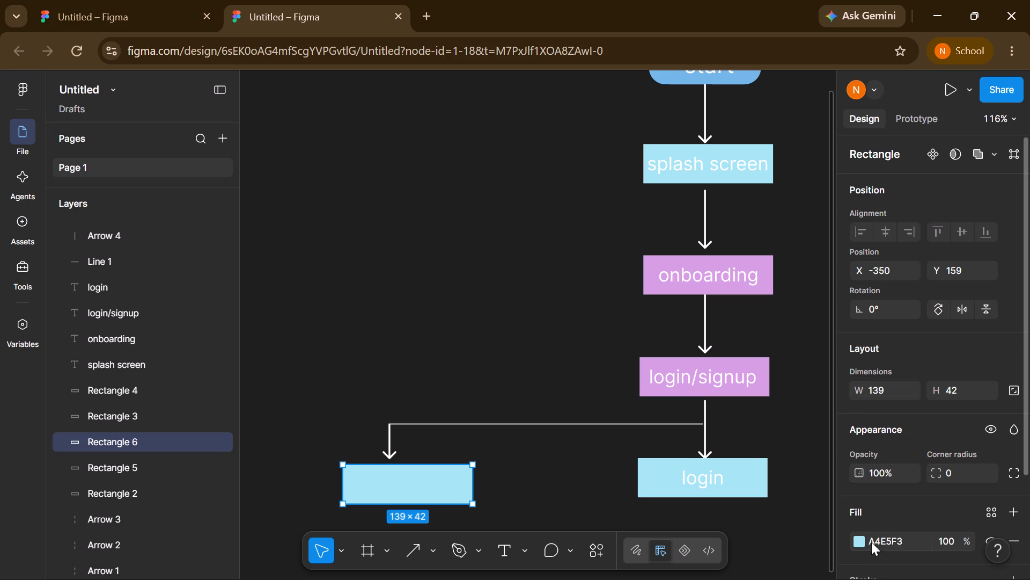
{"action": "left_click", "coordinate": [884, 540]}
{"action": "left_click", "coordinate": [857, 539]}
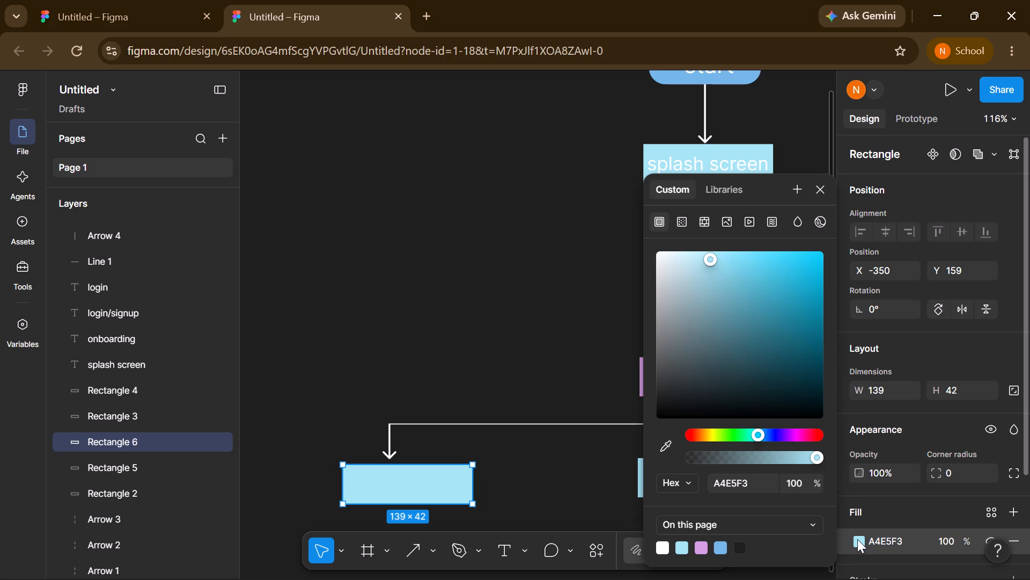
{"action": "left_click", "coordinate": [745, 433]}
{"action": "left_click", "coordinate": [742, 261]}
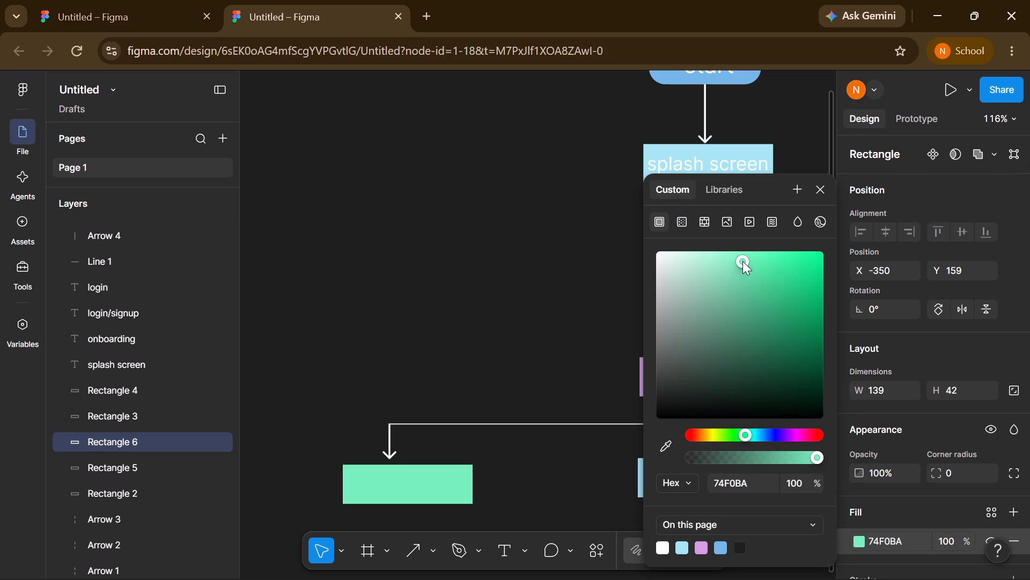
{"action": "left_click", "coordinate": [601, 365]}
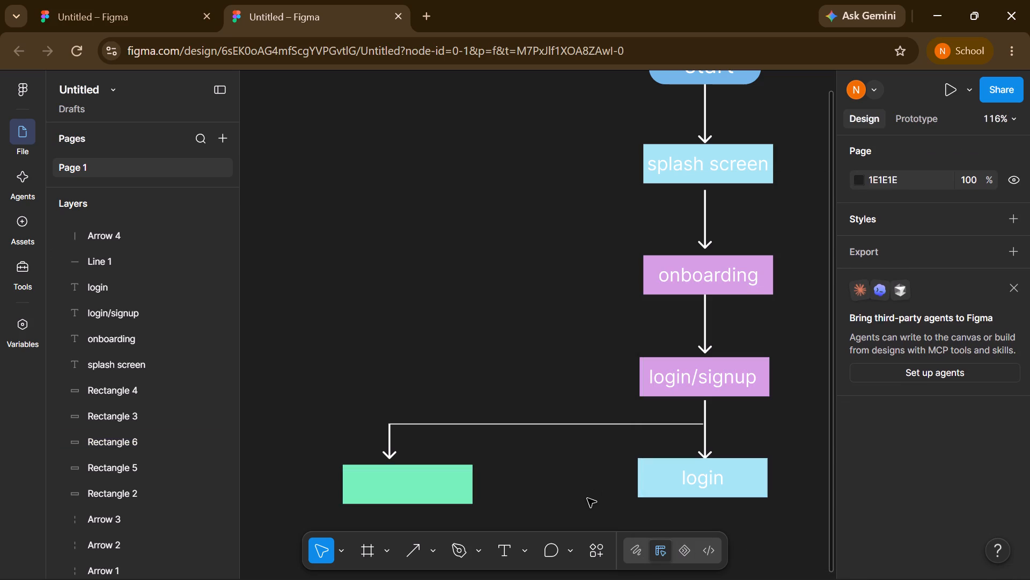
Add the text label "sign up" and position it near the centre of the green rectangle.
{"action": "left_click", "coordinate": [501, 555]}
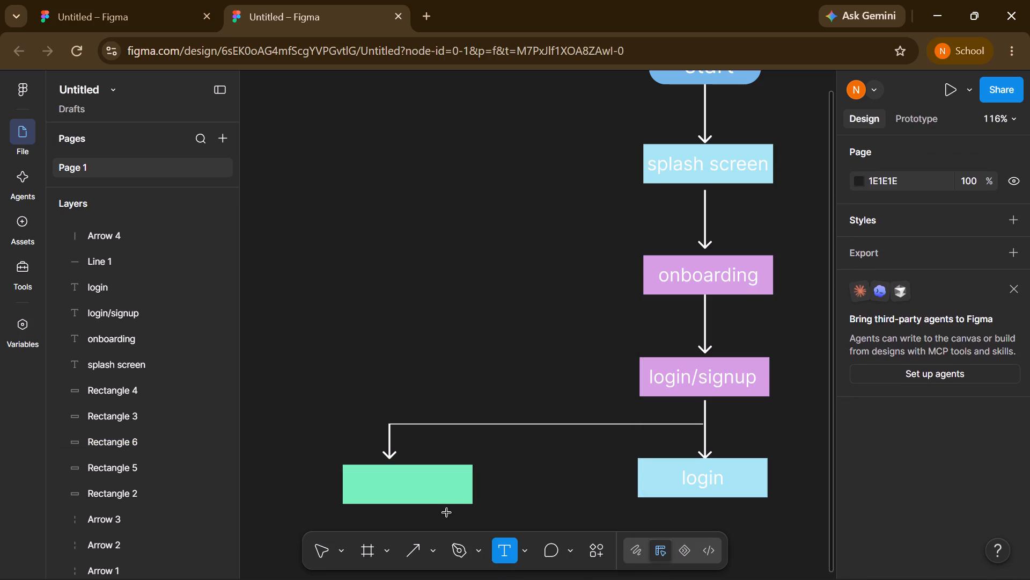
{"action": "left_click", "coordinate": [394, 484]}
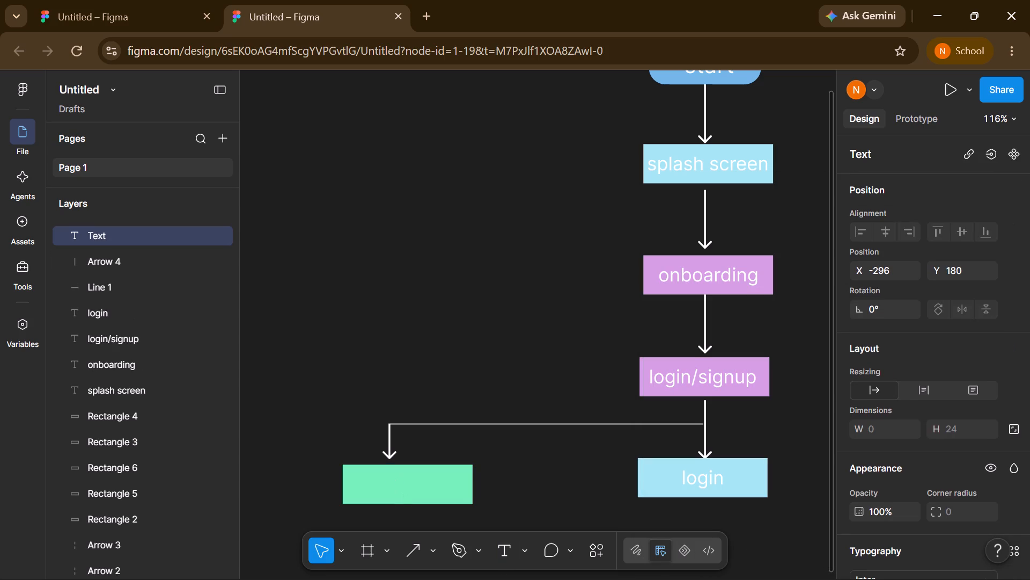
{"action": "type", "text": "sig"}
{"action": "type", "text": "n up"}
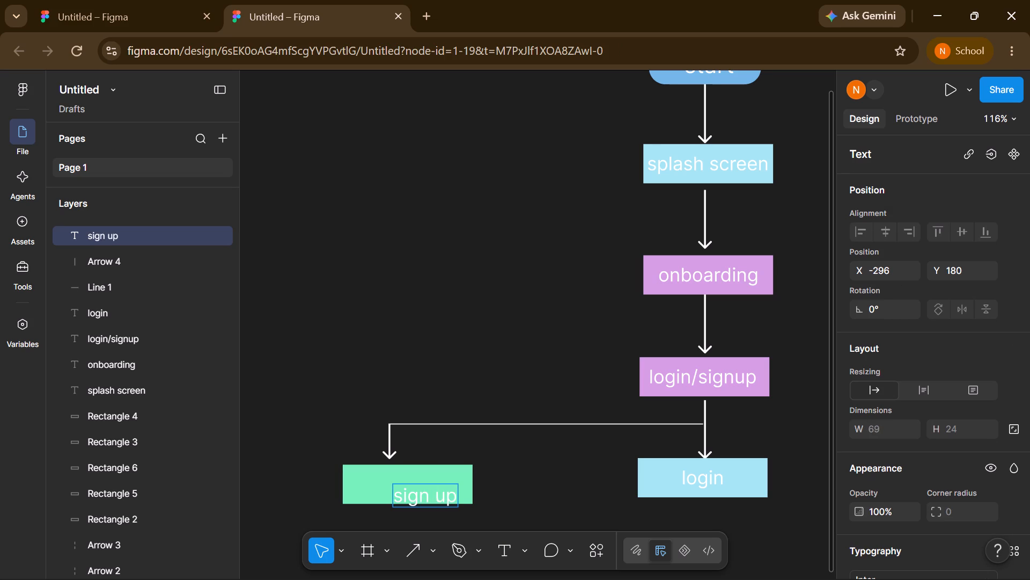
{"action": "left_click", "coordinate": [506, 424]}
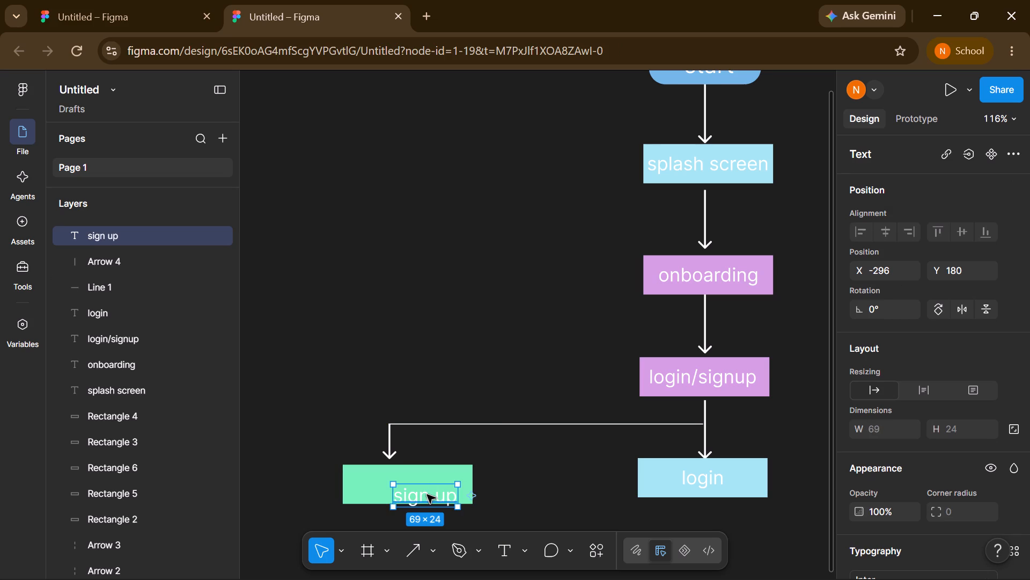
{"action": "left_click_drag", "start_coordinate": [427, 495], "coordinate": [403, 480]}
{"action": "left_click", "coordinate": [560, 479]}
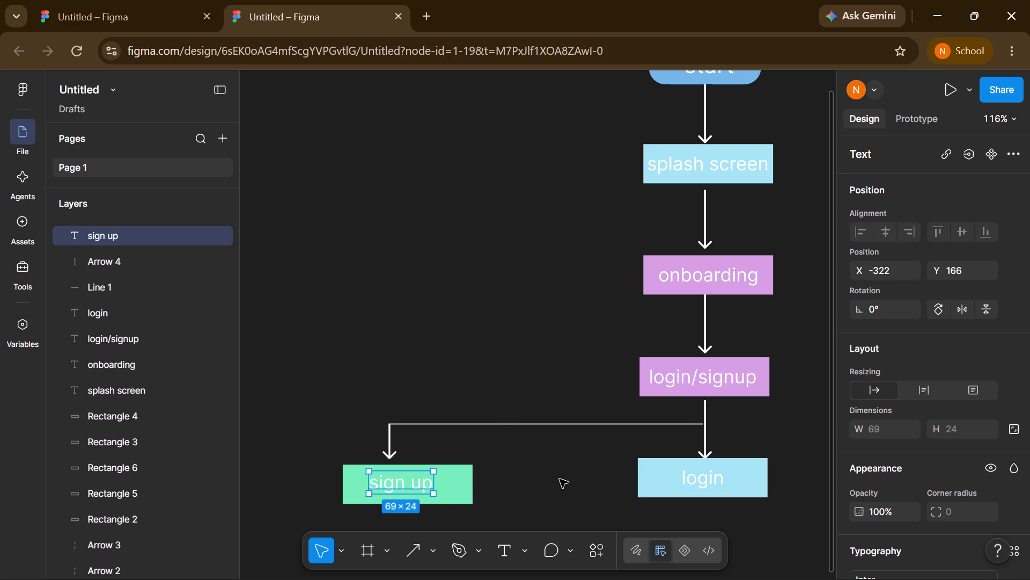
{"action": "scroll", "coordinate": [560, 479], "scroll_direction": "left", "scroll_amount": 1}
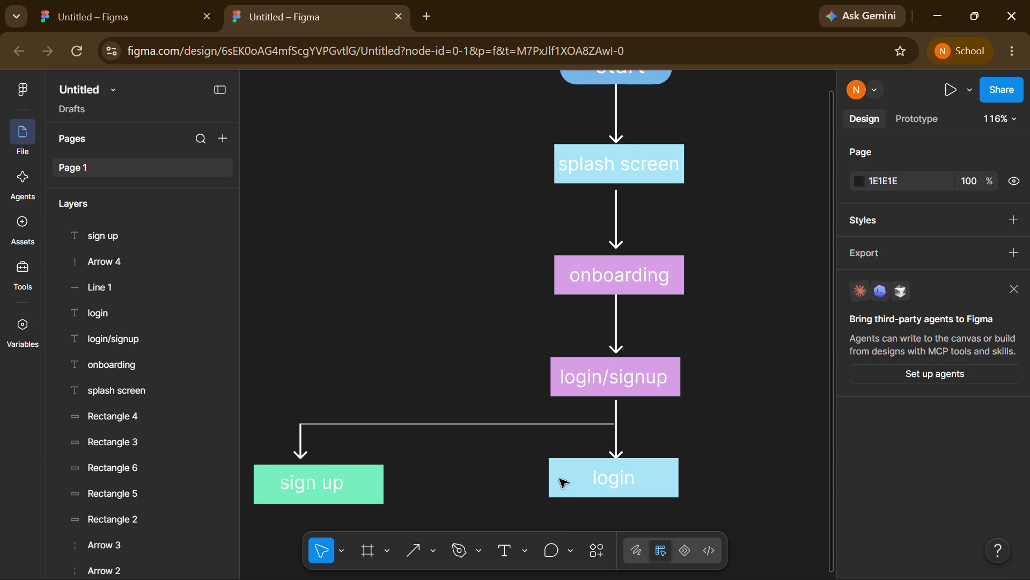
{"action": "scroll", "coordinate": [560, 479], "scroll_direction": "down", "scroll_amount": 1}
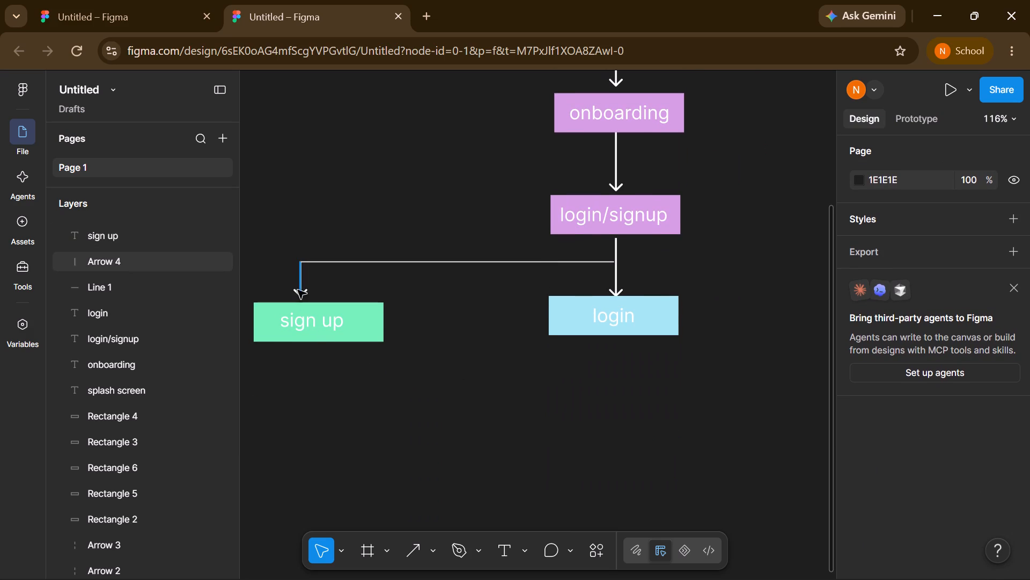
Draw a vertical downward arrow about 52 long from the bottom edge of the "sign up" box, aligned with the branch arrow above it.
{"action": "left_click", "coordinate": [411, 548]}
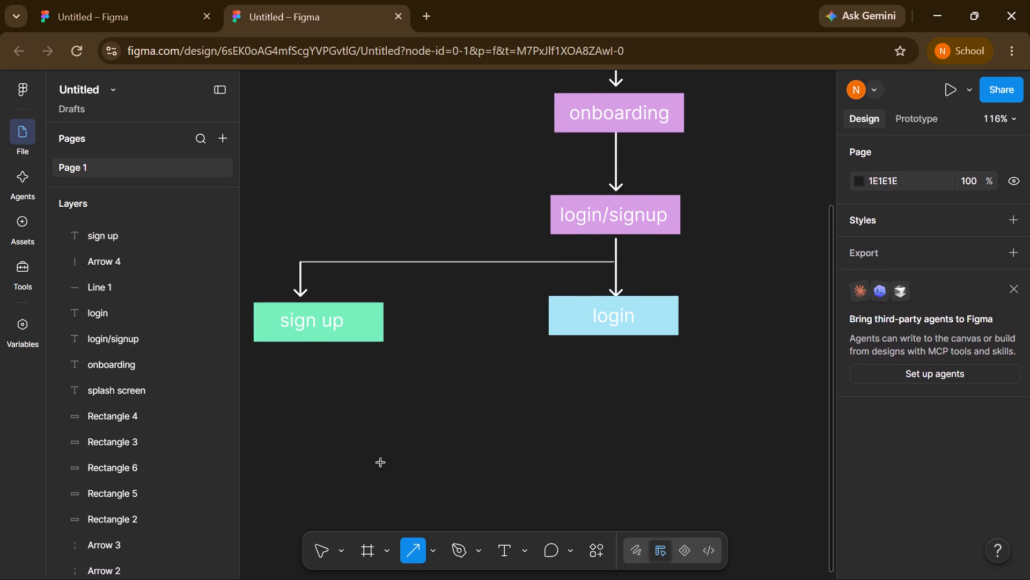
{"action": "left_click_drag", "start_coordinate": [308, 344], "coordinate": [305, 360]}
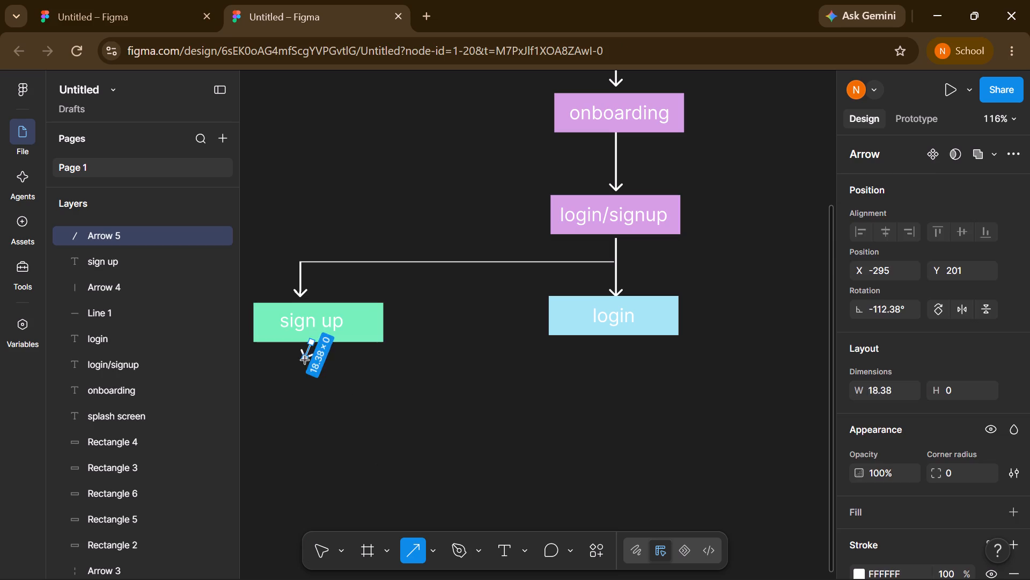
{"action": "left_click_drag", "start_coordinate": [305, 360], "coordinate": [314, 381]}
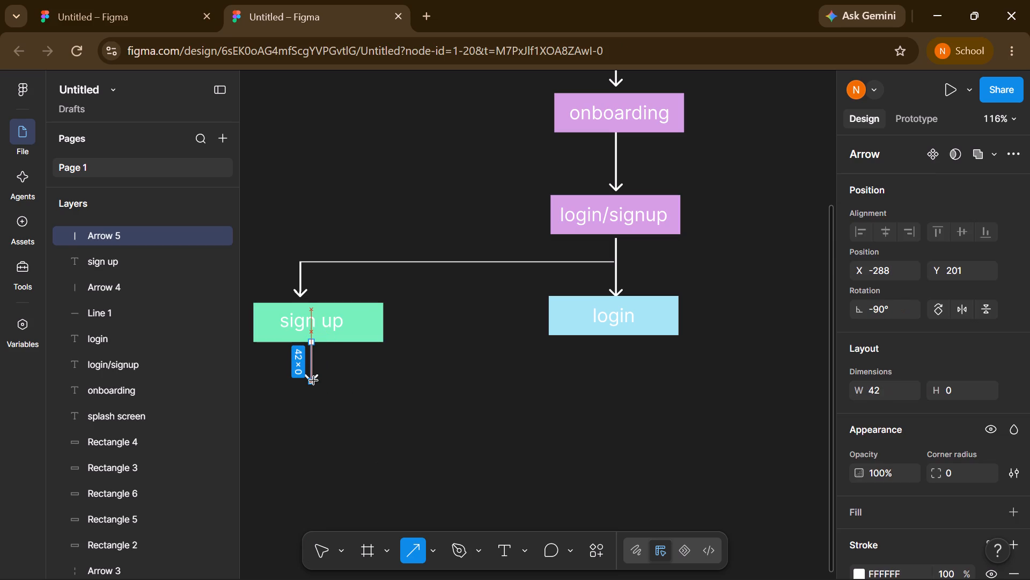
{"action": "left_click_drag", "start_coordinate": [314, 381], "coordinate": [316, 386]}
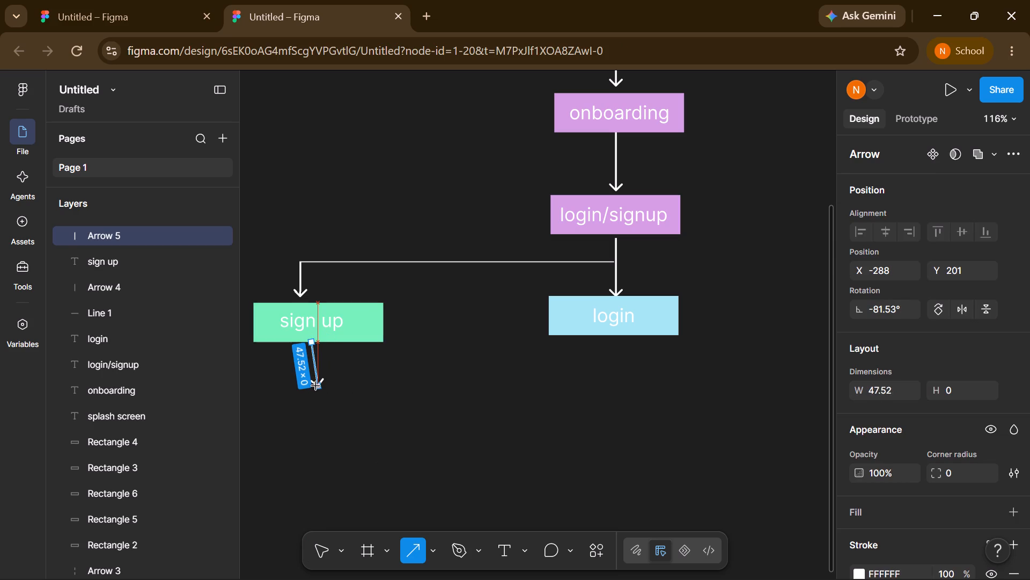
{"action": "left_click_drag", "start_coordinate": [316, 386], "coordinate": [309, 391]}
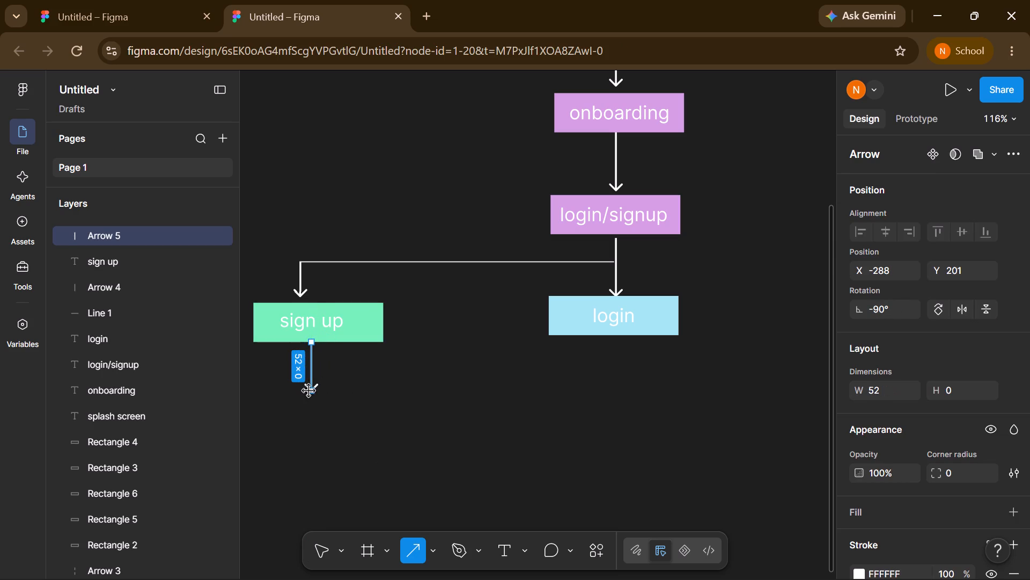
{"action": "left_click", "coordinate": [366, 364]}
{"action": "double_click", "coordinate": [309, 366]}
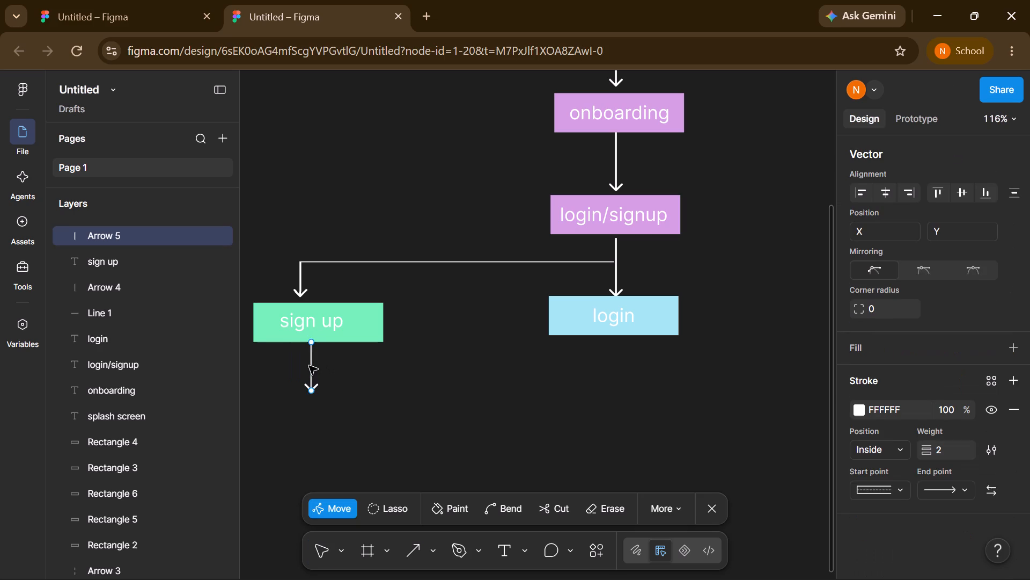
{"action": "left_click", "coordinate": [312, 367]}
{"action": "left_click", "coordinate": [350, 371]}
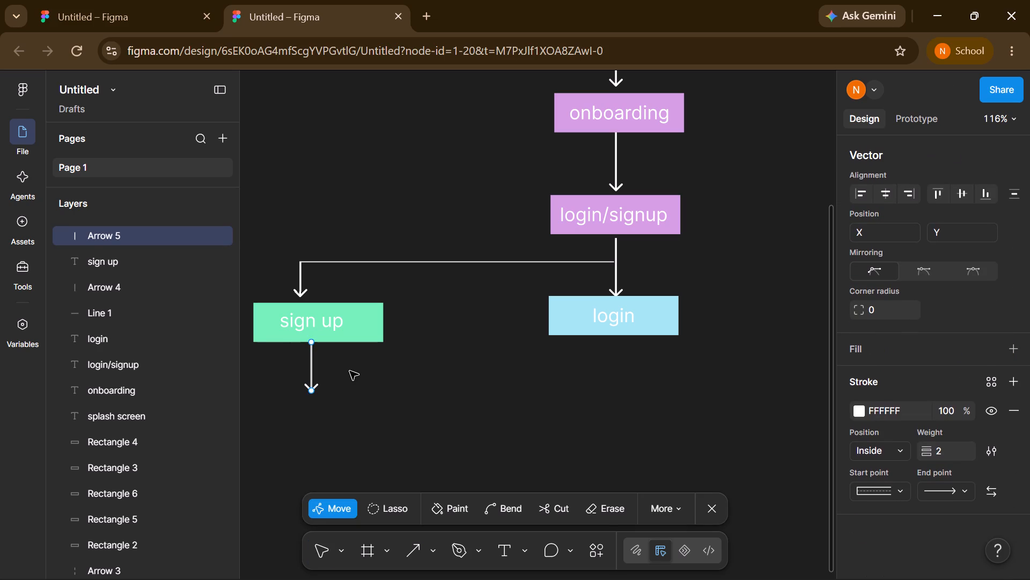
{"action": "left_click_drag", "start_coordinate": [350, 371], "coordinate": [718, 516]}
{"action": "left_click", "coordinate": [718, 516]}
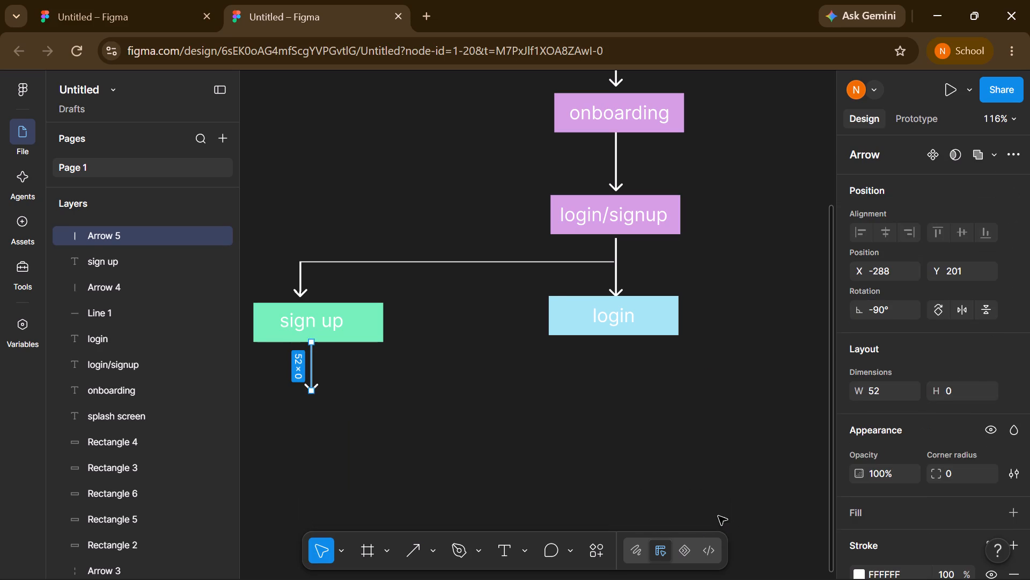
{"action": "left_click_drag", "start_coordinate": [313, 361], "coordinate": [306, 361]}
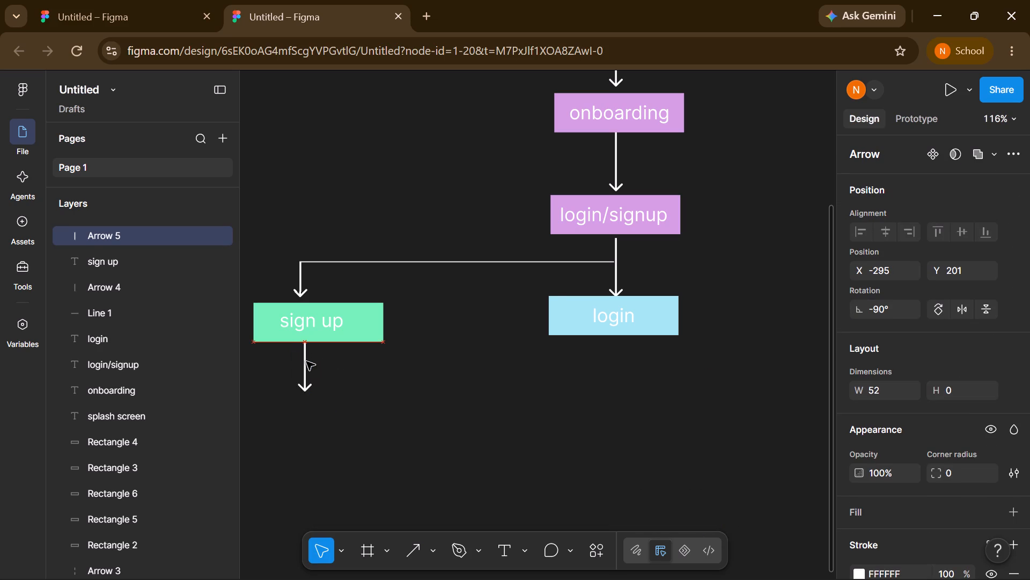
{"action": "left_click_drag", "start_coordinate": [306, 361], "coordinate": [304, 361]}
{"action": "left_click", "coordinate": [408, 390]}
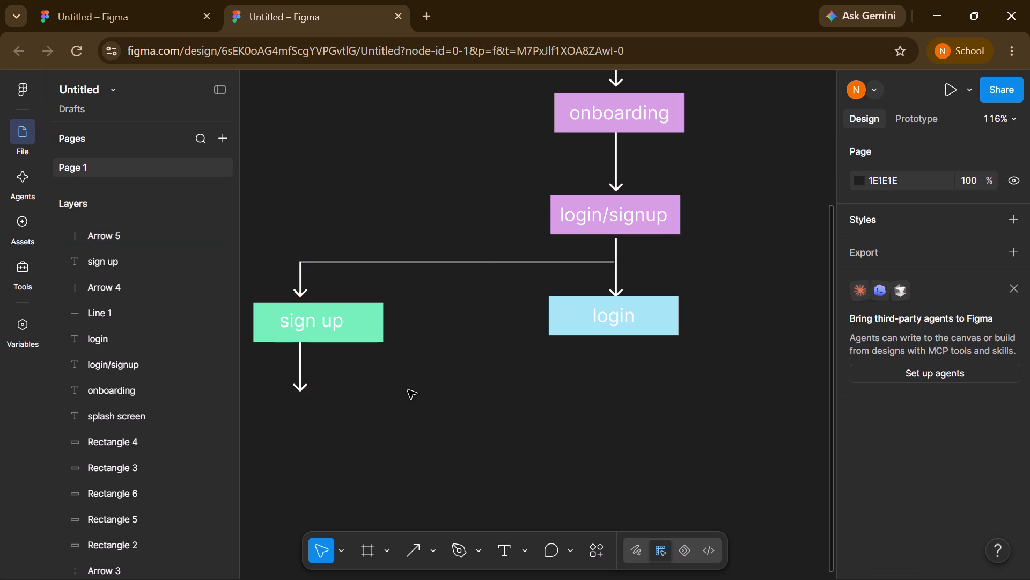
Duplicate the green rectangle behind "sign up" and place the copy directly below it, at the tip of the new arrow.
{"action": "scroll", "coordinate": [408, 390], "scroll_direction": "right", "scroll_amount": 1}
{"action": "left_click", "coordinate": [572, 324]}
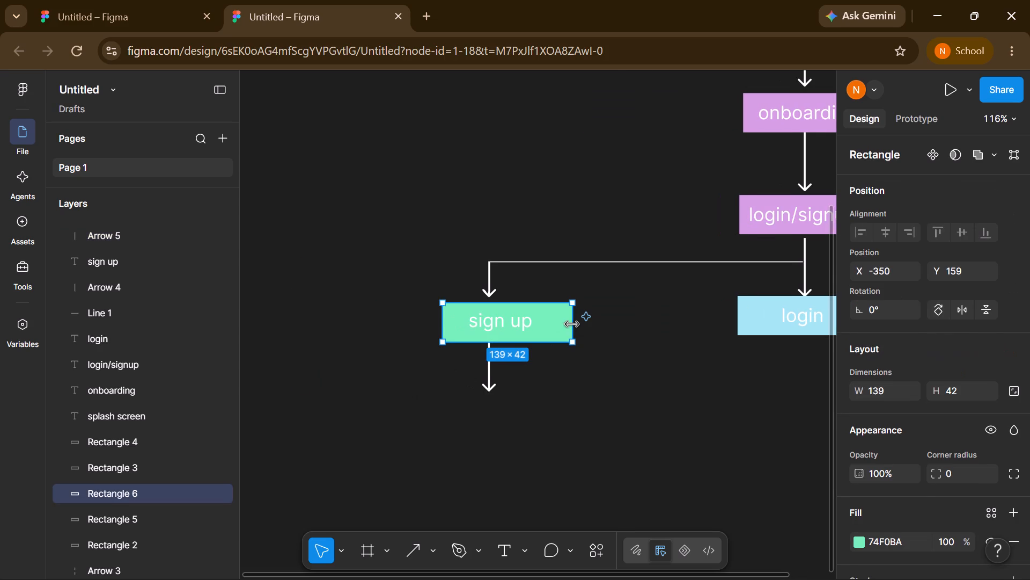
{"action": "key", "text": "ctrl+d"}
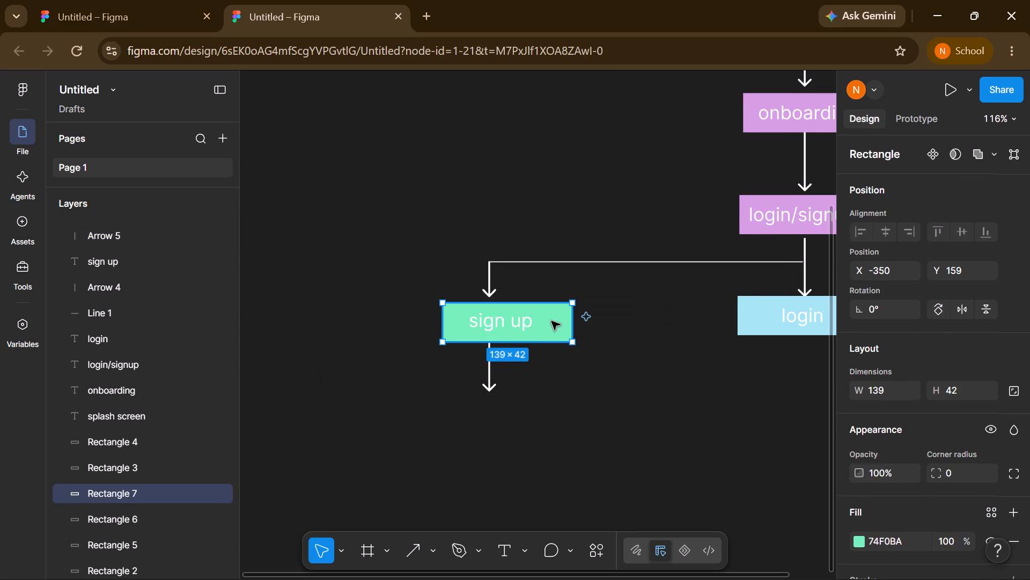
{"action": "left_click_drag", "start_coordinate": [554, 321], "coordinate": [550, 408]}
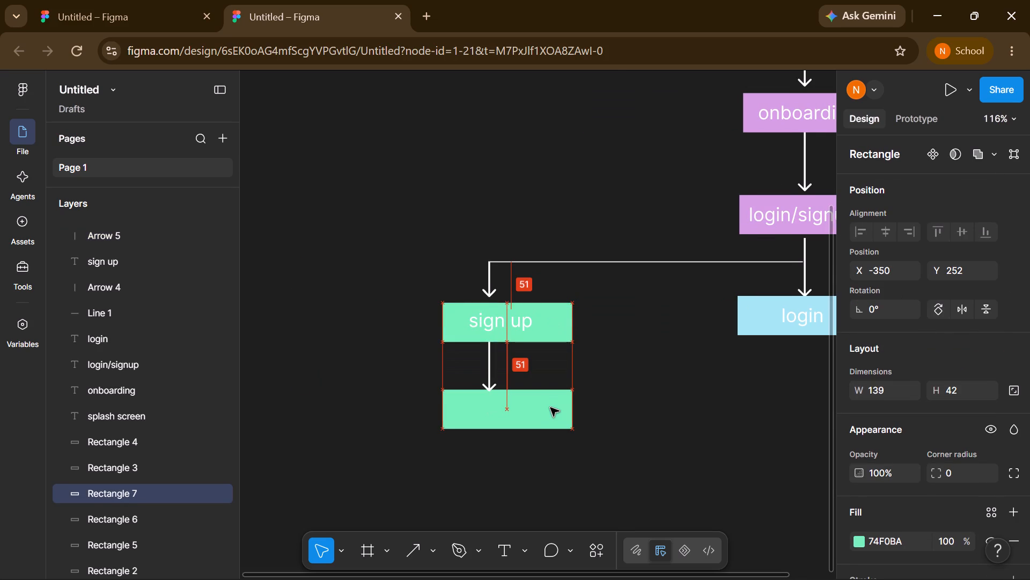
{"action": "left_click_drag", "start_coordinate": [550, 408], "coordinate": [551, 410]}
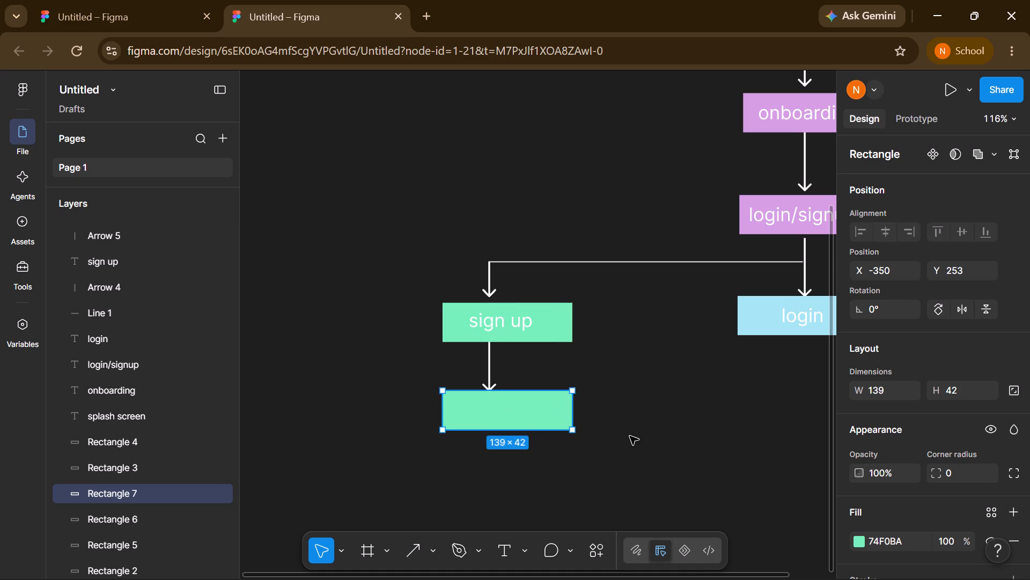
{"action": "left_click", "coordinate": [630, 436]}
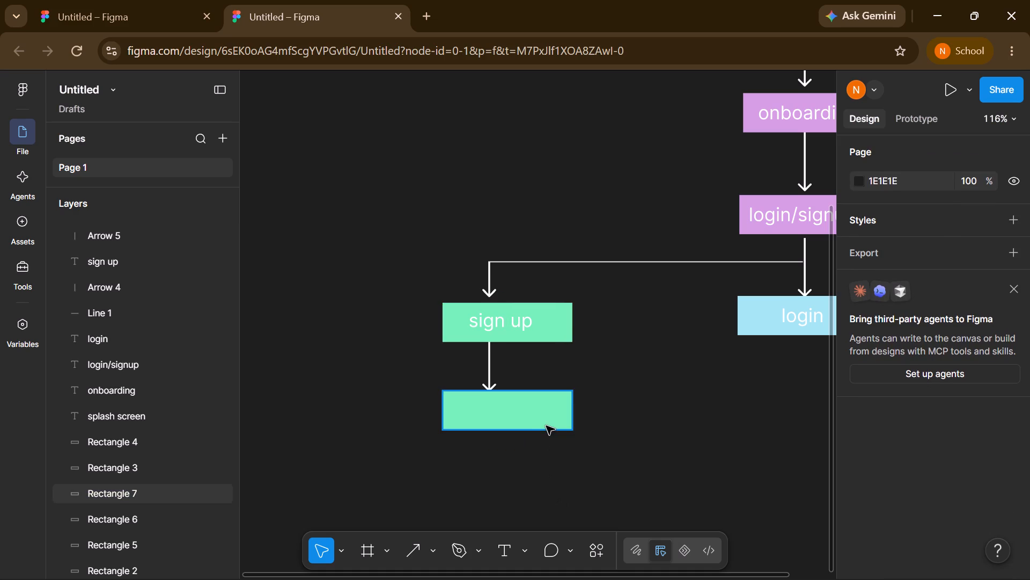
Change the fill of the empty green rectangle to the "login" box's light blue, A4E5F3.
{"action": "left_click", "coordinate": [551, 423]}
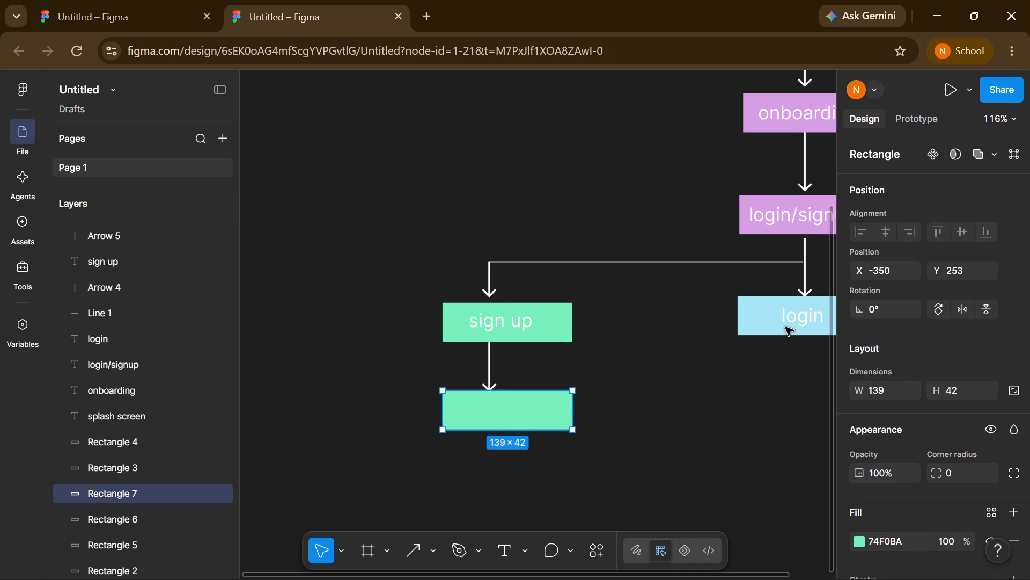
{"action": "left_click", "coordinate": [751, 319]}
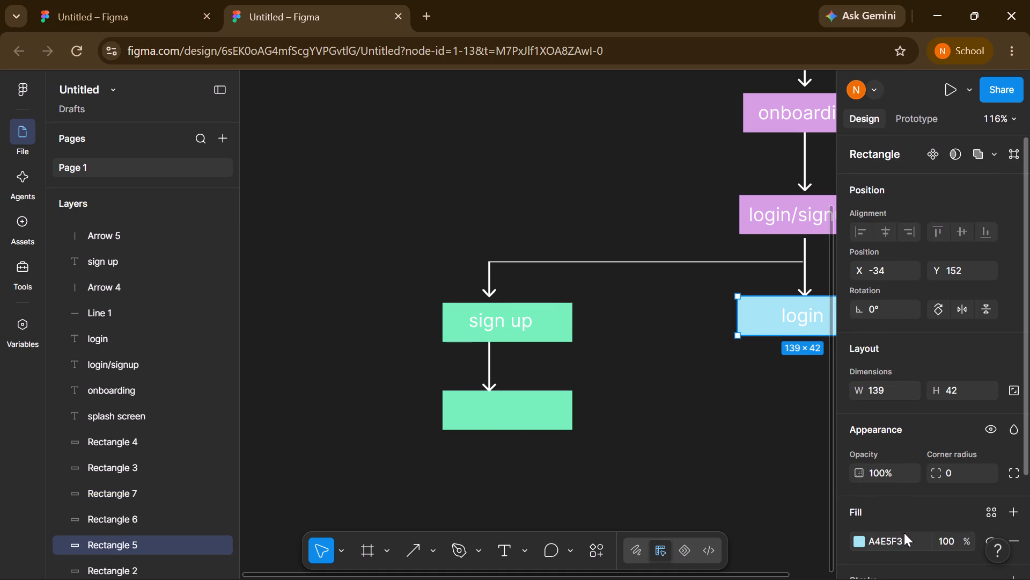
{"action": "left_click", "coordinate": [909, 539]}
{"action": "key", "text": "ctrl+c"}
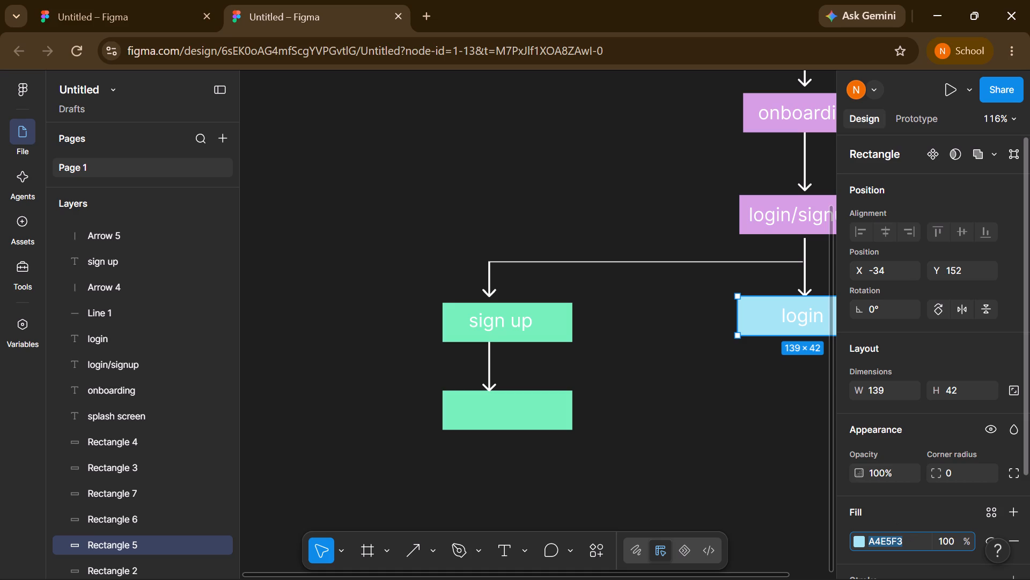
{"action": "left_click", "coordinate": [535, 422]}
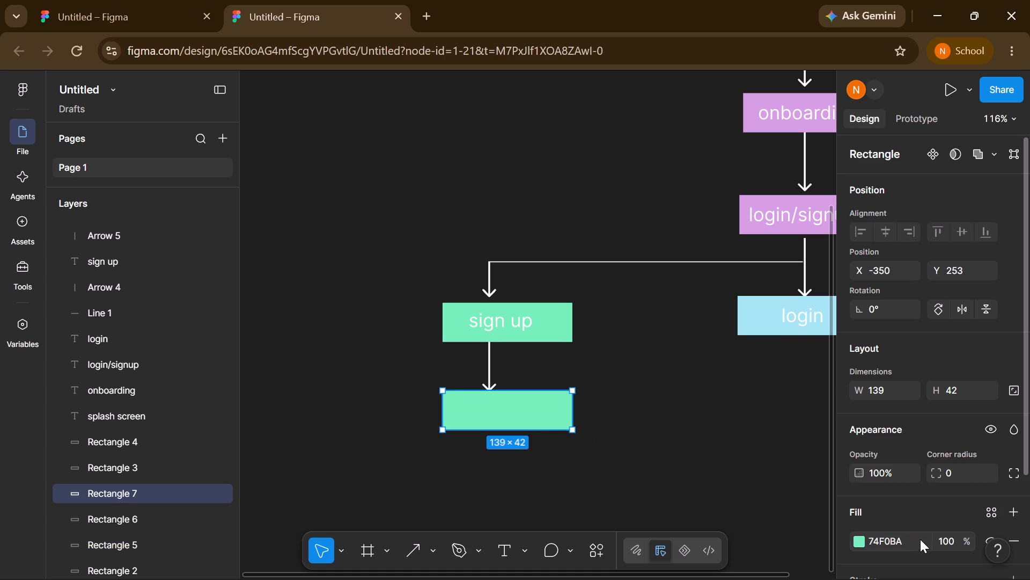
{"action": "left_click", "coordinate": [920, 539]}
{"action": "key", "text": "ctrl+v"}
{"action": "key", "text": "Return"}
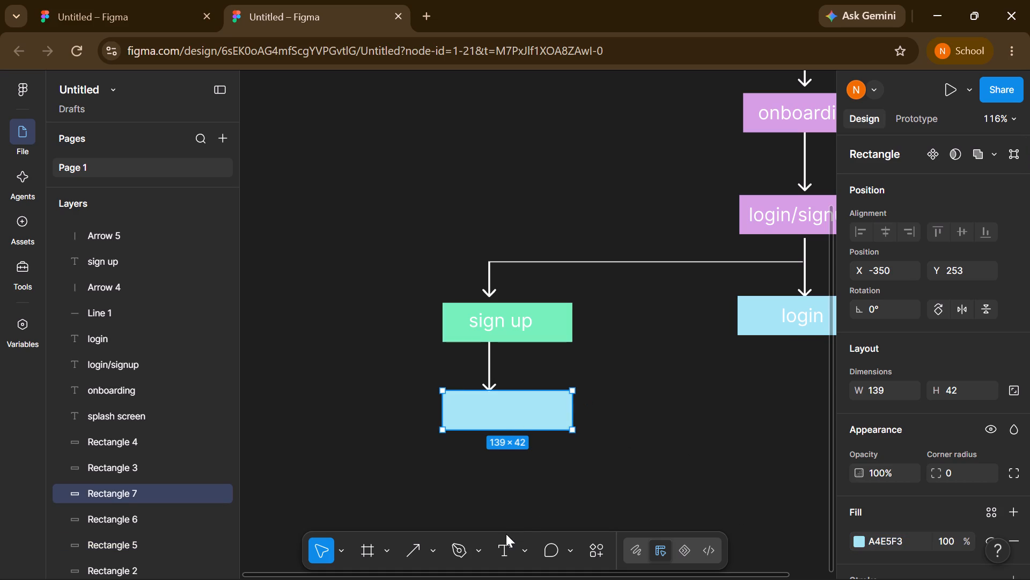
Add the text label "verify email/otp" over the empty light blue rectangle below "sign up".
{"action": "left_click", "coordinate": [507, 551]}
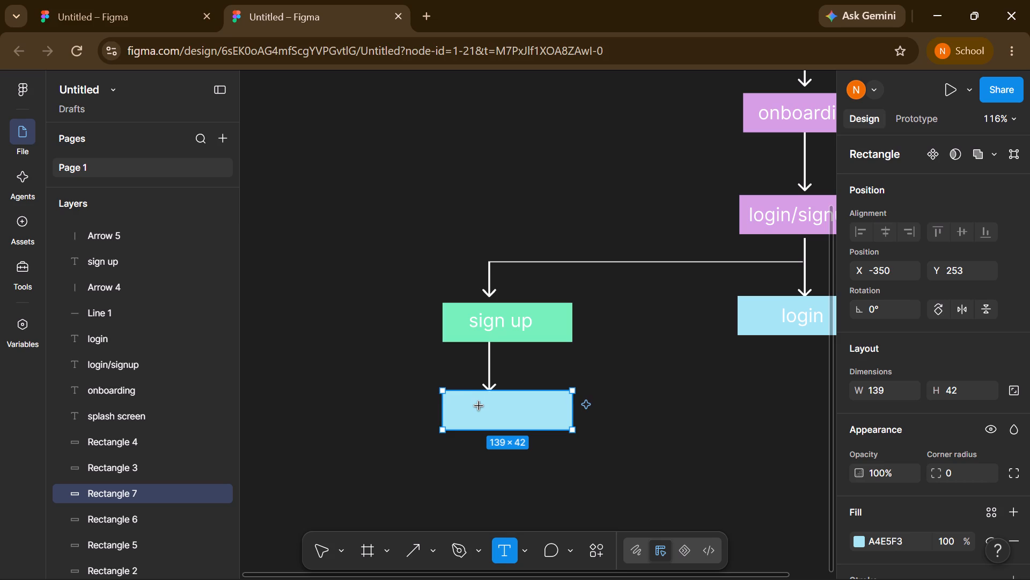
{"action": "left_click", "coordinate": [481, 408]}
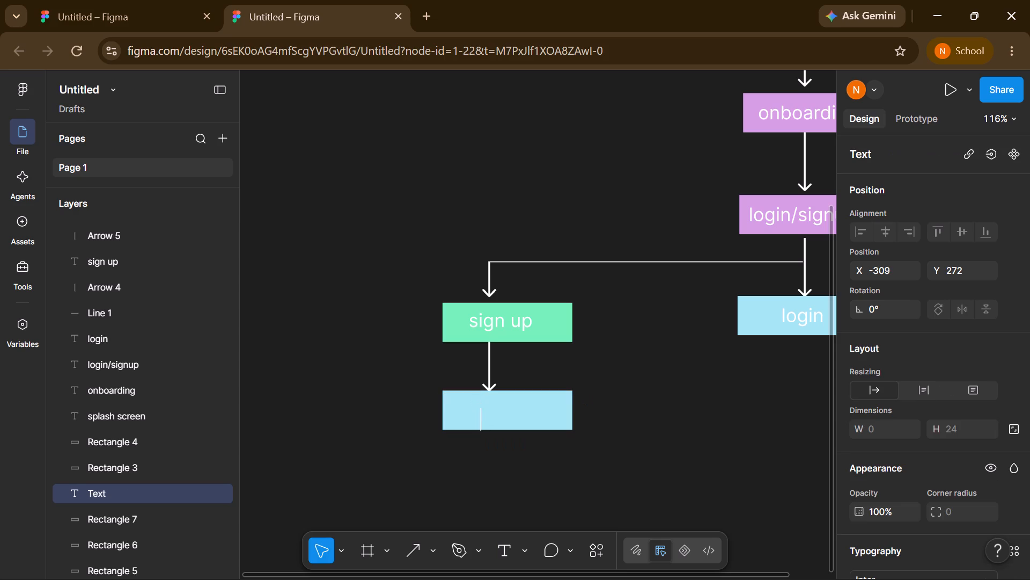
{"action": "type", "text": "ve"}
{"action": "type", "text": "rify"}
{"action": "key", "text": "space"}
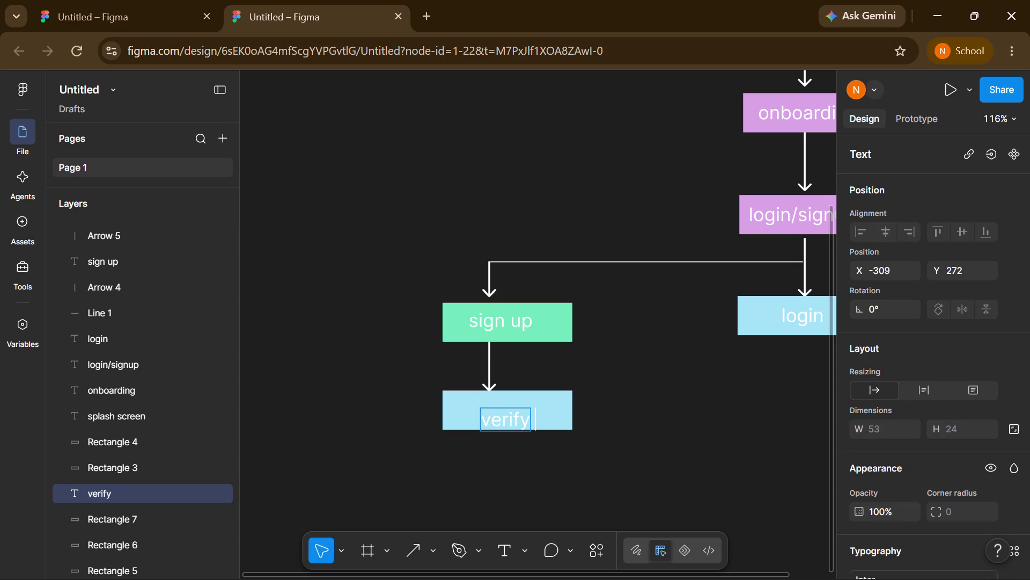
{"action": "type", "text": "email"}
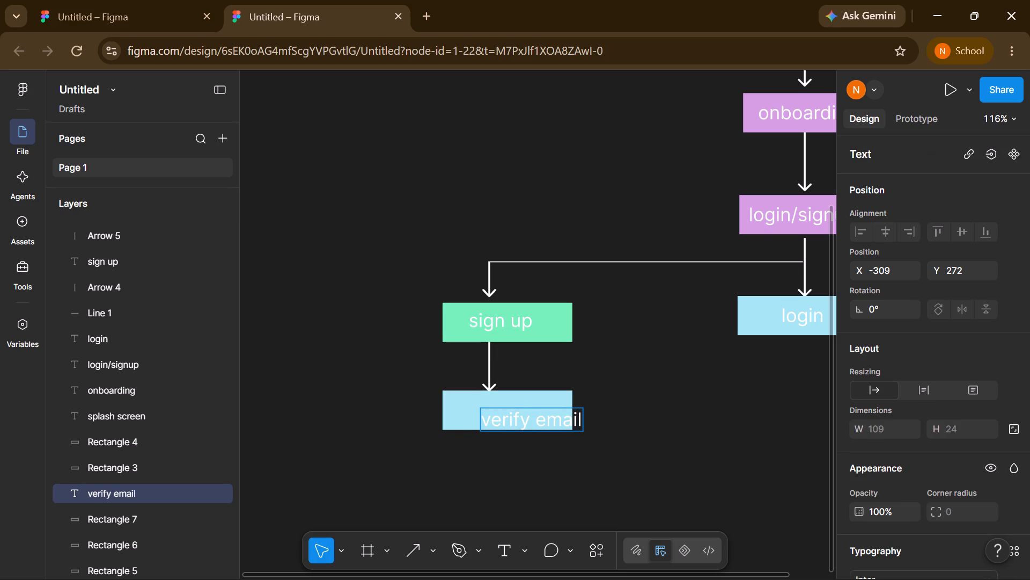
{"action": "key", "text": "slash"}
{"action": "type", "text": "otp"}
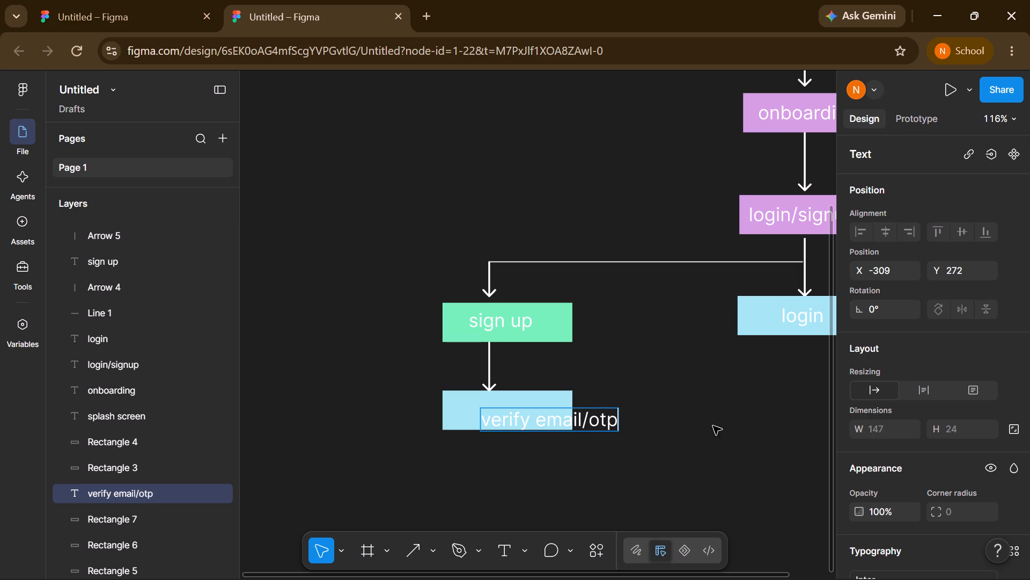
{"action": "left_click_drag", "start_coordinate": [713, 426], "coordinate": [563, 421]}
{"action": "left_click_drag", "start_coordinate": [563, 421], "coordinate": [527, 410]}
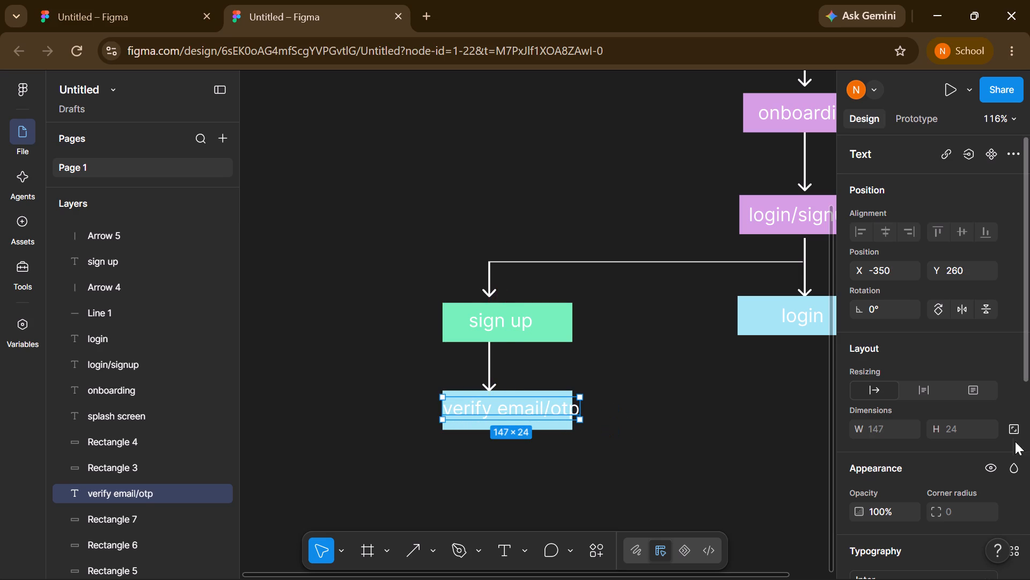
Set the "verify email/otp" label's font size to 16 and position it inside its light blue rectangle.
{"action": "scroll", "coordinate": [974, 458], "scroll_direction": "down", "scroll_amount": 2}
{"action": "left_click", "coordinate": [989, 269]}
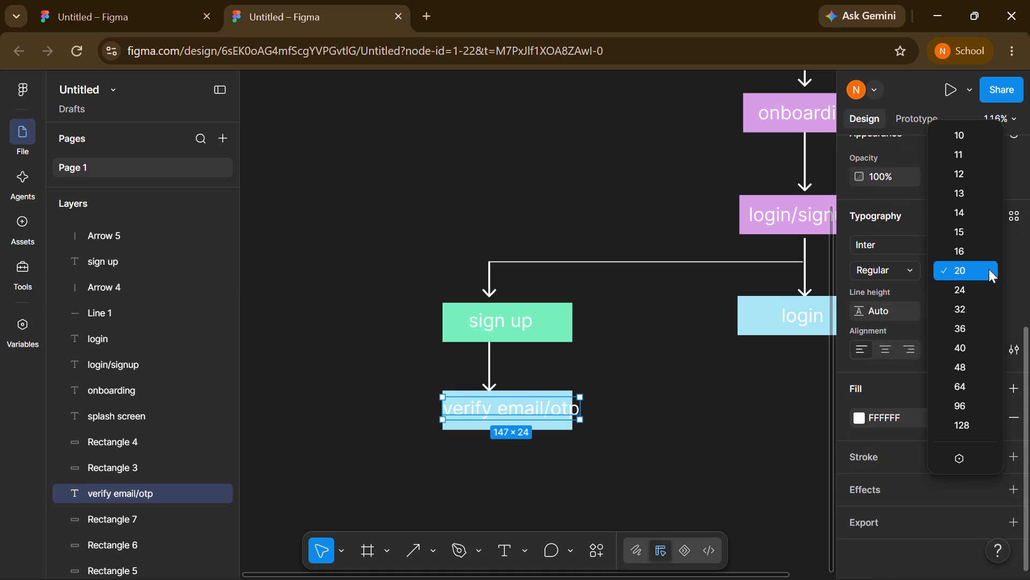
{"action": "left_click", "coordinate": [972, 243]}
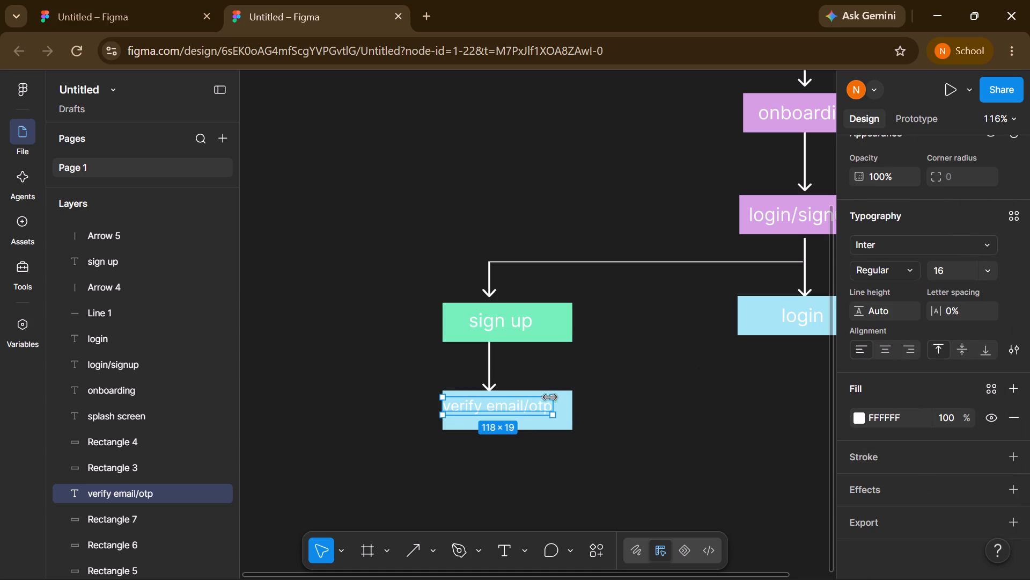
{"action": "left_click_drag", "start_coordinate": [520, 408], "coordinate": [527, 415]}
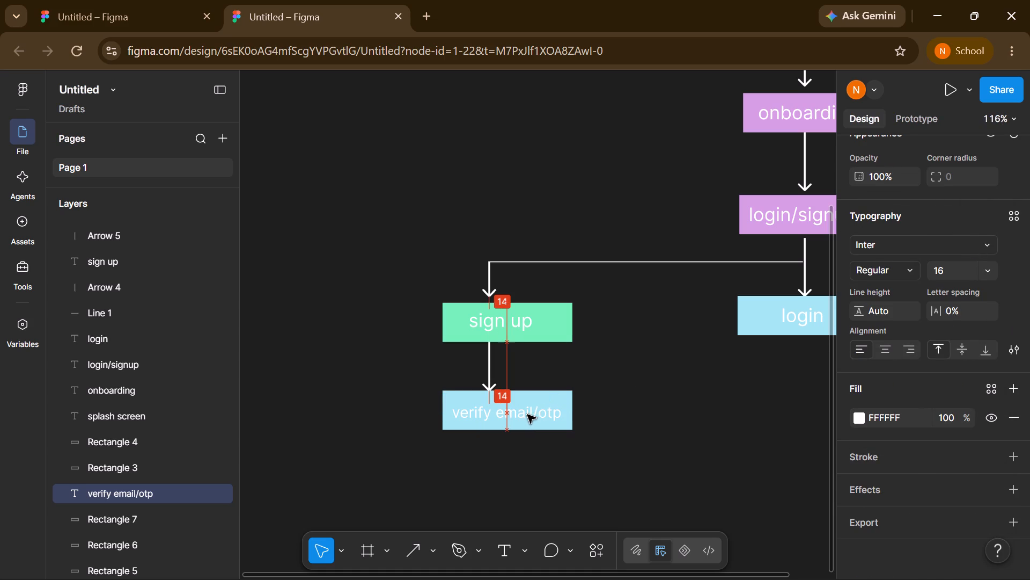
{"action": "left_click_drag", "start_coordinate": [527, 415], "coordinate": [526, 414]}
{"action": "left_click", "coordinate": [646, 407]}
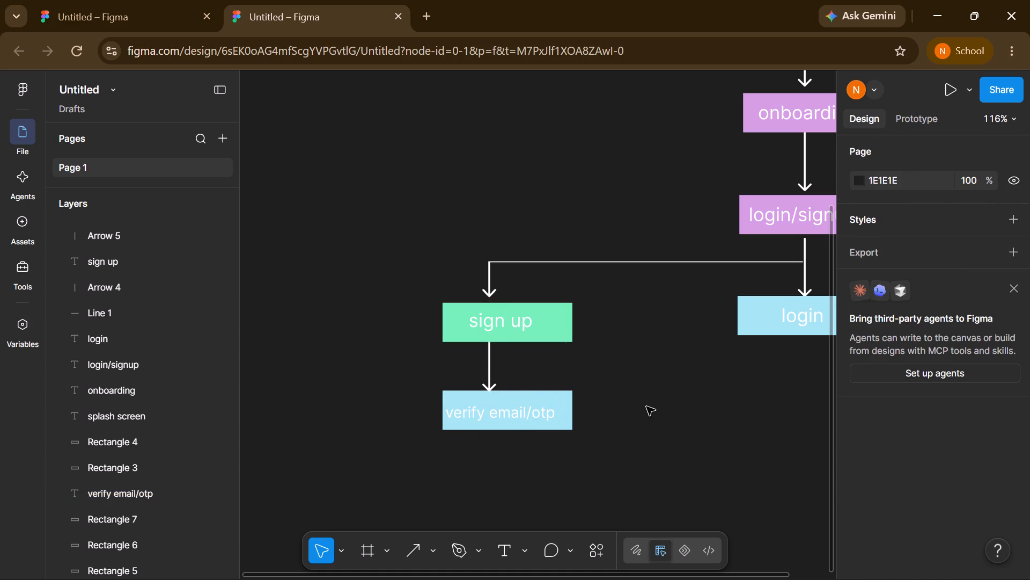
Draw a rectangle about 90 × 78 in the empty area below the "login" box.
{"action": "scroll", "coordinate": [646, 407], "scroll_direction": "left", "scroll_amount": 1}
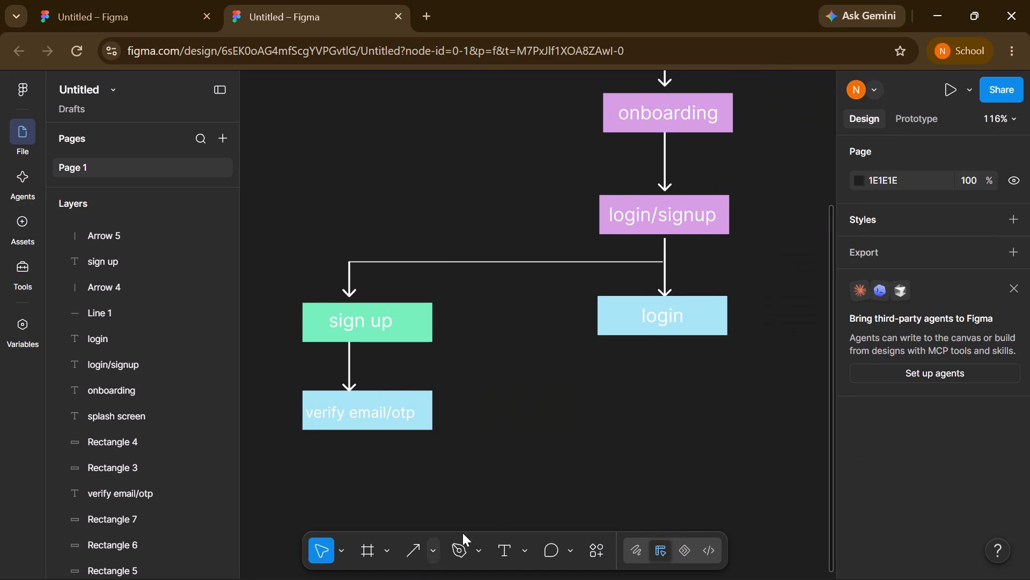
{"action": "left_click", "coordinate": [431, 549]}
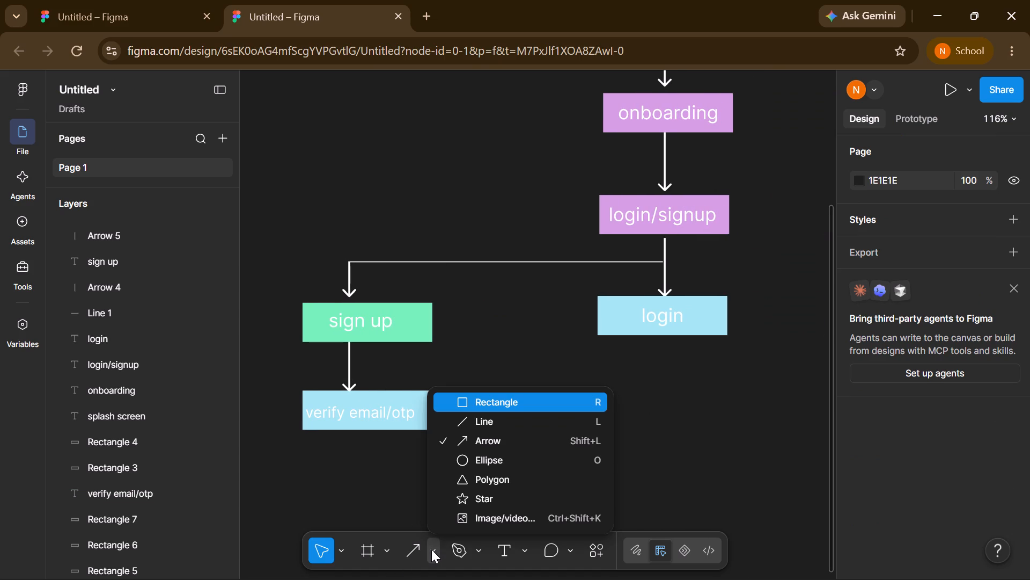
{"action": "left_click", "coordinate": [541, 409]}
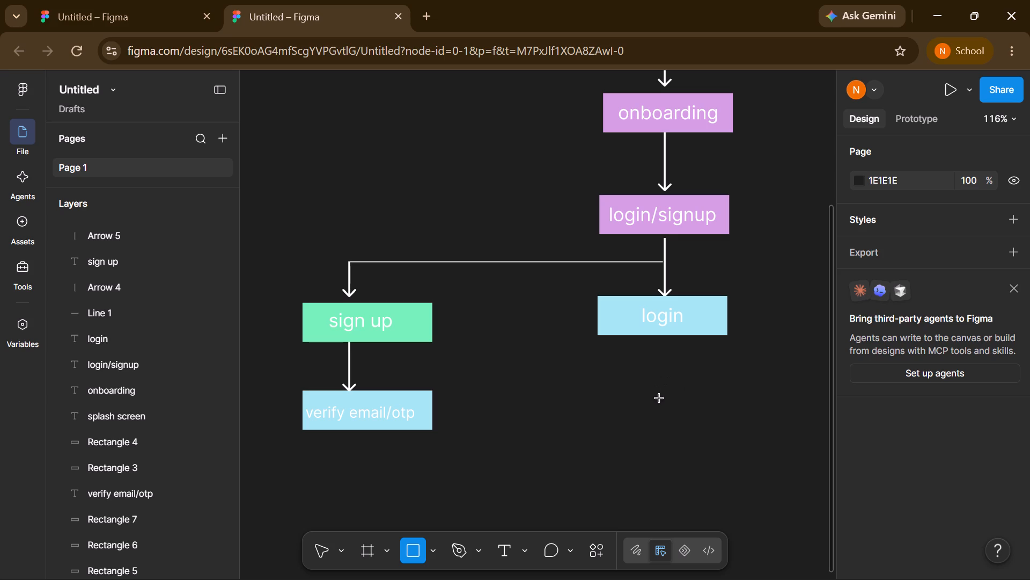
{"action": "left_click_drag", "start_coordinate": [659, 398], "coordinate": [763, 470]}
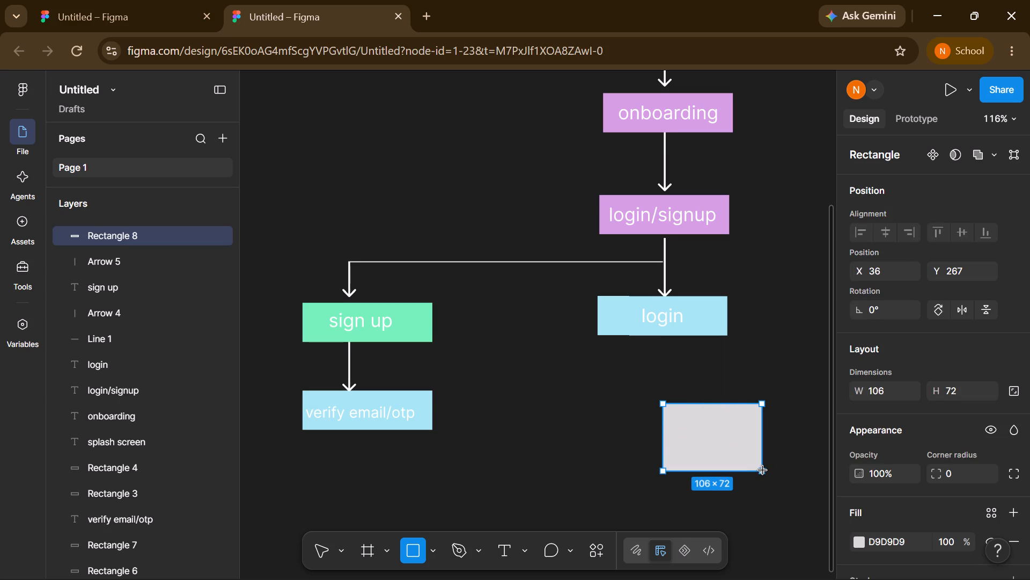
{"action": "left_click_drag", "start_coordinate": [763, 470], "coordinate": [757, 489]}
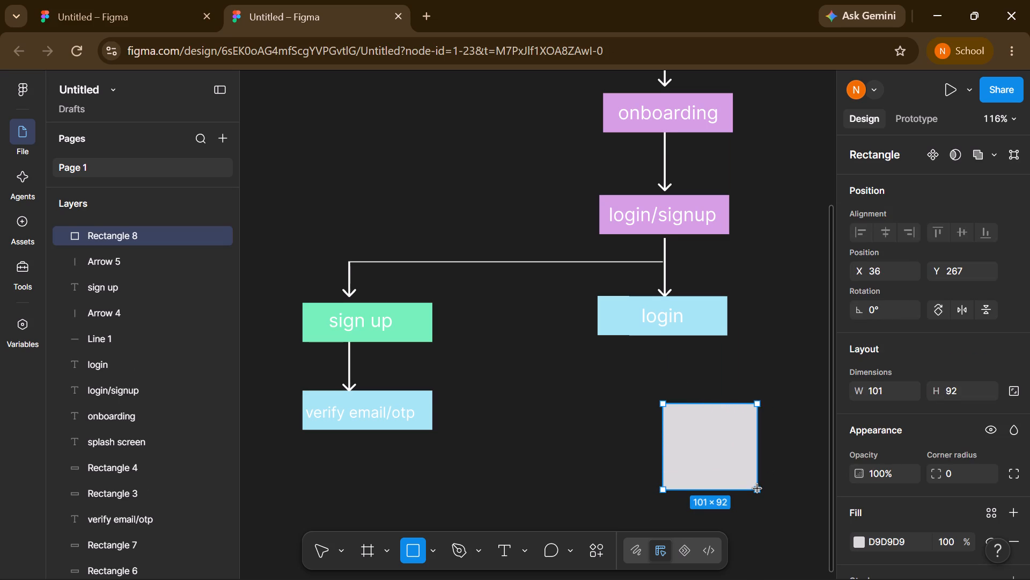
{"action": "left_click_drag", "start_coordinate": [757, 489], "coordinate": [742, 476]}
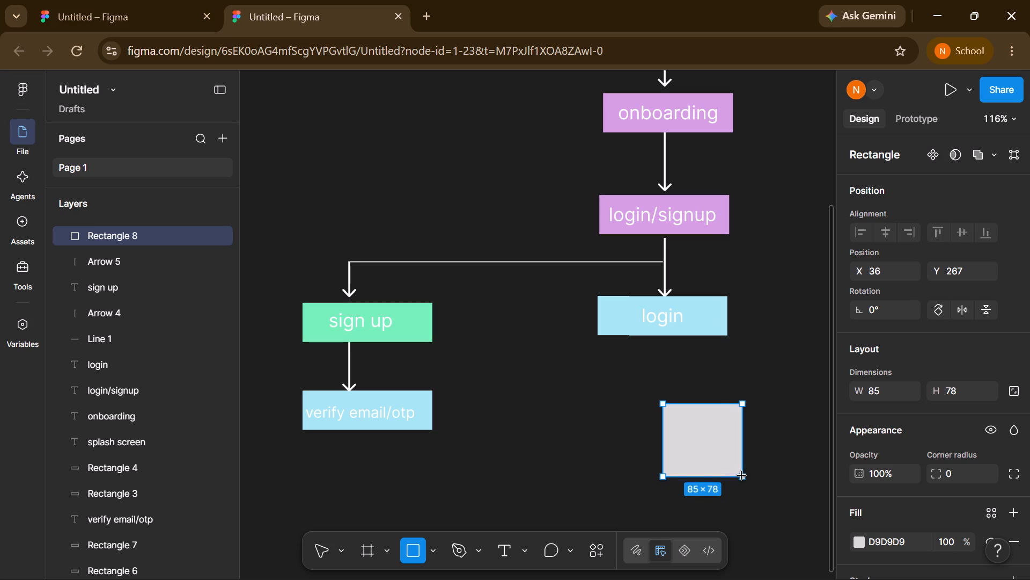
{"action": "left_click_drag", "start_coordinate": [742, 476], "coordinate": [747, 476]}
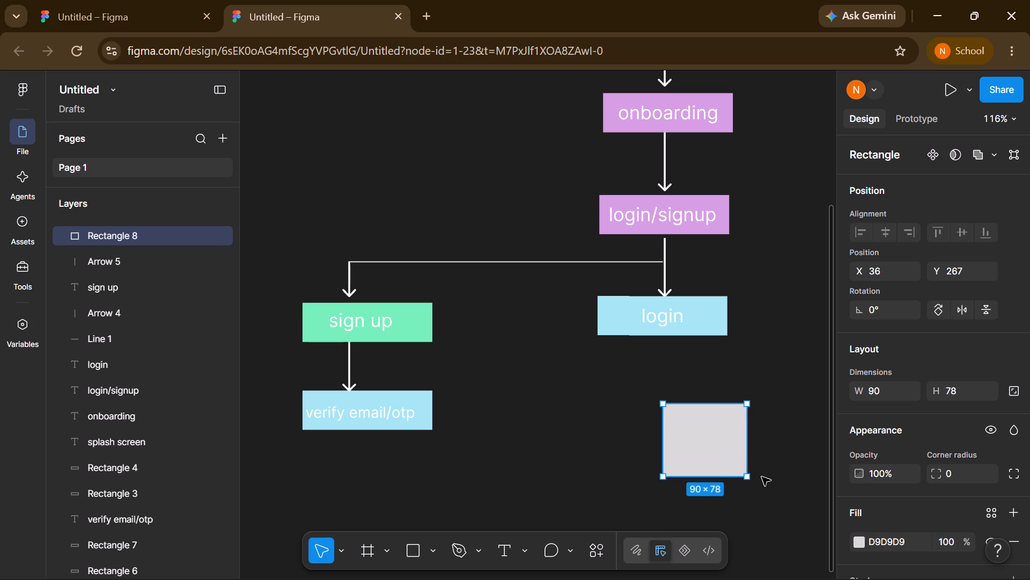
Rotate the new grey rectangle about 46° into a diamond, shrink it to nearly equal sides, and move it closer under "login".
{"action": "left_click_drag", "start_coordinate": [755, 479], "coordinate": [761, 472]}
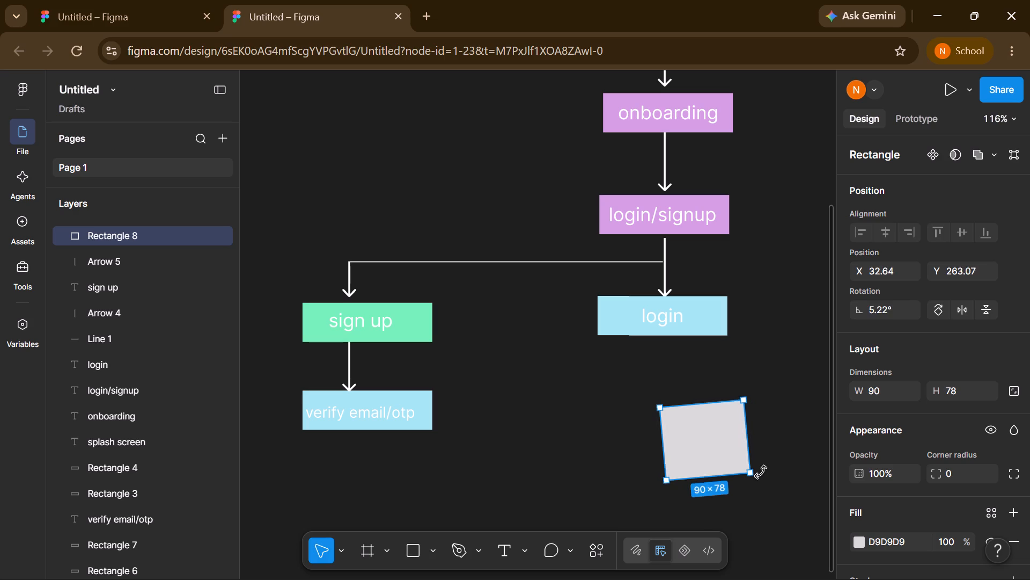
{"action": "left_click_drag", "start_coordinate": [761, 472], "coordinate": [779, 429]}
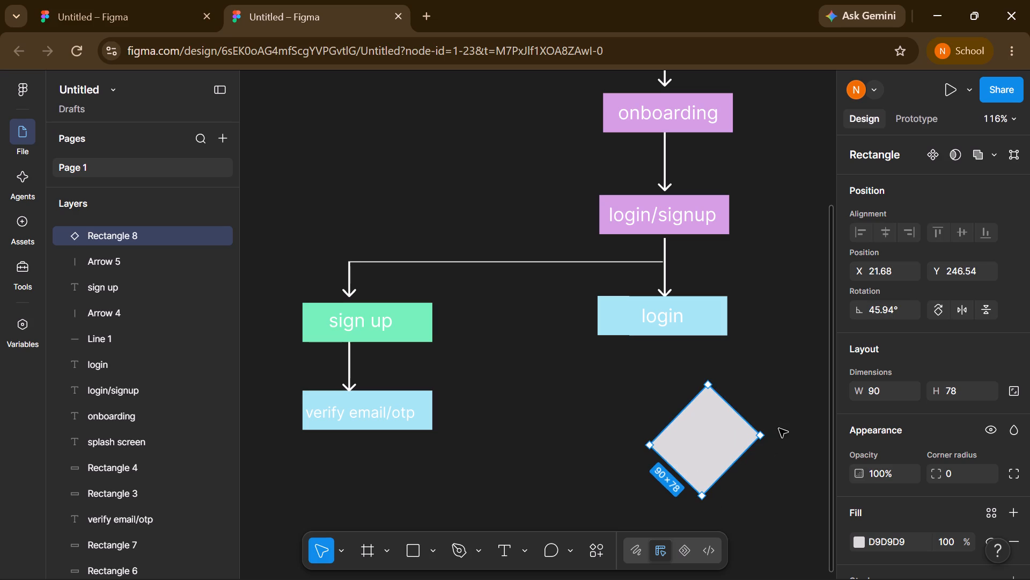
{"action": "left_click_drag", "start_coordinate": [764, 434], "coordinate": [776, 438]}
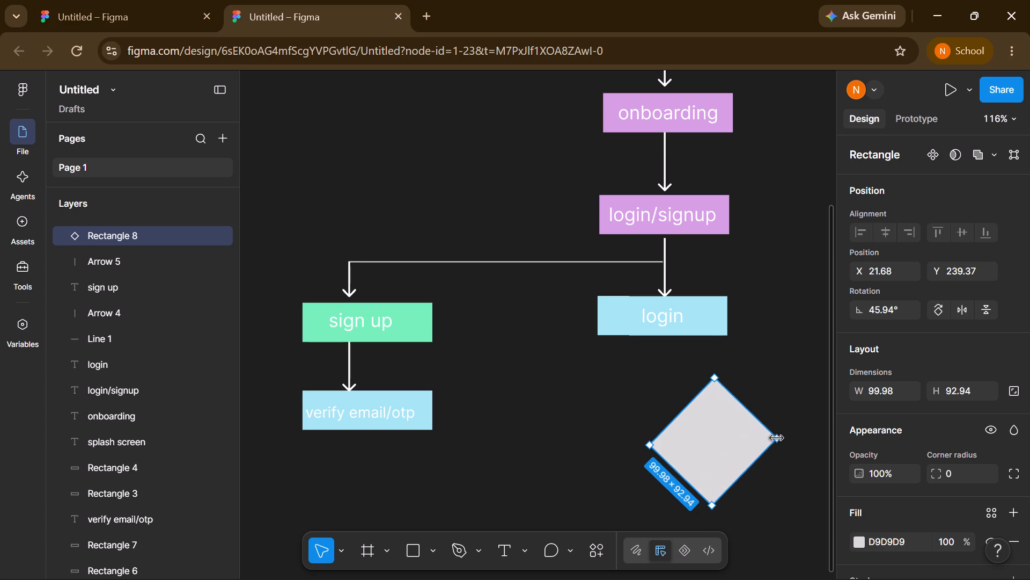
{"action": "left_click_drag", "start_coordinate": [776, 438], "coordinate": [747, 450]}
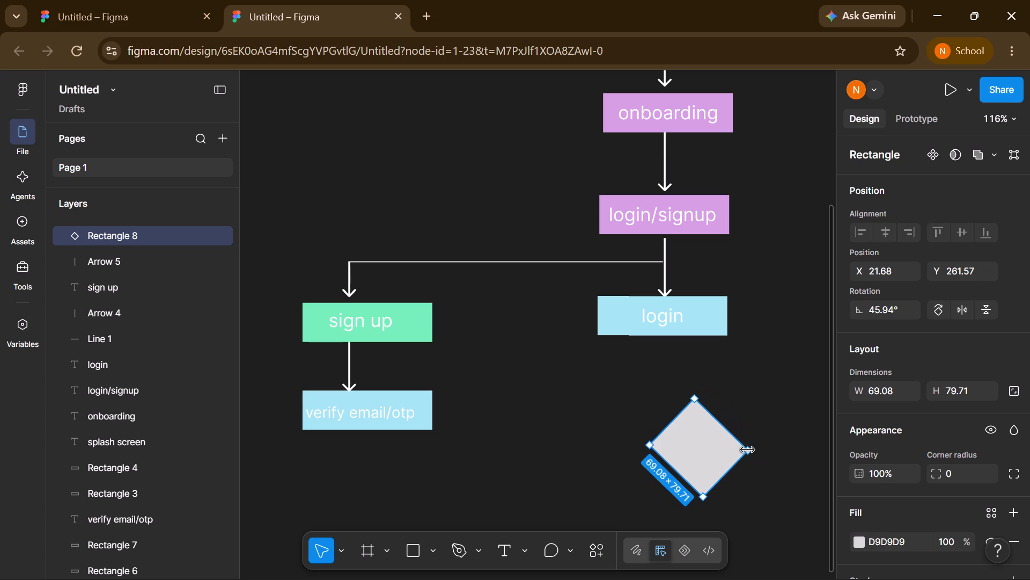
{"action": "left_click_drag", "start_coordinate": [747, 450], "coordinate": [734, 443]}
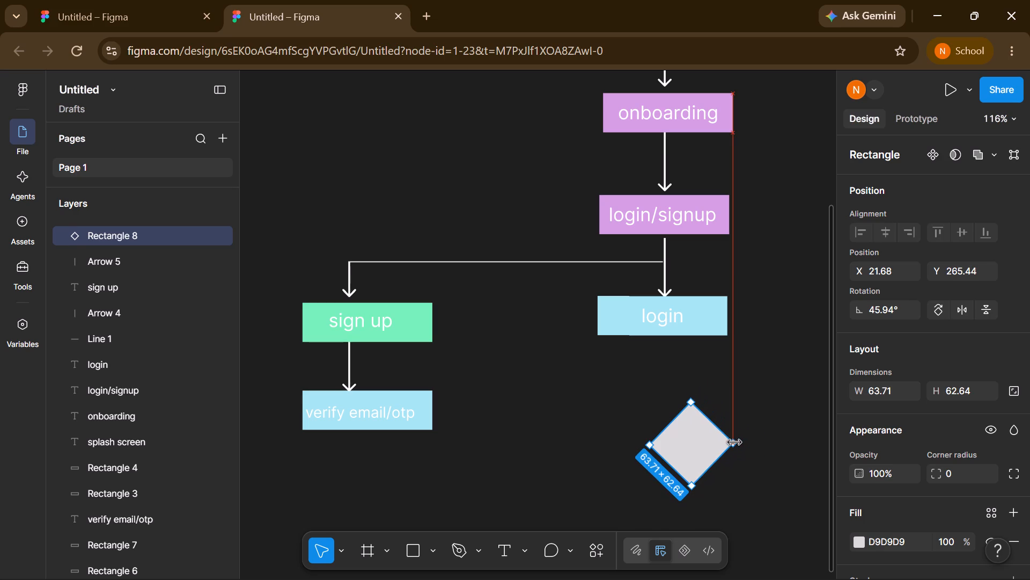
{"action": "left_click_drag", "start_coordinate": [734, 443], "coordinate": [740, 443]}
{"action": "left_click_drag", "start_coordinate": [708, 443], "coordinate": [686, 422]}
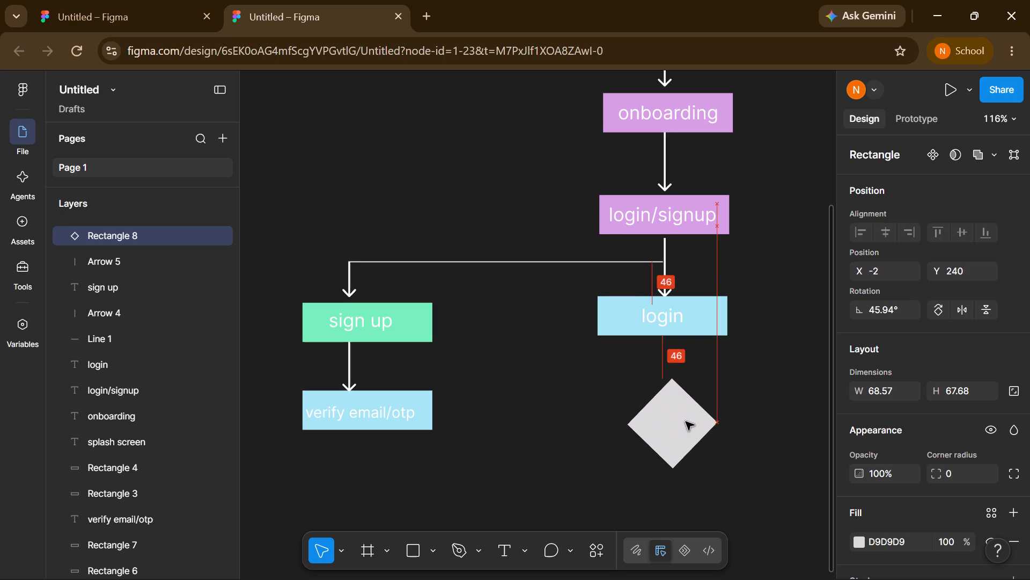
Nudge the grey diamond to about X -6, Y 237 so it sits centred below the "login" box.
{"action": "left_click_drag", "start_coordinate": [686, 422], "coordinate": [683, 418]}
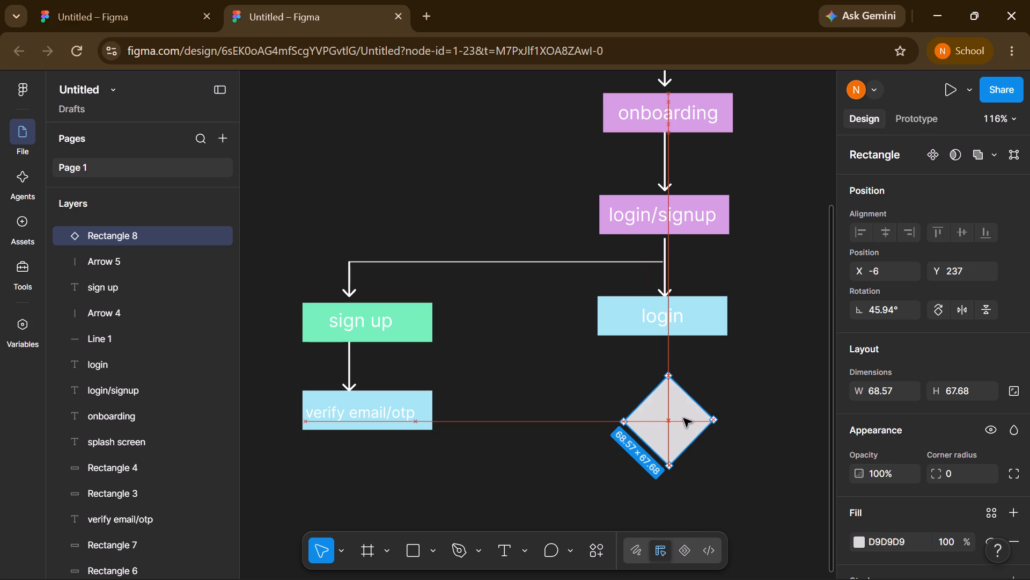
{"action": "left_click_drag", "start_coordinate": [683, 418], "coordinate": [683, 419]}
Add the text label "forgot password" on two lines over the grey diamond below "login".
{"action": "left_click", "coordinate": [505, 548]}
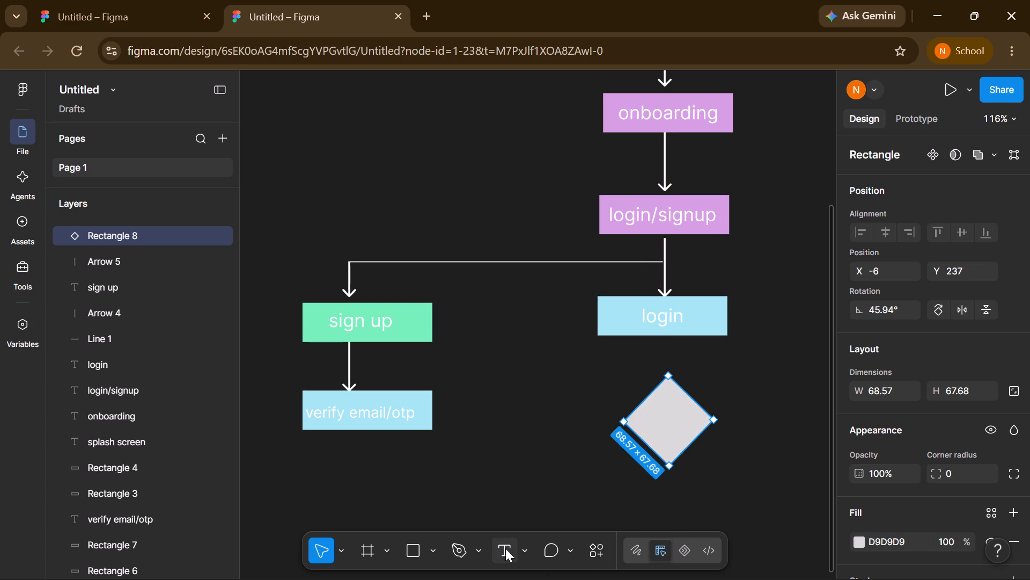
{"action": "left_click", "coordinate": [649, 410]}
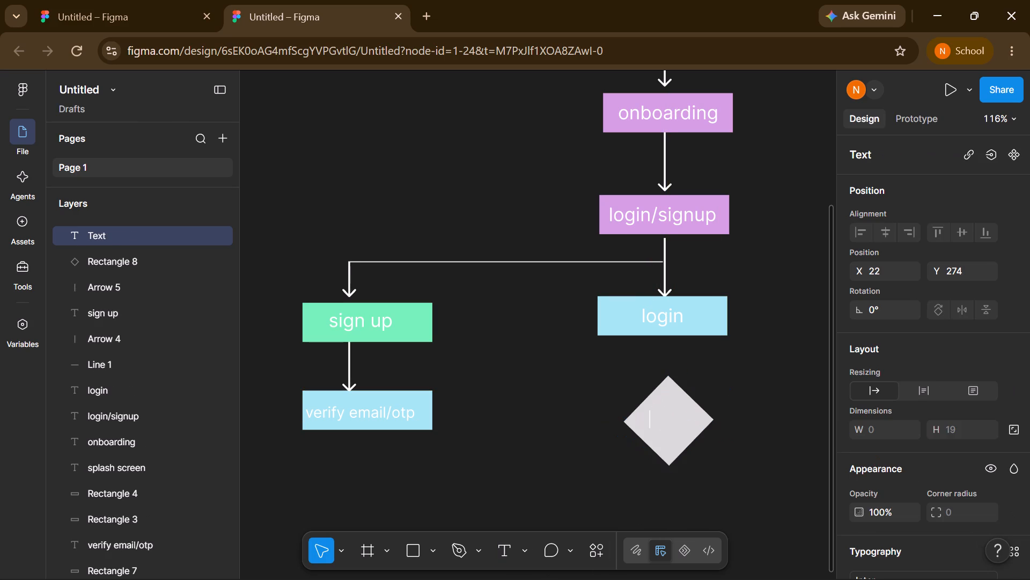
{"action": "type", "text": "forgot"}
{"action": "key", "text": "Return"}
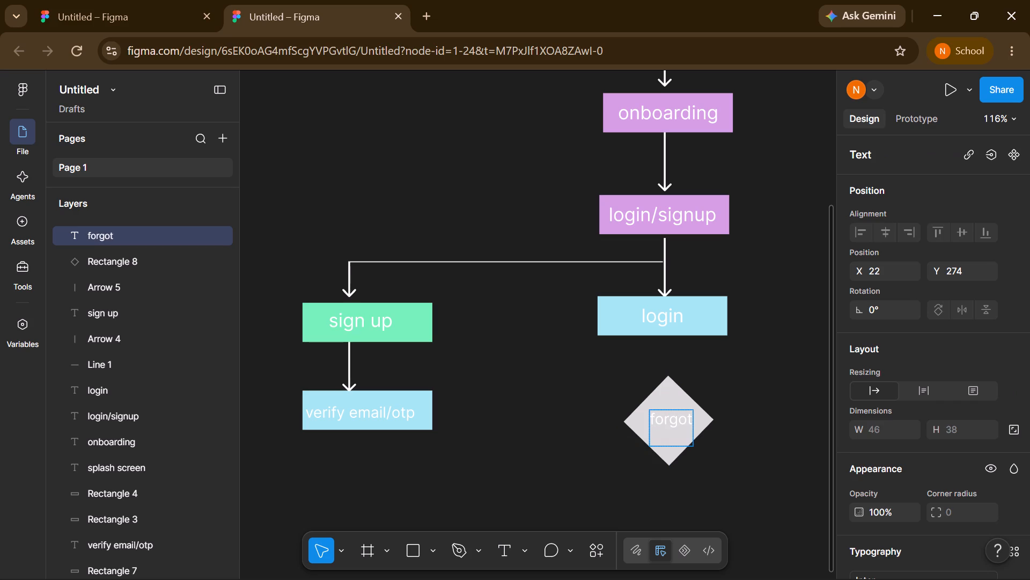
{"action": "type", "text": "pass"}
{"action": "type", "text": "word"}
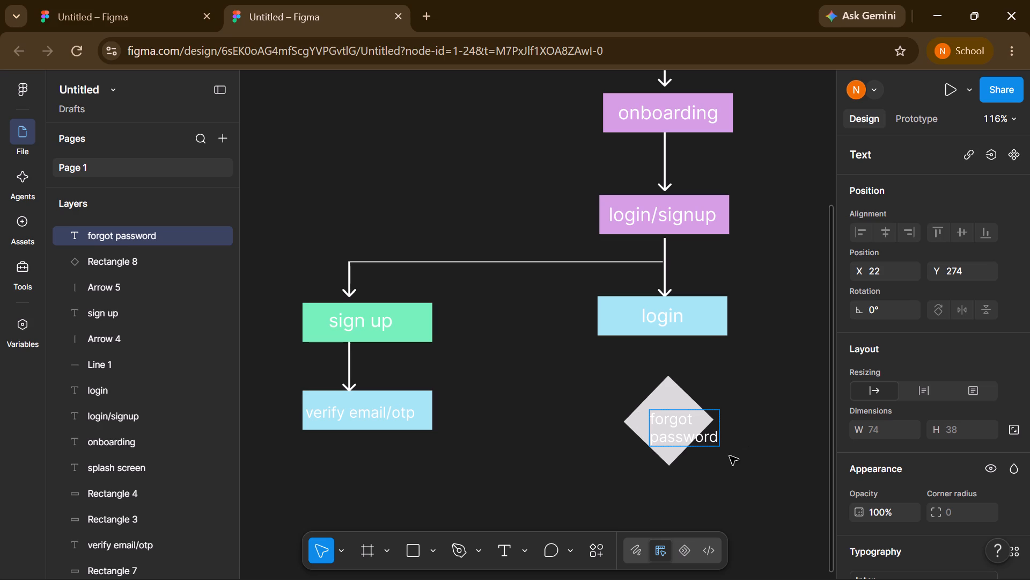
{"action": "left_click", "coordinate": [776, 448]}
{"action": "scroll", "coordinate": [993, 461], "scroll_direction": "down", "scroll_amount": 2}
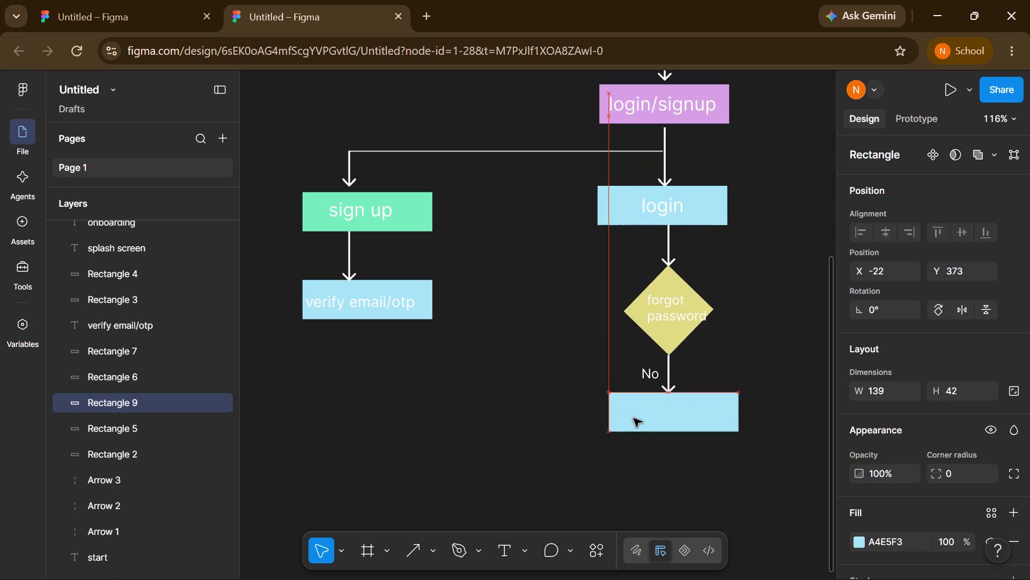
Centre the empty light blue rectangle under the "No" arrow, at about X -28, Y 372.
{"action": "left_click_drag", "start_coordinate": [634, 418], "coordinate": [628, 416]}
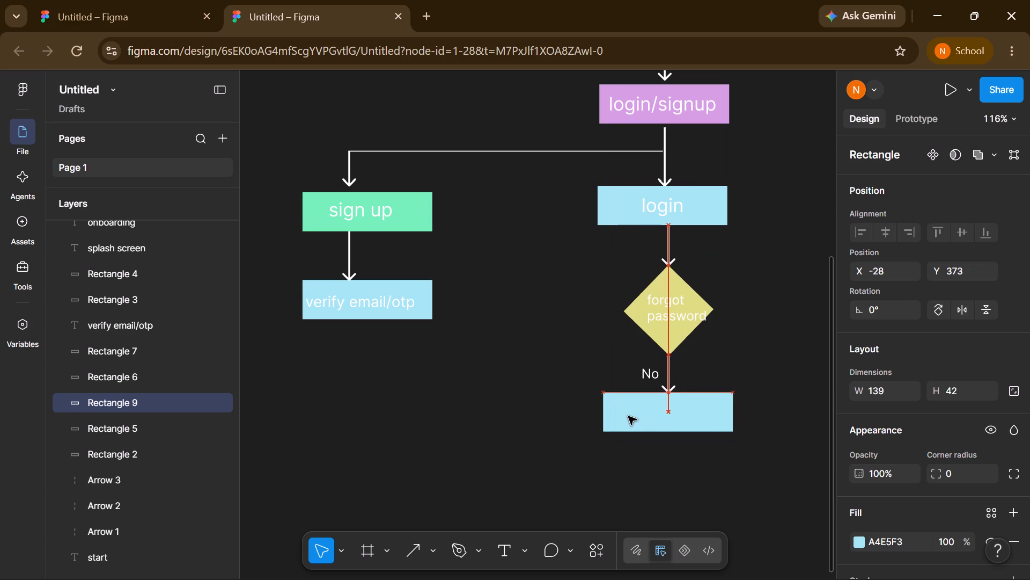
{"action": "left_click_drag", "start_coordinate": [628, 416], "coordinate": [628, 416]}
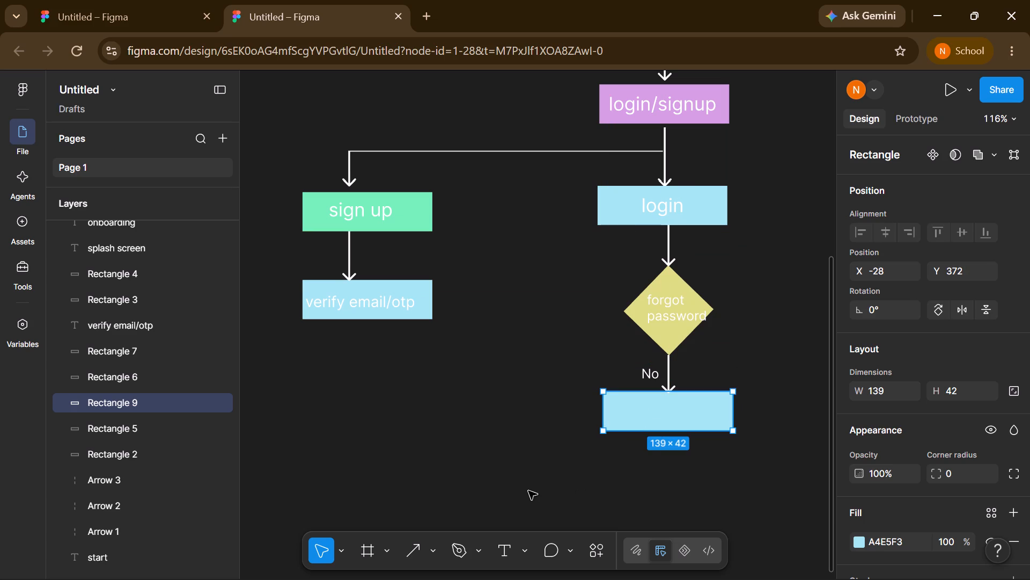
Add the text label "Home" and position it inside the empty light blue rectangle below the "No" arrow.
{"action": "left_click", "coordinate": [497, 551]}
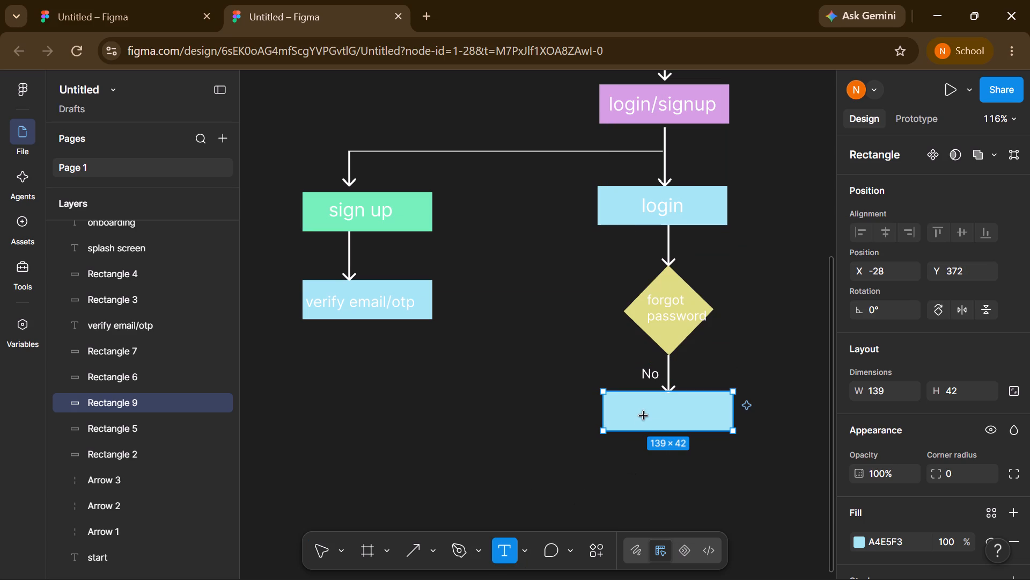
{"action": "left_click", "coordinate": [644, 416]}
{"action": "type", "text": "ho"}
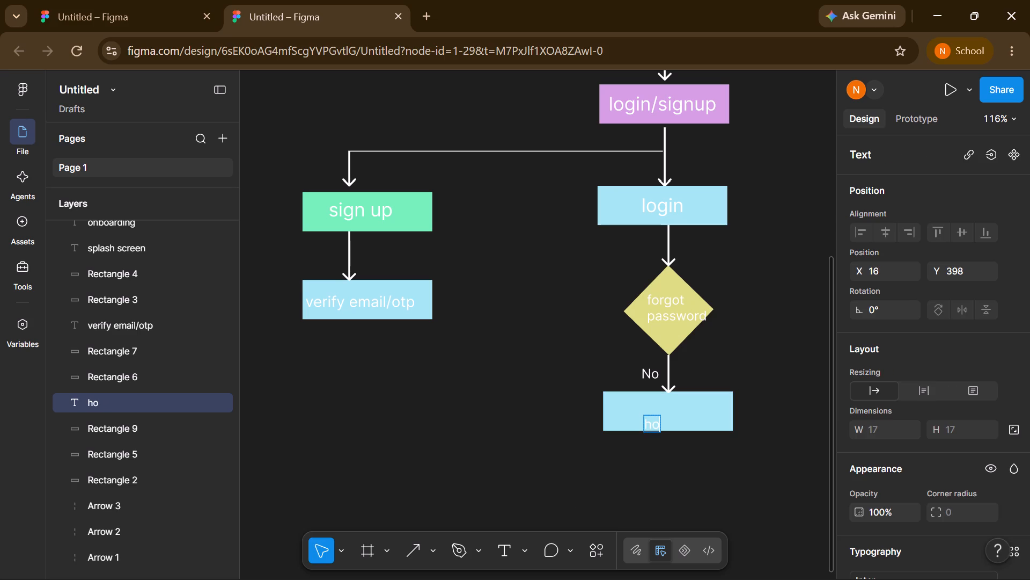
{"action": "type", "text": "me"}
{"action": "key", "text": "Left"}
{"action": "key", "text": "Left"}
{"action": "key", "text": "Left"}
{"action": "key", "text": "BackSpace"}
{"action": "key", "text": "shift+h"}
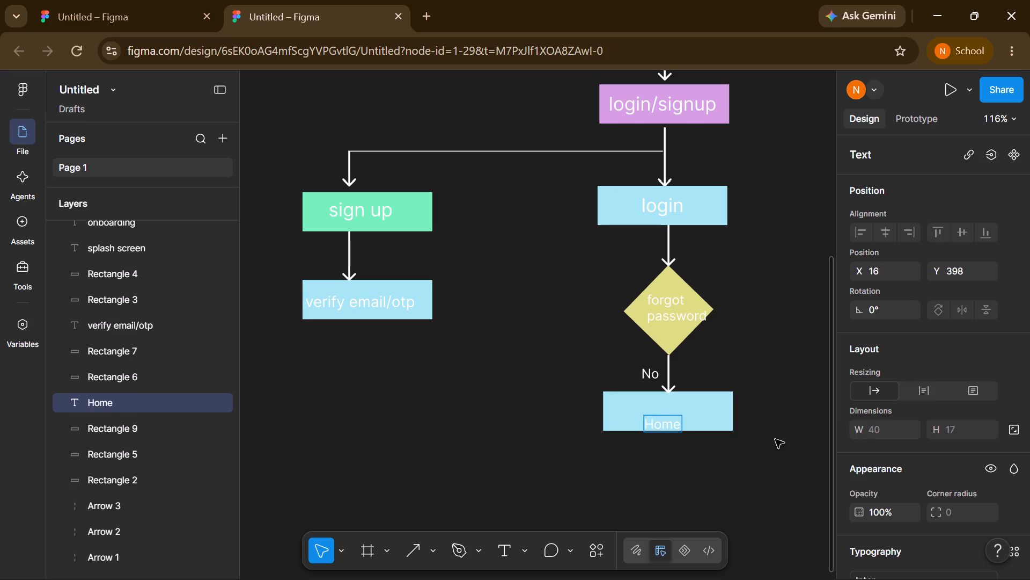
{"action": "scroll", "coordinate": [932, 473], "scroll_direction": "down", "scroll_amount": 4}
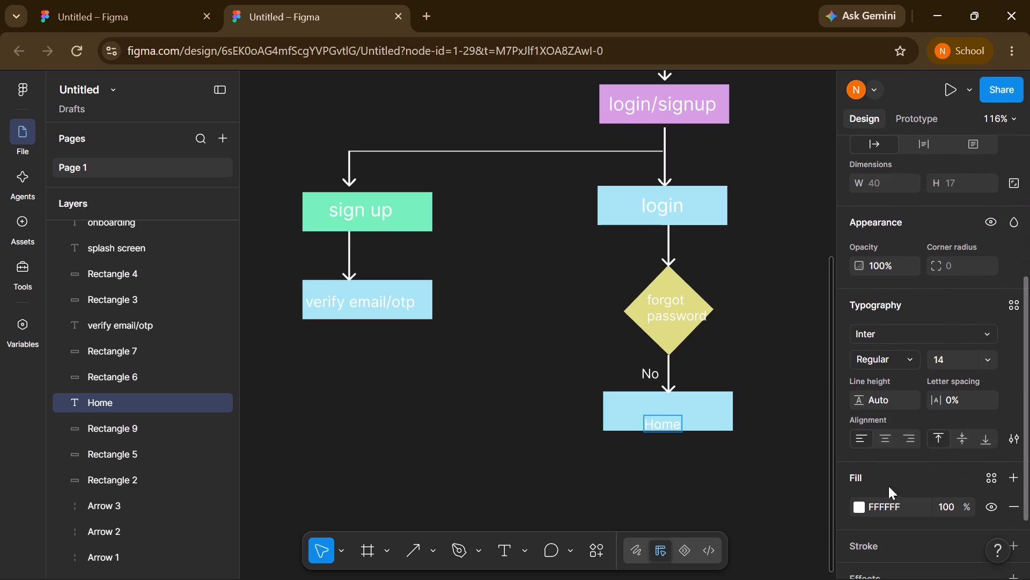
{"action": "left_click_drag", "start_coordinate": [790, 465], "coordinate": [666, 424]}
{"action": "left_click_drag", "start_coordinate": [666, 424], "coordinate": [667, 417]}
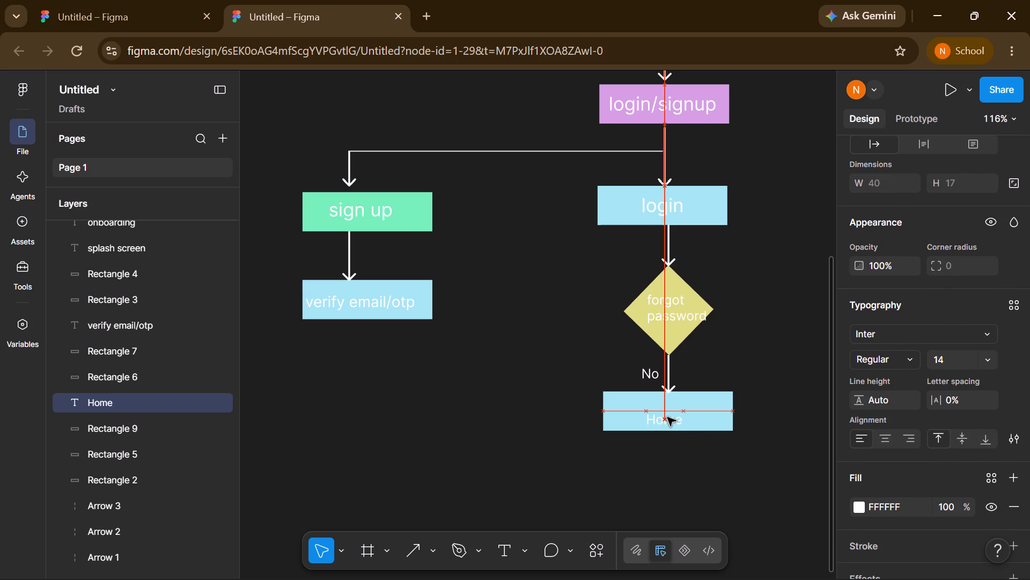
Set the "Home" label's font size to 32 and position it inside its light blue rectangle.
{"action": "left_click_drag", "start_coordinate": [667, 417], "coordinate": [671, 414]}
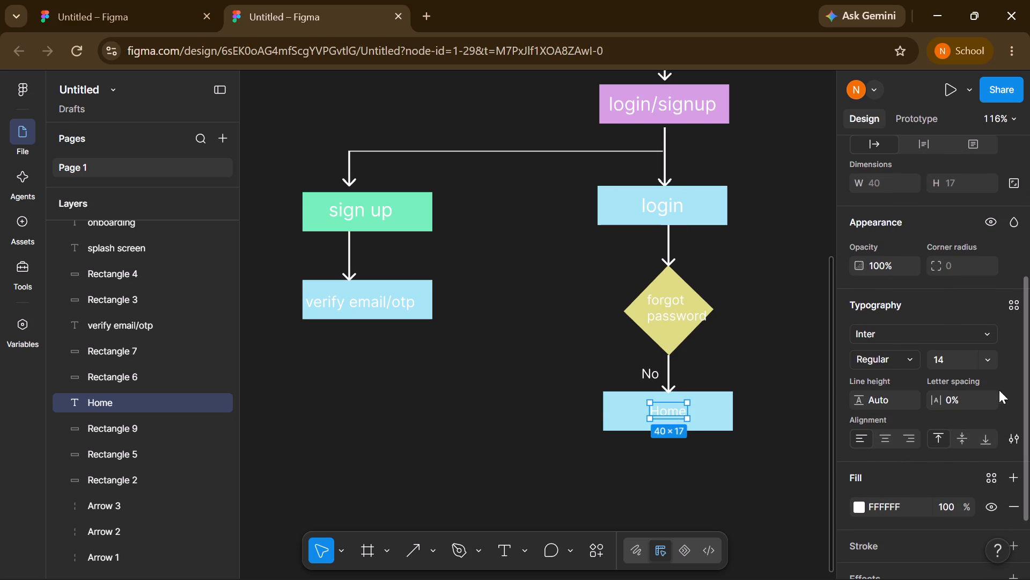
{"action": "left_click", "coordinate": [989, 362]}
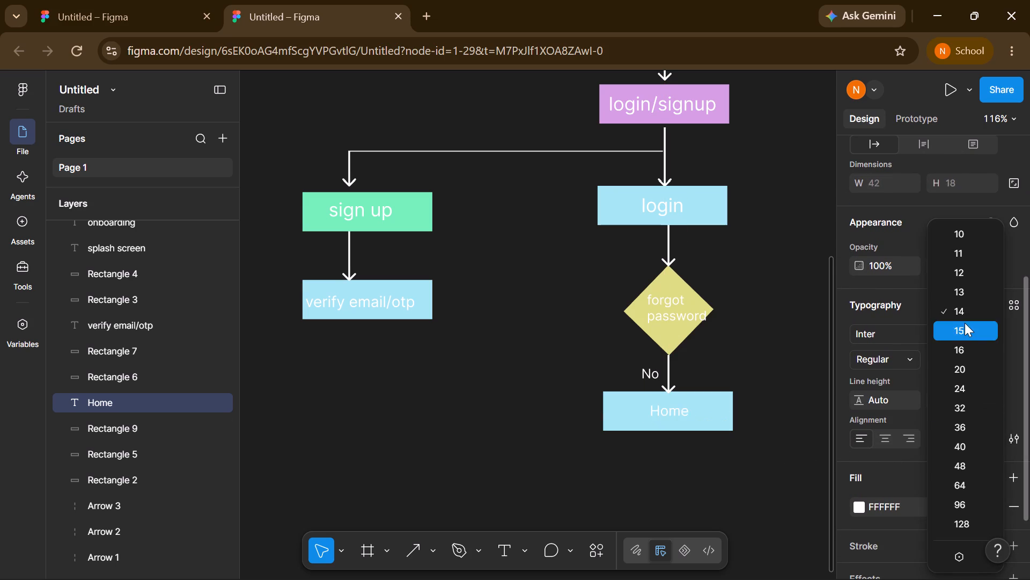
{"action": "left_click", "coordinate": [975, 406]}
{"action": "left_click_drag", "start_coordinate": [713, 422], "coordinate": [696, 419]}
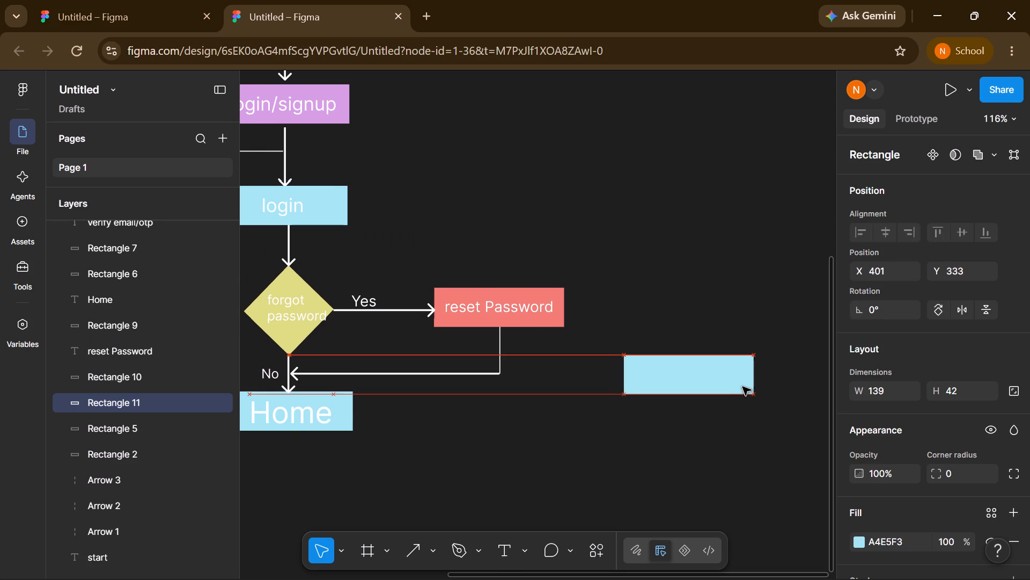
Place the empty light blue rectangle beyond and below "reset Password", at about X 405, Y 333.
{"action": "left_click_drag", "start_coordinate": [742, 387], "coordinate": [747, 385]}
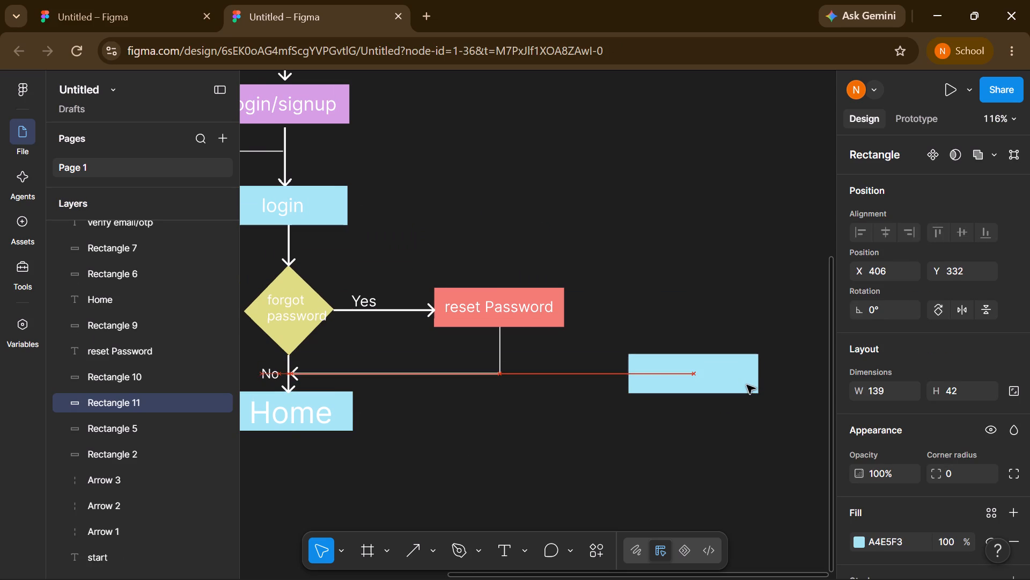
{"action": "left_click_drag", "start_coordinate": [747, 385], "coordinate": [746, 386]}
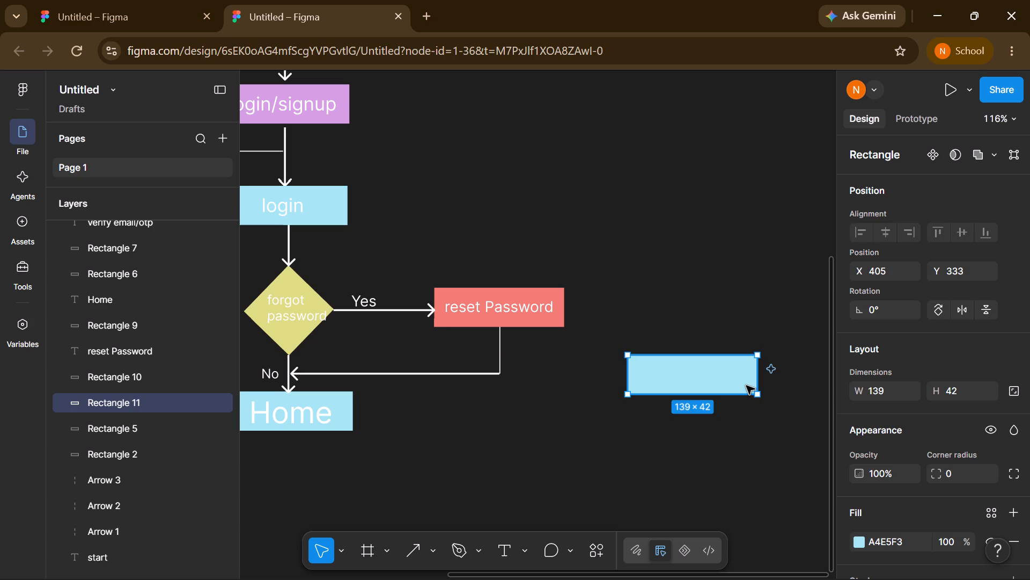
{"action": "left_click", "coordinate": [608, 511]}
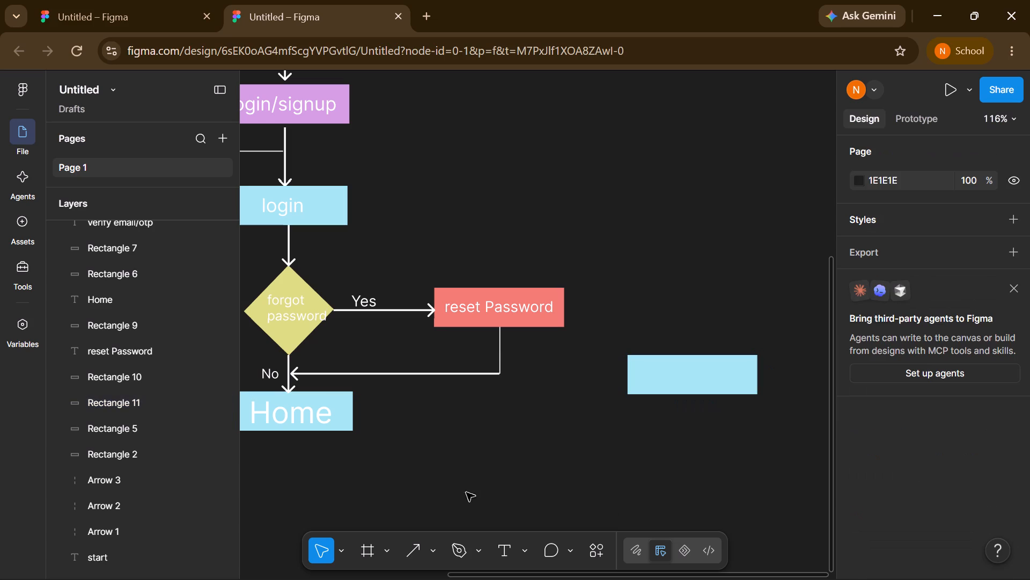
Connect the empty light blue rectangle to "Home" with a vertical line about 26 long and a horizontal arrow pointing at "Home".
{"action": "left_click", "coordinate": [415, 553]}
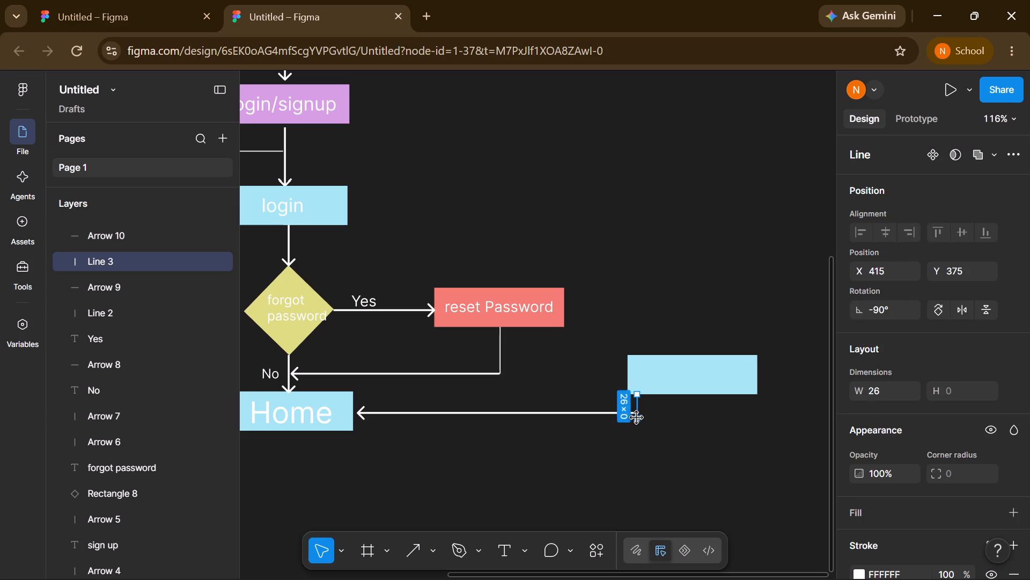
{"action": "left_click", "coordinate": [682, 430]}
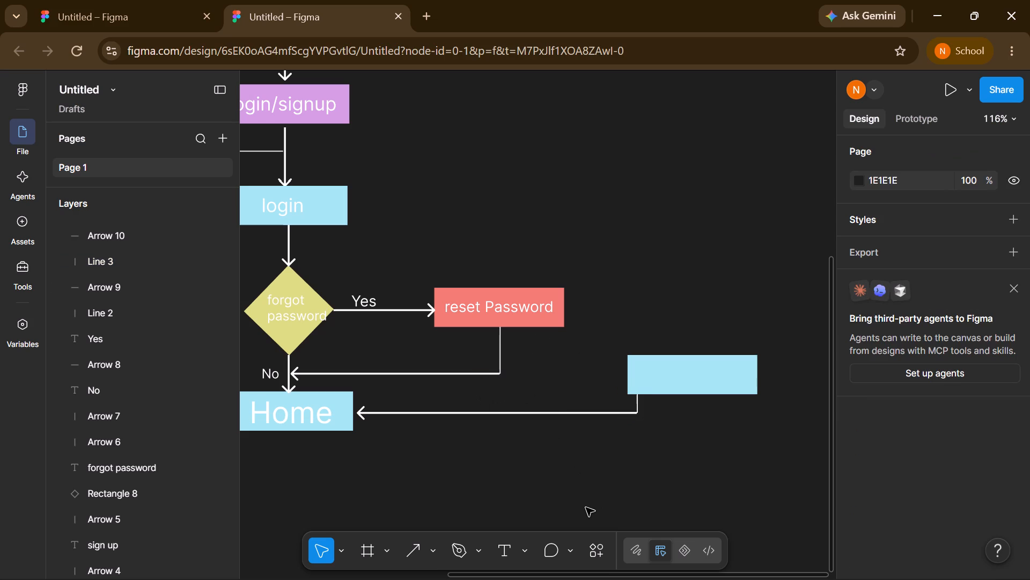
Draw a horizontal line about 312 long from the "login" box's side to above the empty light blue rectangle.
{"action": "key", "text": "l"}
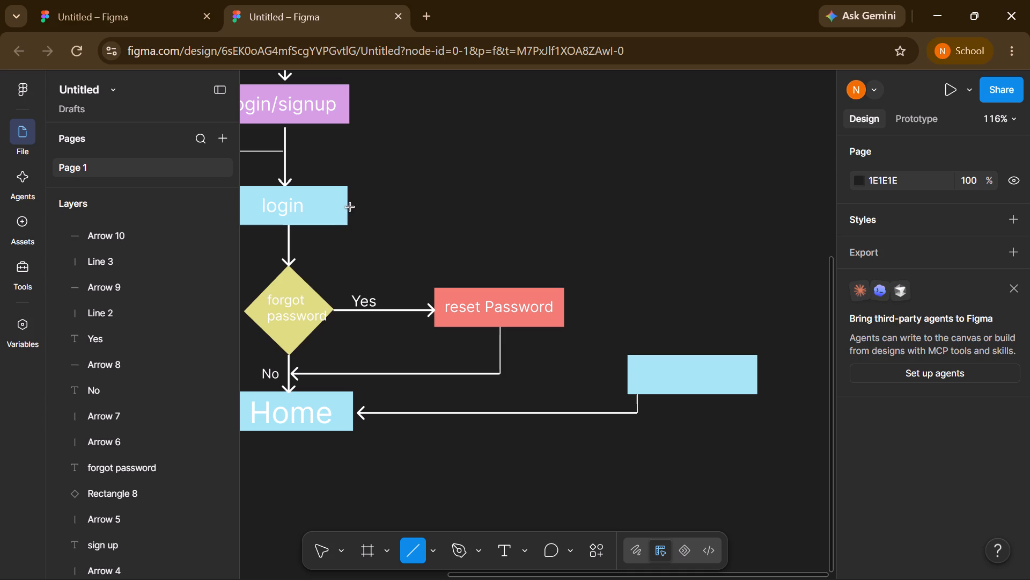
{"action": "left_click_drag", "start_coordinate": [349, 208], "coordinate": [680, 214]}
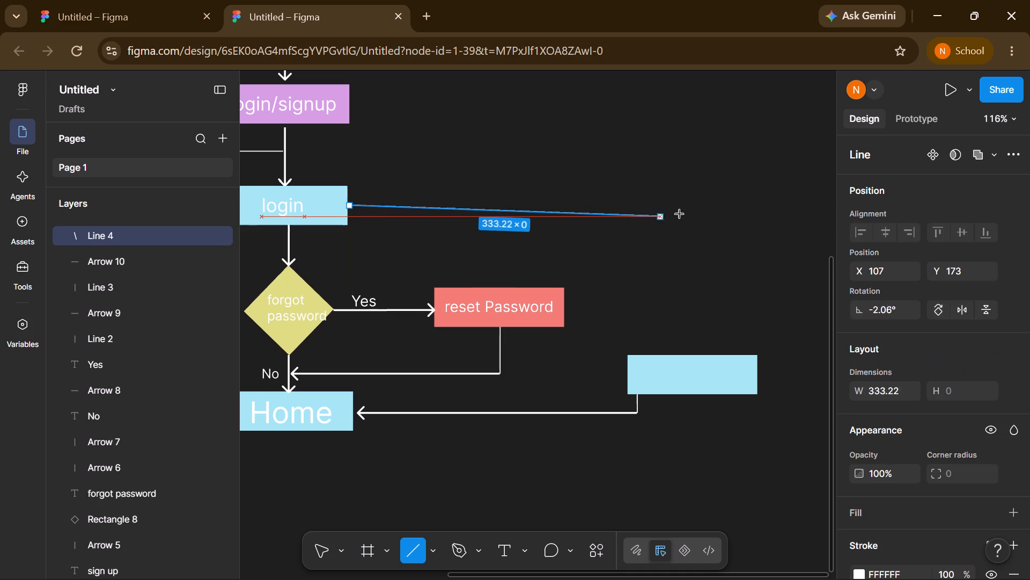
{"action": "left_click_drag", "start_coordinate": [680, 214], "coordinate": [675, 205]}
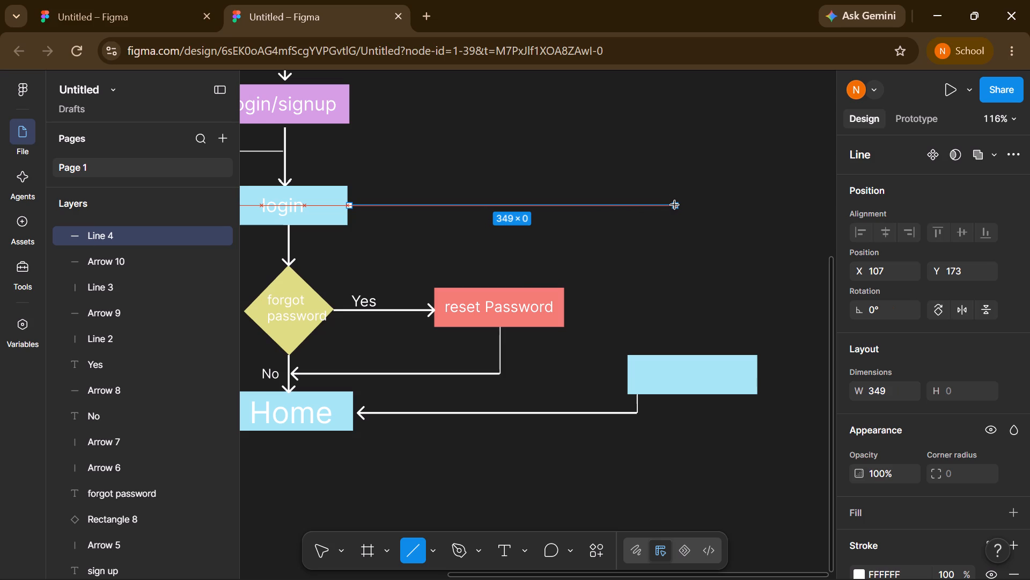
{"action": "left_click_drag", "start_coordinate": [675, 205], "coordinate": [641, 207]}
Draw a vertical arrow about 155 long from the end of the "login" line down to the empty light blue rectangle.
{"action": "key", "text": "shift+l"}
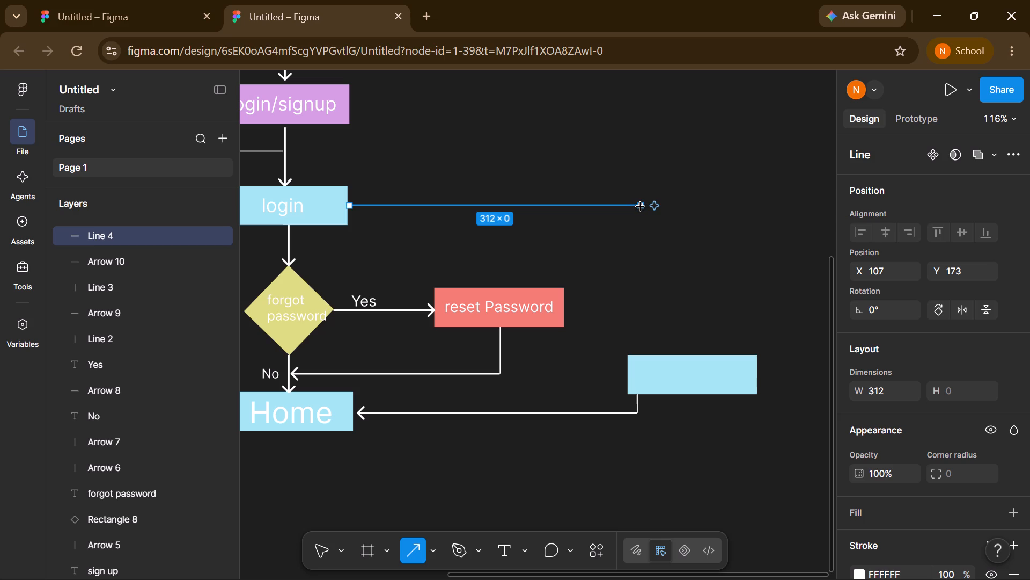
{"action": "left_click_drag", "start_coordinate": [641, 206], "coordinate": [656, 309]}
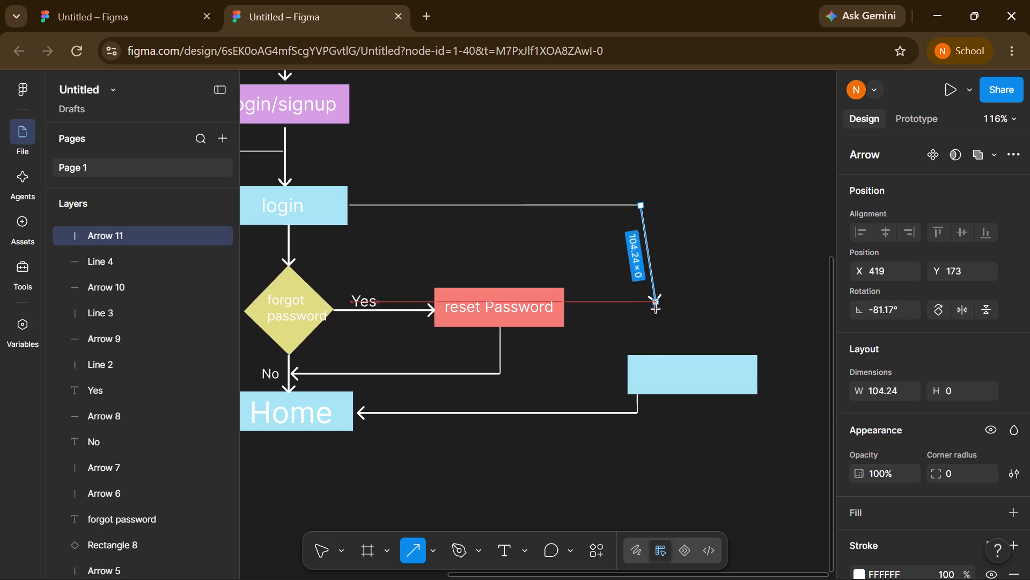
{"action": "left_click_drag", "start_coordinate": [656, 309], "coordinate": [650, 348]}
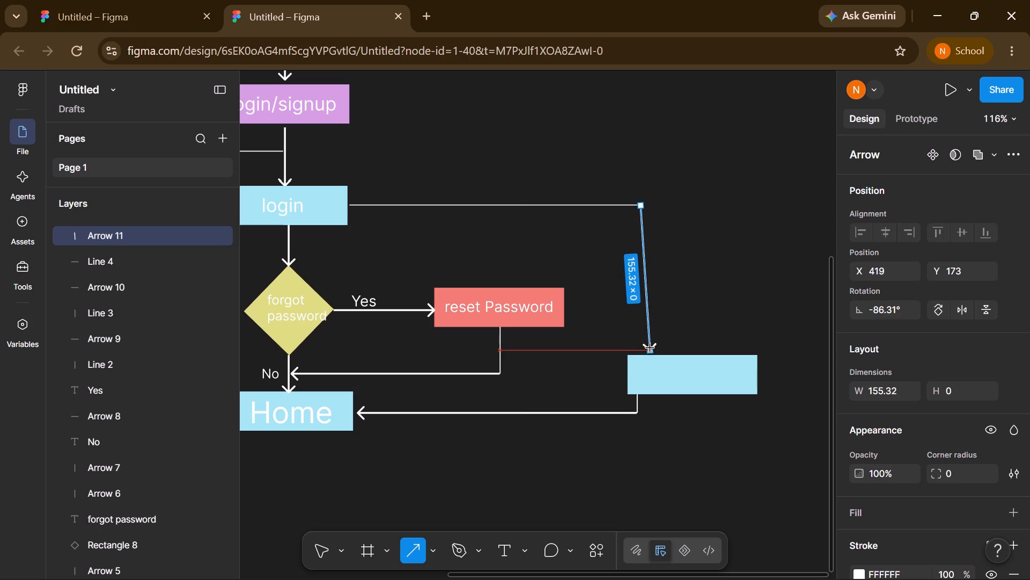
{"action": "left_click_drag", "start_coordinate": [650, 348], "coordinate": [648, 346]}
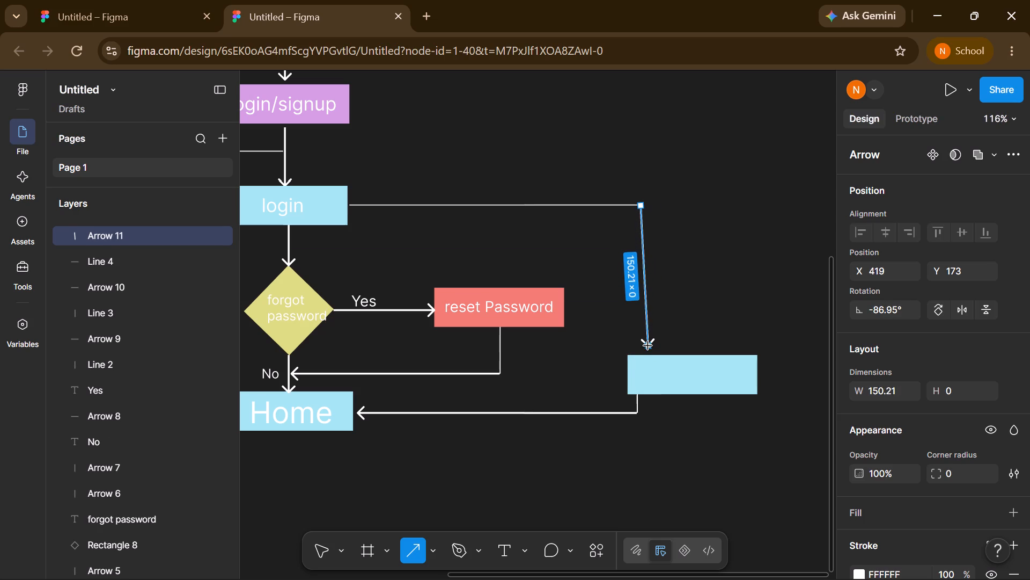
{"action": "left_click_drag", "start_coordinate": [648, 346], "coordinate": [644, 350]}
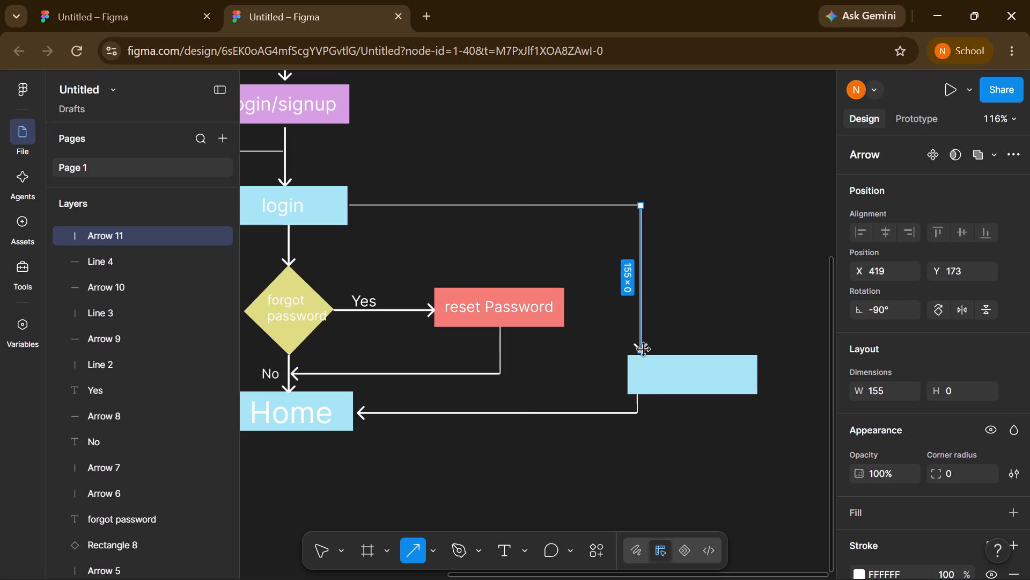
{"action": "left_click", "coordinate": [677, 331]}
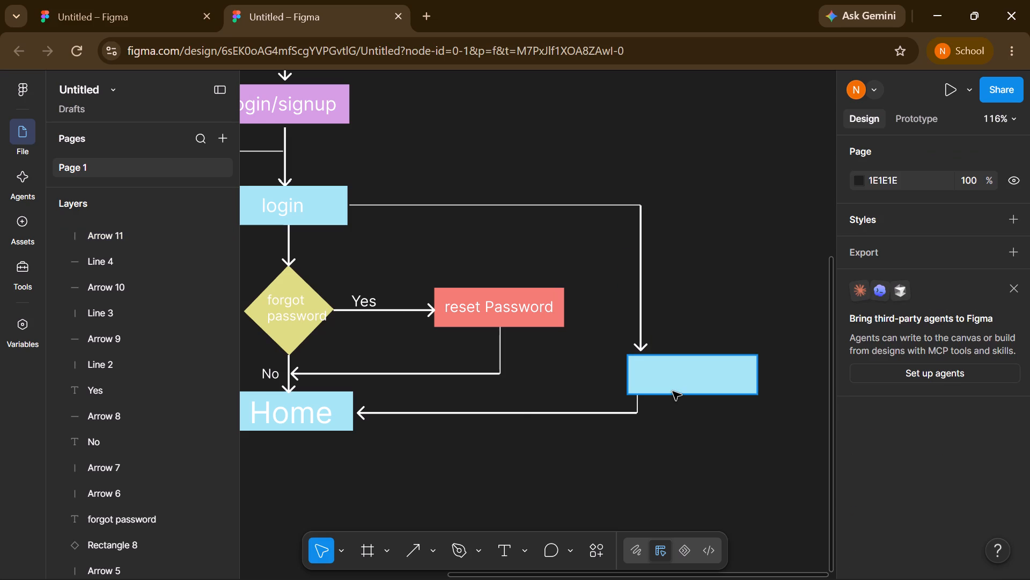
Recolour the empty light blue rectangle with the "sign up" box's green fill, 74F0BA.
{"action": "scroll", "coordinate": [673, 392], "scroll_direction": "right", "scroll_amount": 3}
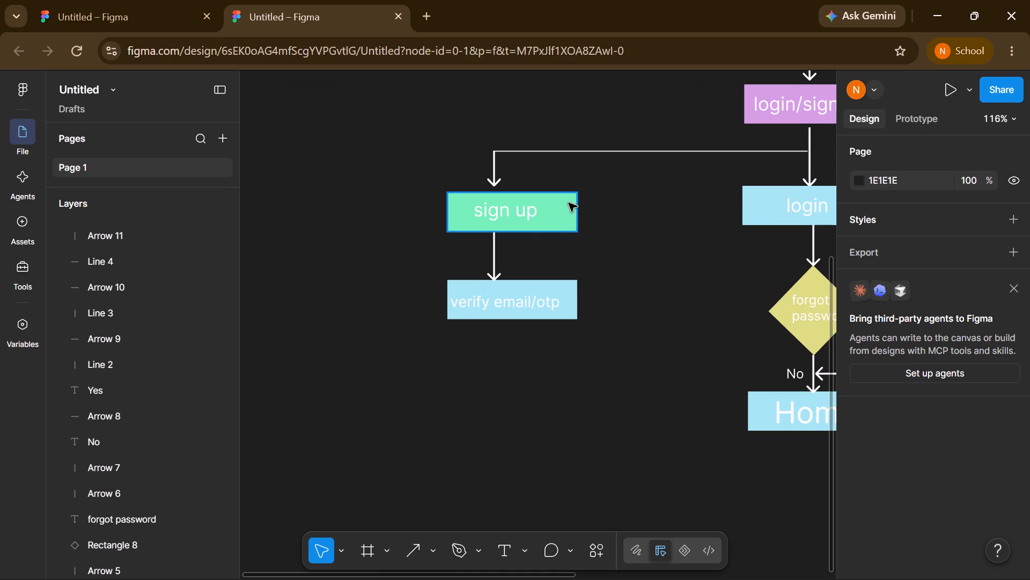
{"action": "left_click", "coordinate": [569, 202]}
{"action": "left_click", "coordinate": [905, 539]}
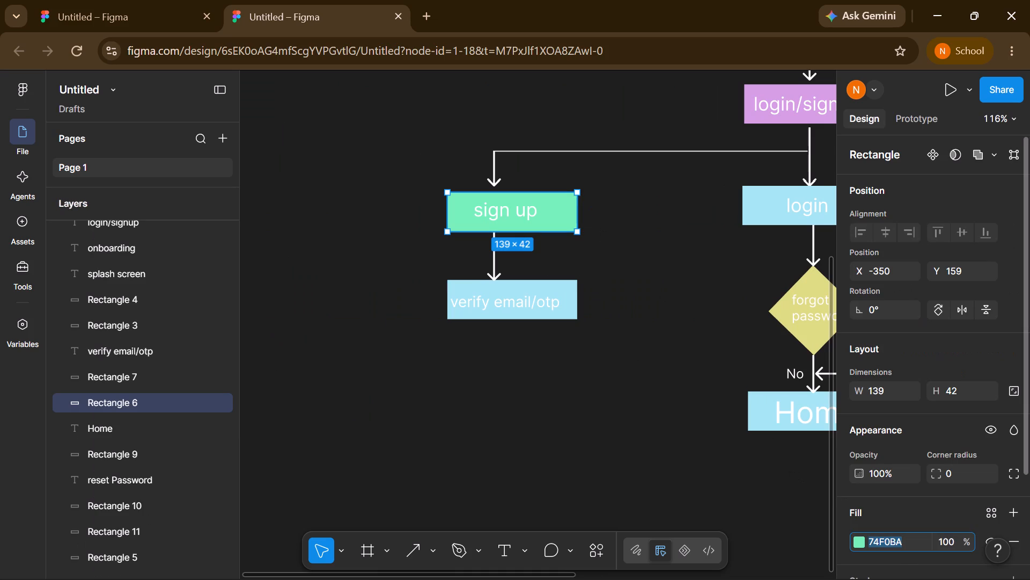
{"action": "key", "text": "ctrl+c"}
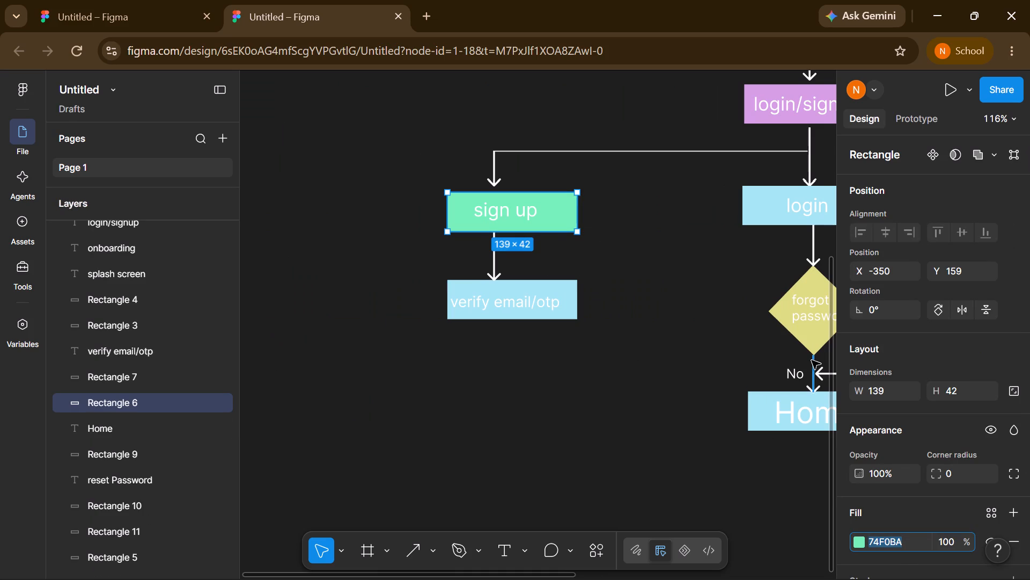
{"action": "scroll", "coordinate": [812, 360], "scroll_direction": "left", "scroll_amount": 6}
{"action": "left_click", "coordinate": [532, 368]}
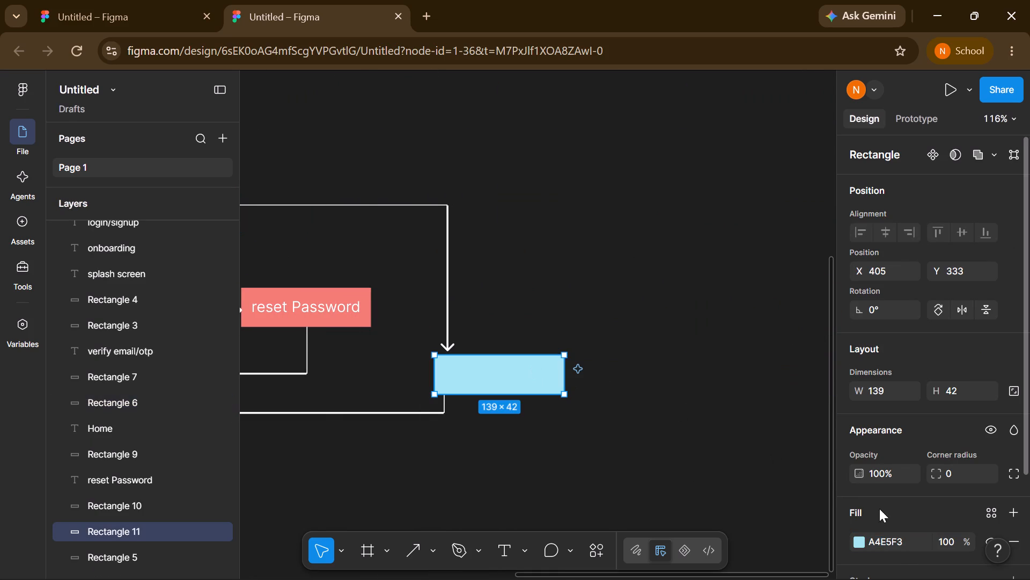
{"action": "left_click", "coordinate": [909, 541]}
{"action": "key", "text": "ctrl+v"}
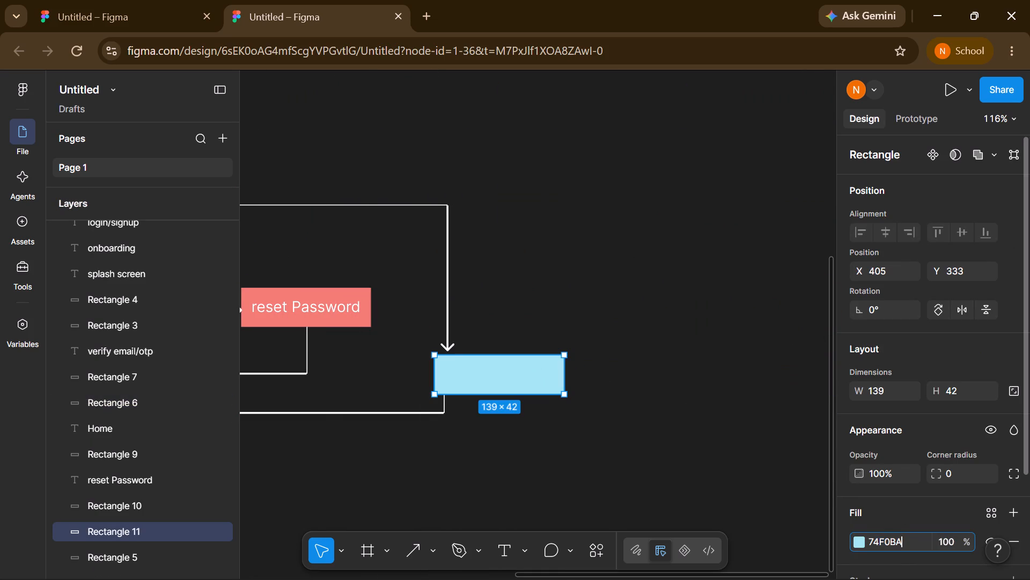
{"action": "key", "text": "Return"}
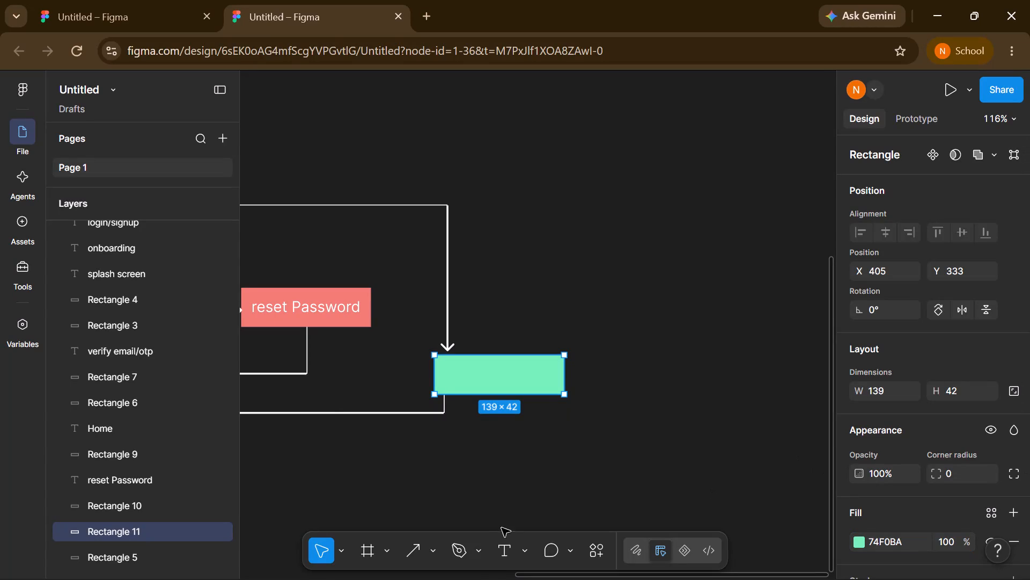
Label the empty green rectangle "continue as guest" and fit the text inside it.
{"action": "left_click", "coordinate": [506, 544]}
{"action": "left_click", "coordinate": [446, 373]}
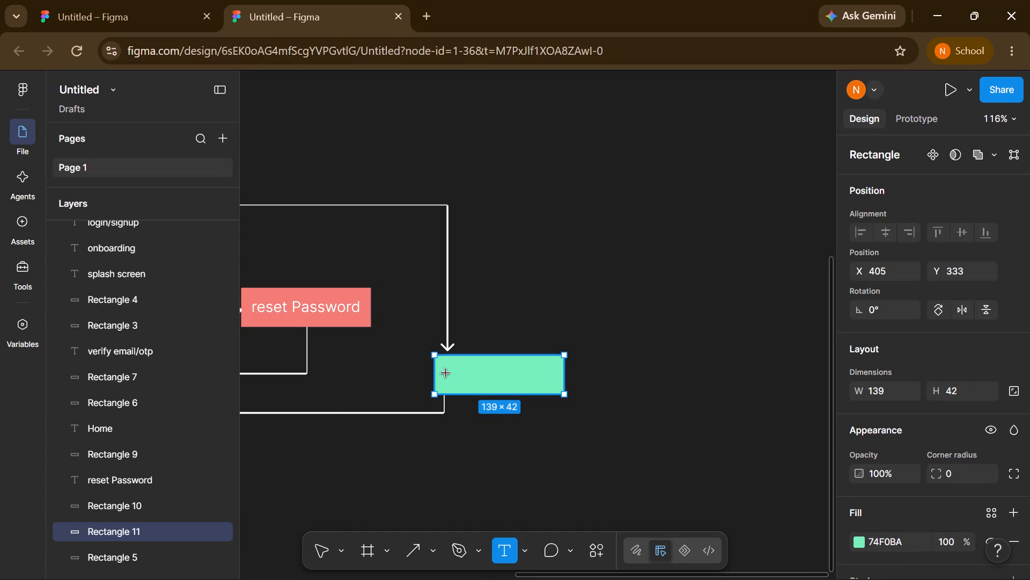
{"action": "type", "text": "continue"}
{"action": "key", "text": "space"}
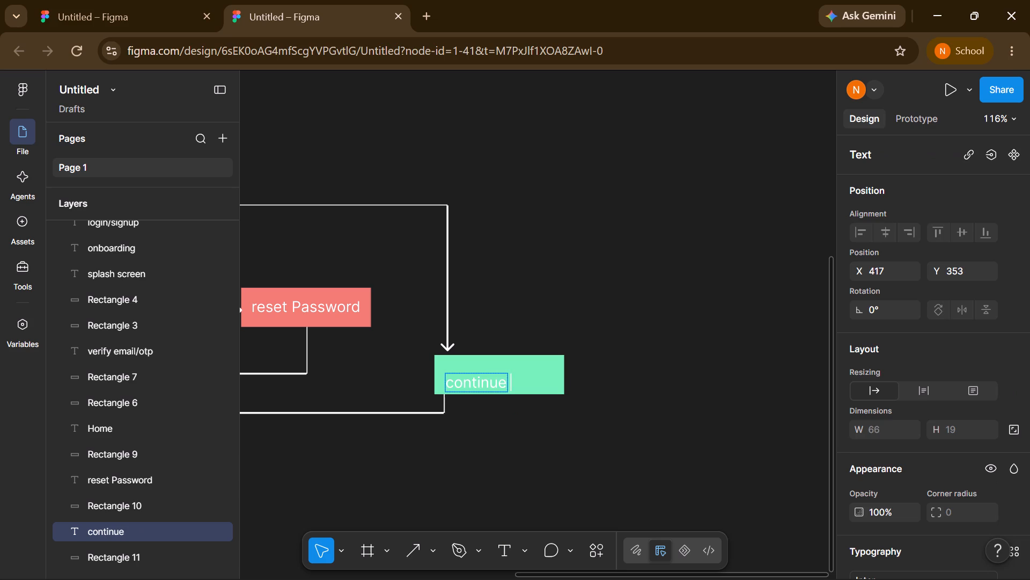
{"action": "key", "text": "shift+a"}
{"action": "key", "text": "BackSpace"}
{"action": "type", "text": "as"}
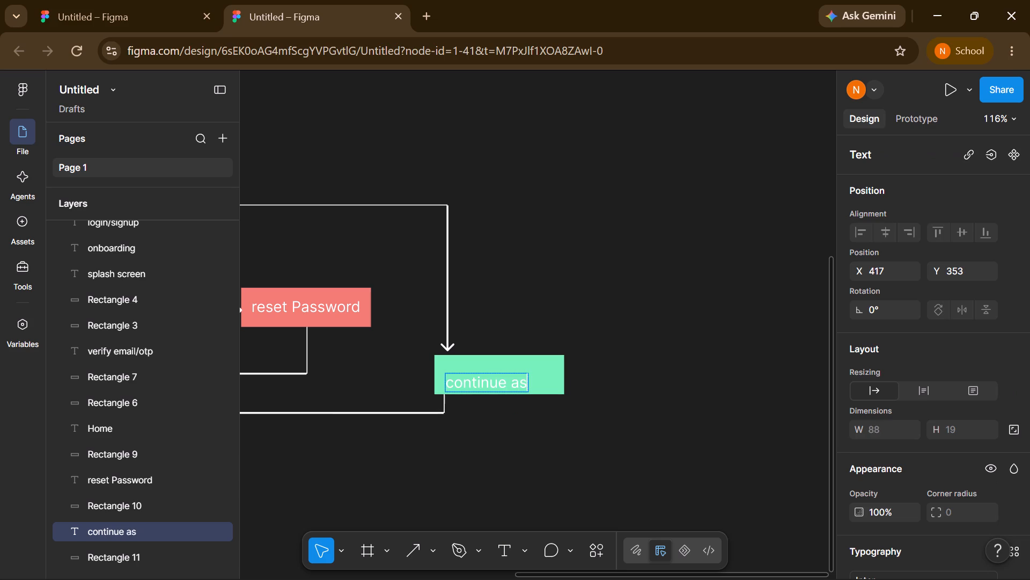
{"action": "key", "text": "space"}
{"action": "type", "text": "guest"}
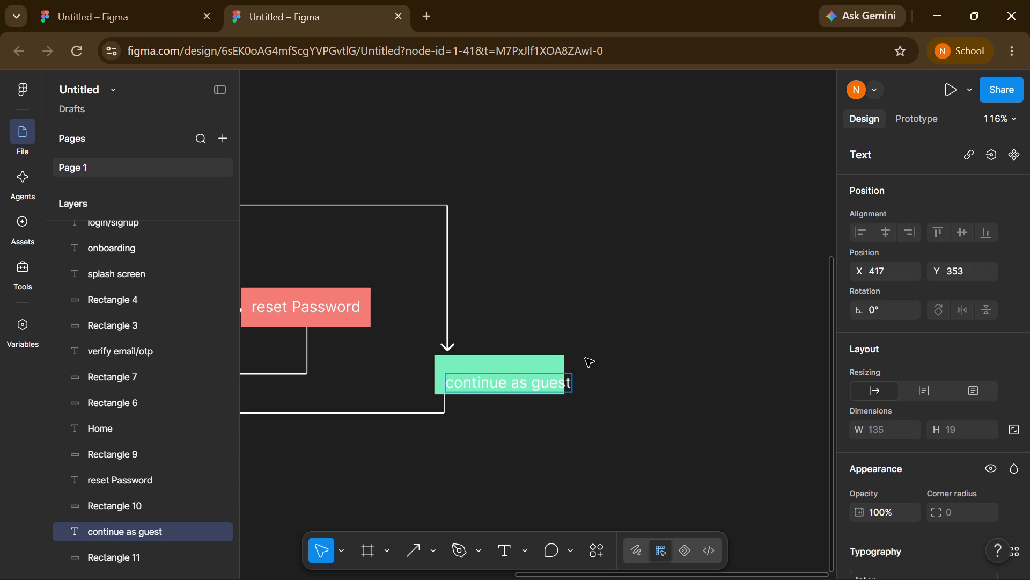
{"action": "left_click", "coordinate": [583, 358]}
{"action": "left_click_drag", "start_coordinate": [533, 378], "coordinate": [519, 371]}
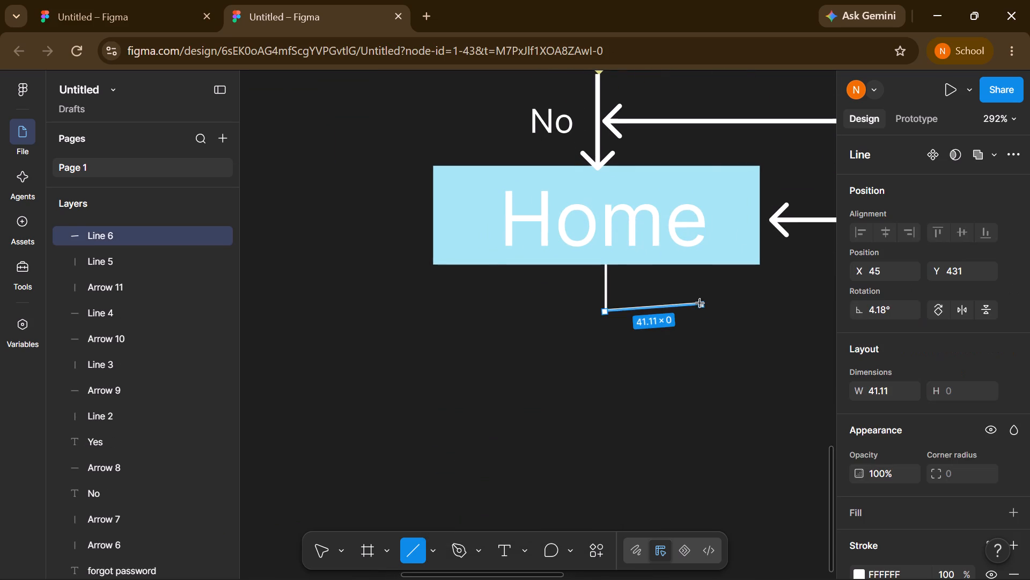
Extend the horizontal line from the short stem under "Home" to about 387 long, level at 0°, reaching below "continue as guest".
{"action": "left_click_drag", "start_coordinate": [700, 303], "coordinate": [854, 323]}
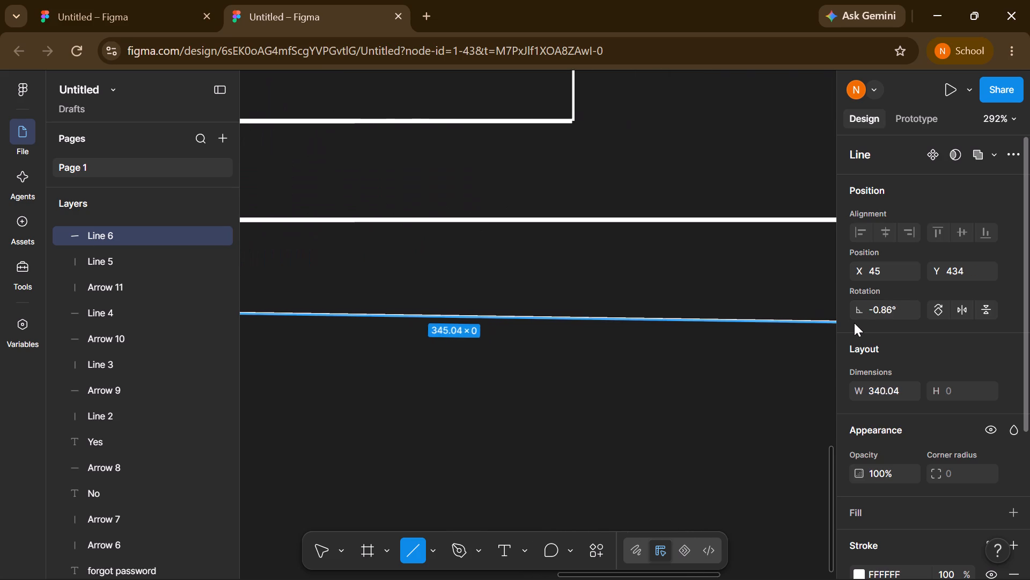
{"action": "left_click_drag", "start_coordinate": [854, 323], "coordinate": [548, 335]}
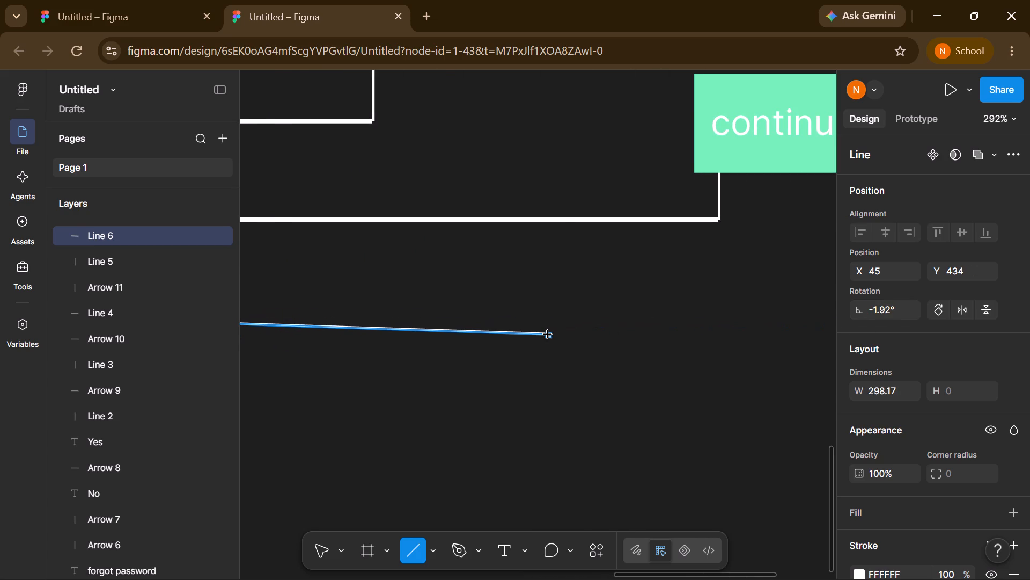
{"action": "left_click_drag", "start_coordinate": [548, 335], "coordinate": [711, 314]}
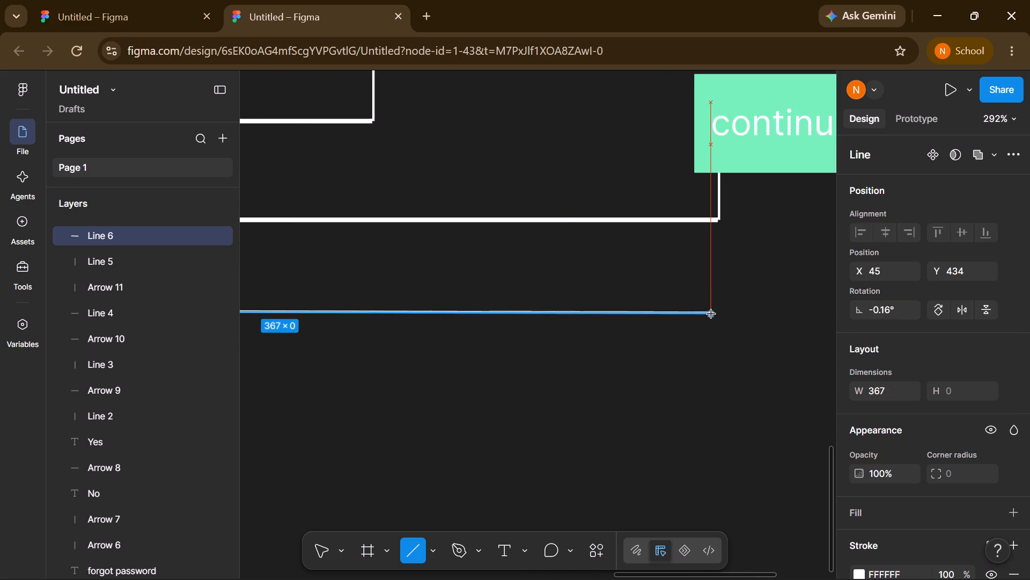
{"action": "left_click_drag", "start_coordinate": [711, 314], "coordinate": [722, 315]}
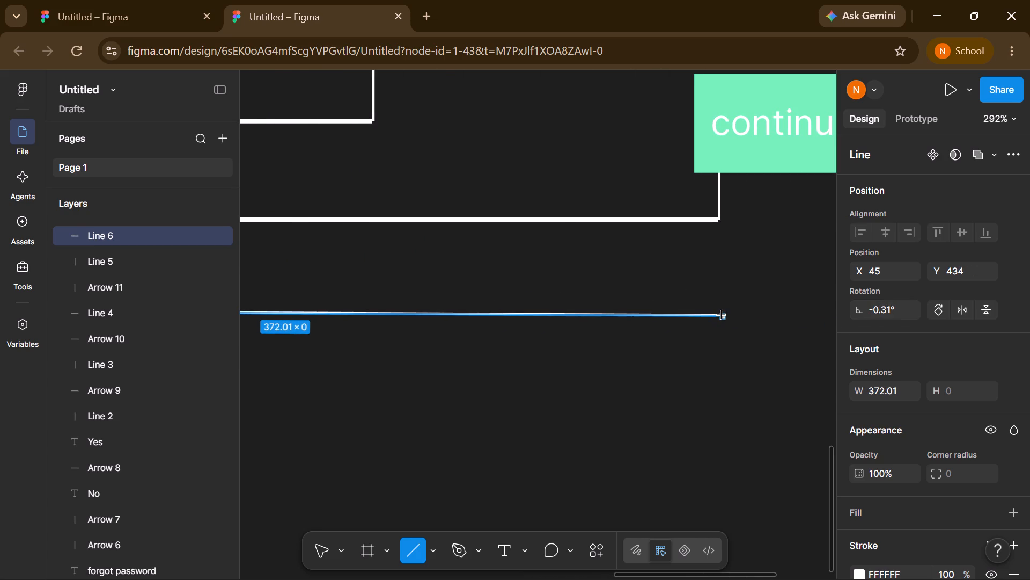
{"action": "left_click_drag", "start_coordinate": [722, 315], "coordinate": [767, 314]}
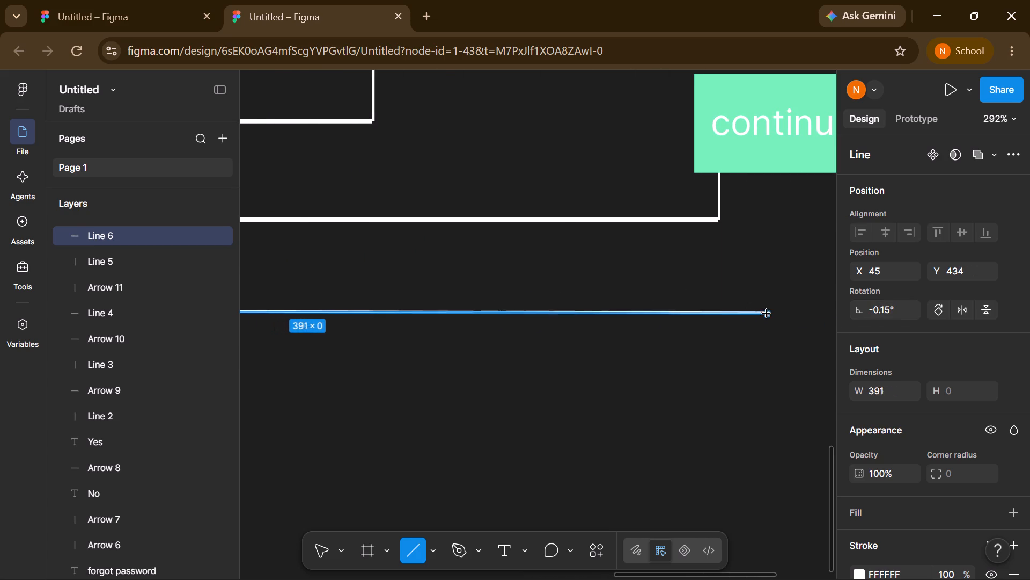
{"action": "left_click_drag", "start_coordinate": [767, 314], "coordinate": [761, 310]}
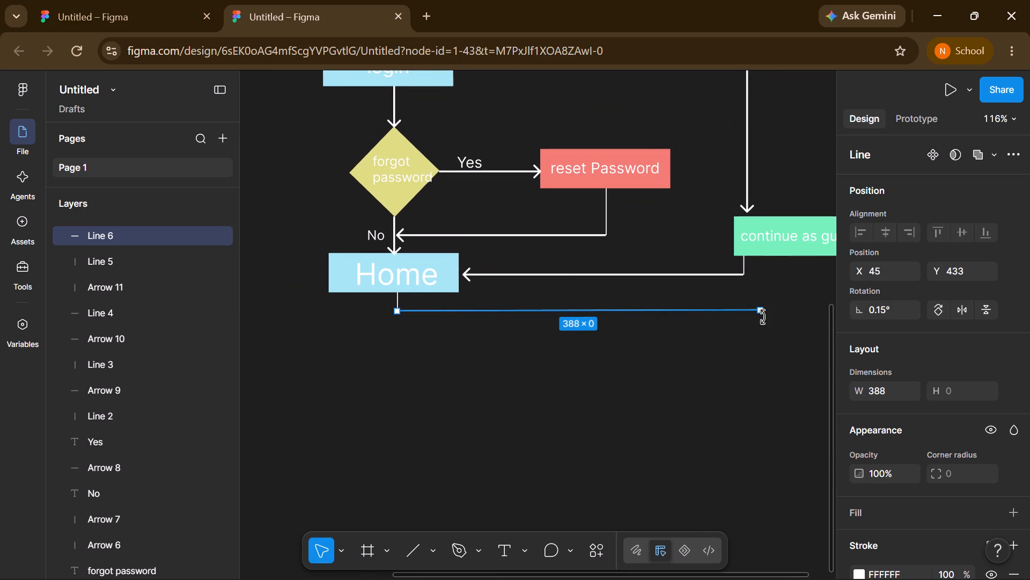
{"action": "left_click", "coordinate": [760, 311]}
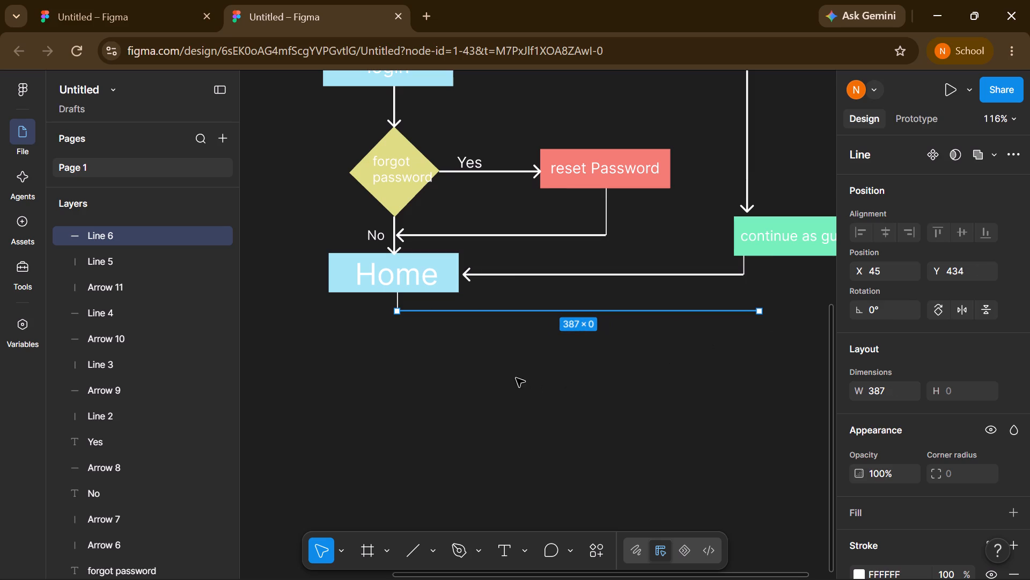
{"action": "left_click", "coordinate": [564, 351]}
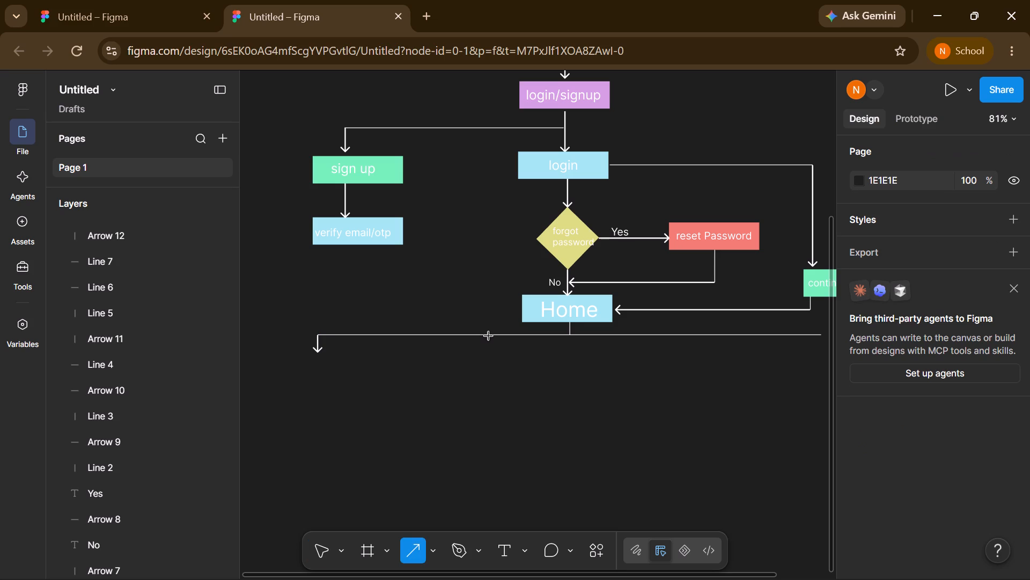
Draw two downward arrows about 26 long from the horizontal line under "Home", at about X -80 and X 187.
{"action": "left_click_drag", "start_coordinate": [489, 336], "coordinate": [488, 351]}
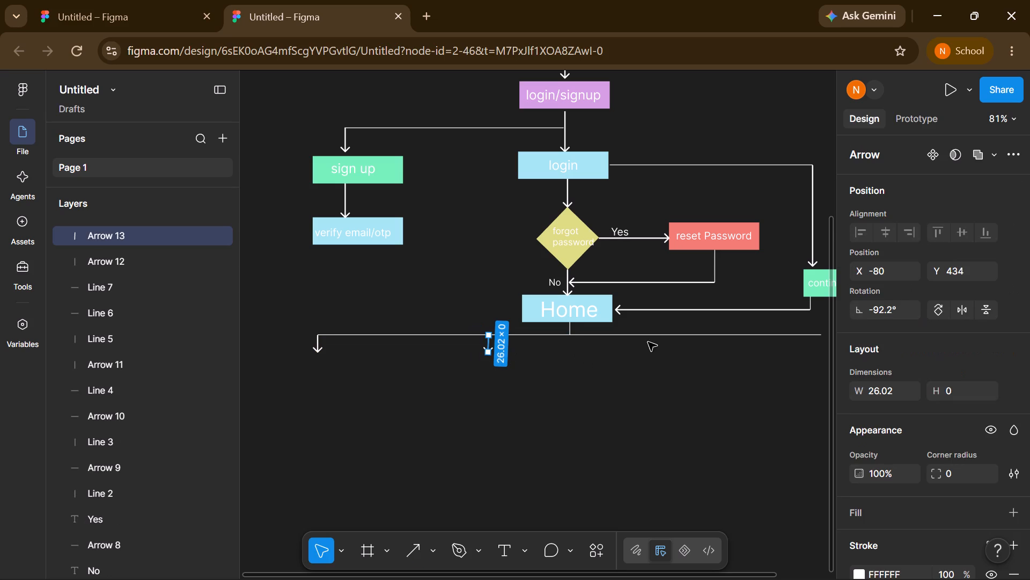
{"action": "left_click", "coordinate": [654, 358]}
{"action": "key", "text": "shift+l"}
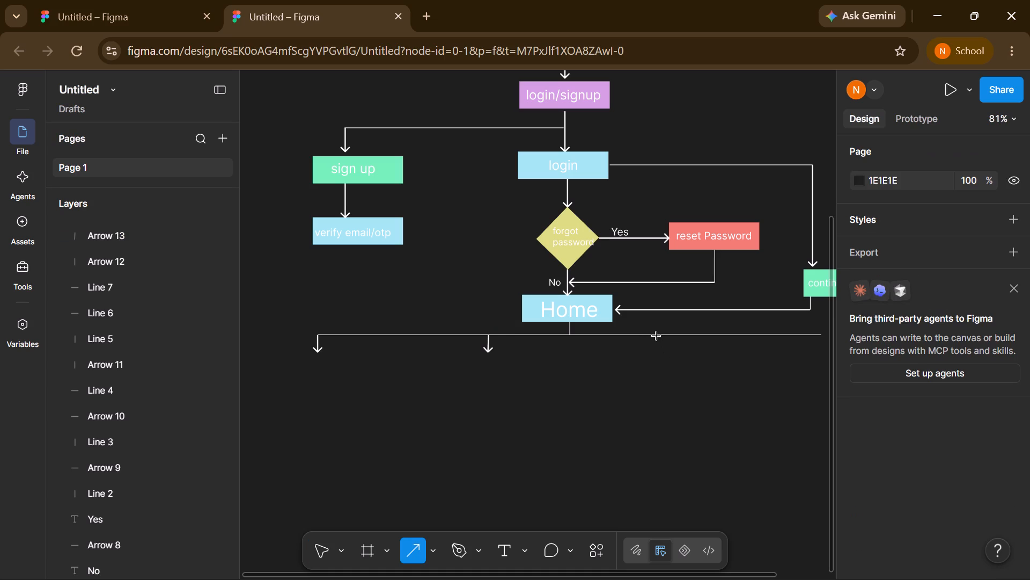
{"action": "left_click_drag", "start_coordinate": [661, 336], "coordinate": [663, 357]}
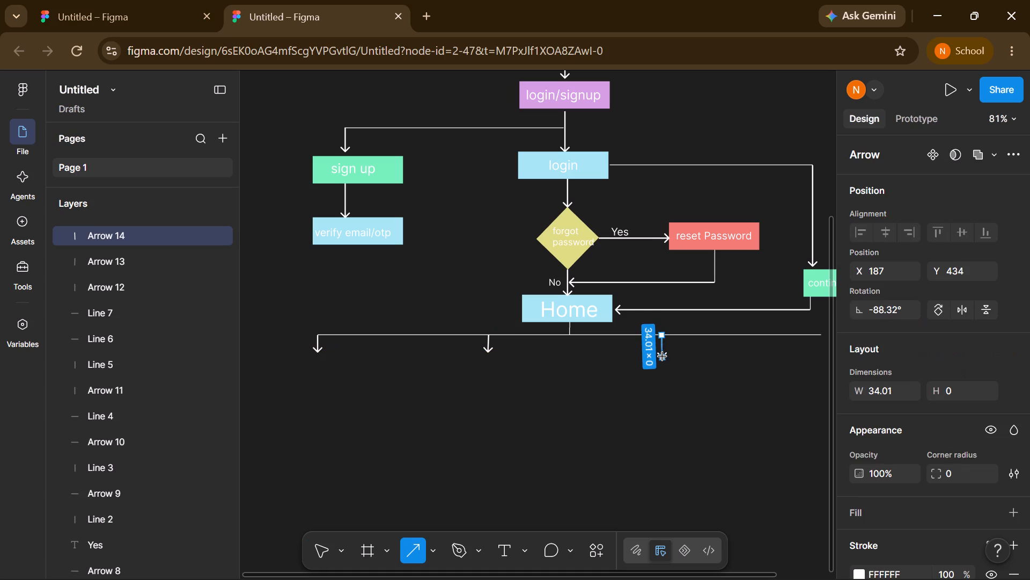
{"action": "left_click_drag", "start_coordinate": [663, 357], "coordinate": [661, 352]}
Draw a short downward arrow from the end of the horizontal line below "continue as guest", at about X 432.
{"action": "scroll", "coordinate": [750, 387], "scroll_direction": "left", "scroll_amount": 2}
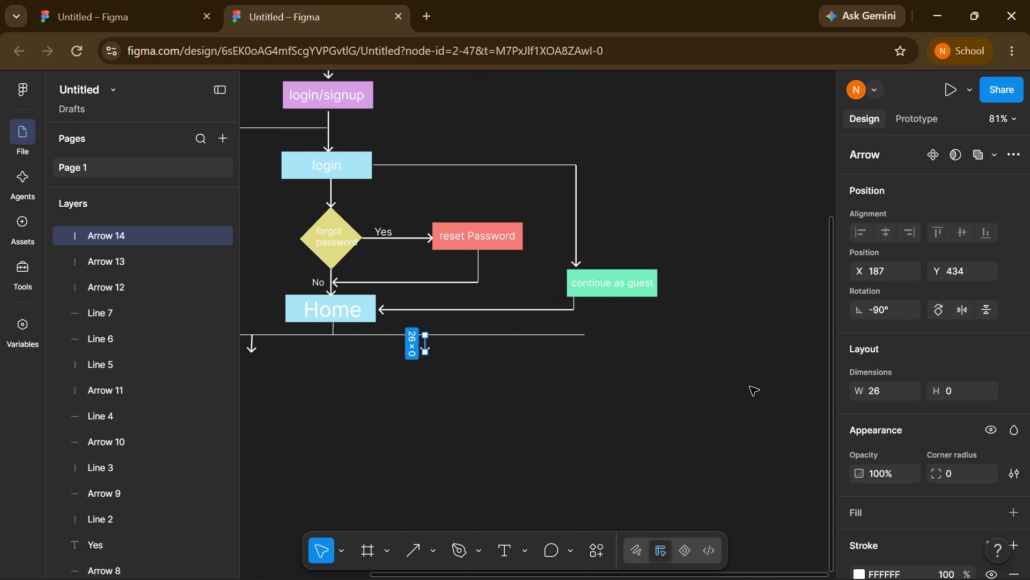
{"action": "key", "text": "shift+colon"}
{"action": "left_click_drag", "start_coordinate": [750, 387], "coordinate": [644, 364]}
{"action": "key", "text": "shift+l"}
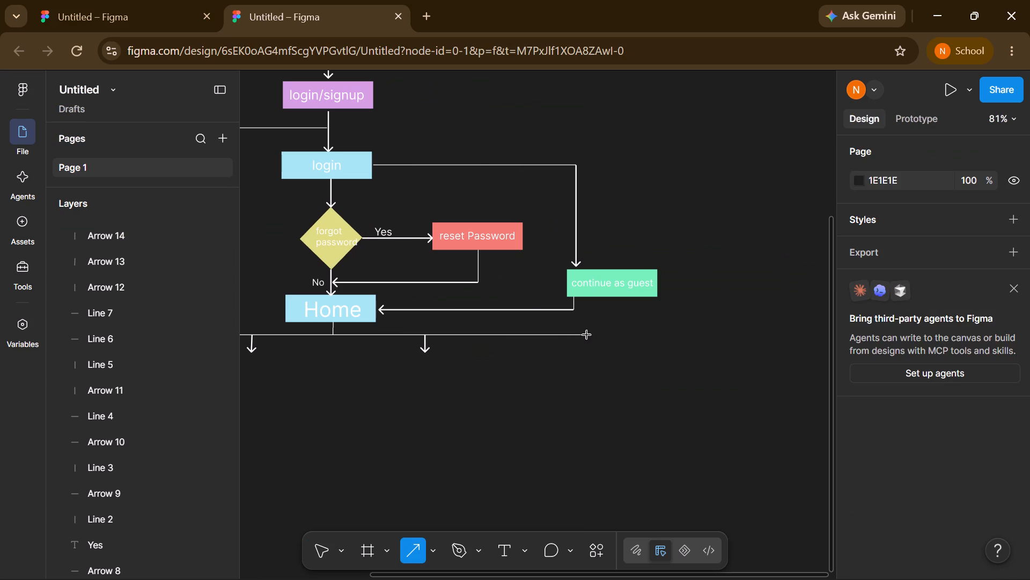
{"action": "left_click_drag", "start_coordinate": [584, 336], "coordinate": [583, 346]}
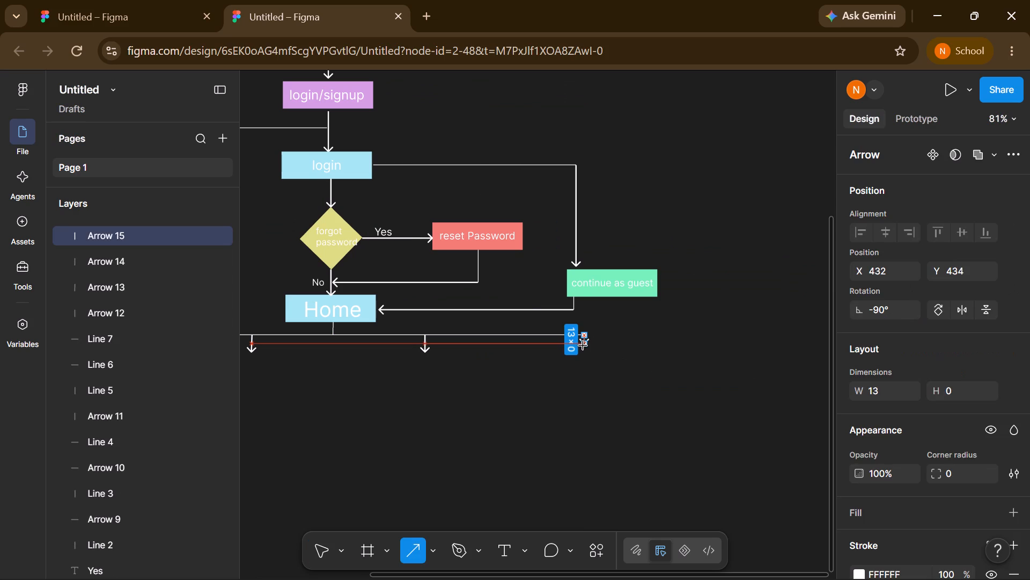
{"action": "left_click_drag", "start_coordinate": [583, 346], "coordinate": [584, 350]}
{"action": "left_click", "coordinate": [630, 349]}
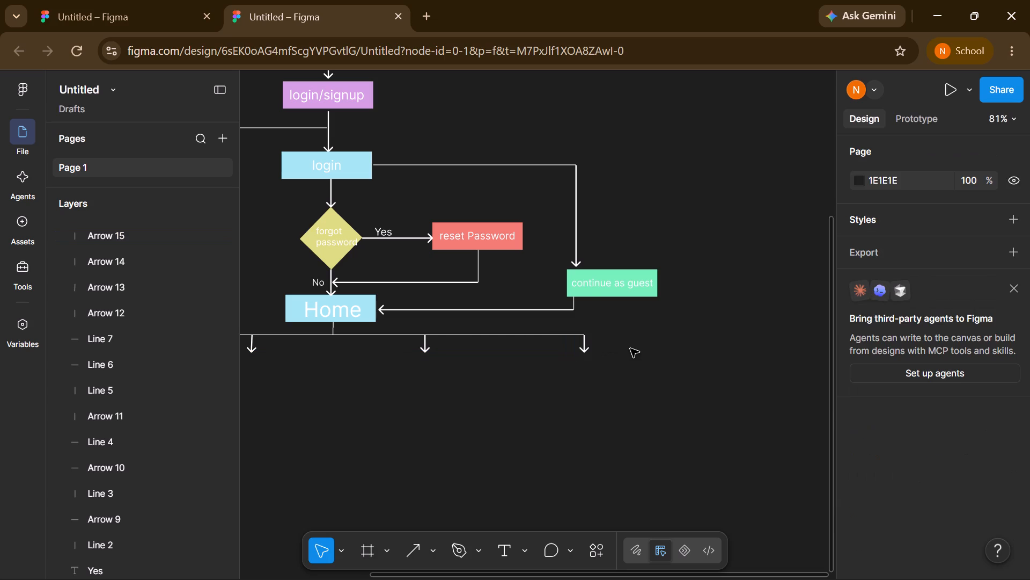
Duplicate the "Home" rectangle and place the copy under the first branch arrow, at about X -411, Y 460.
{"action": "scroll", "coordinate": [630, 349], "scroll_direction": "right", "scroll_amount": 2}
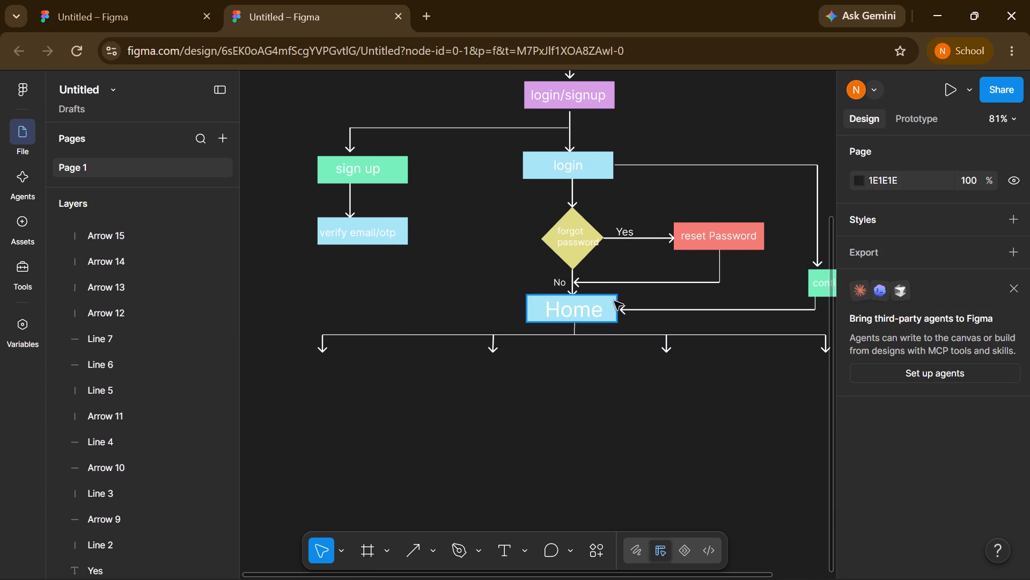
{"action": "left_click", "coordinate": [614, 301]}
{"action": "key", "text": "ctrl+d"}
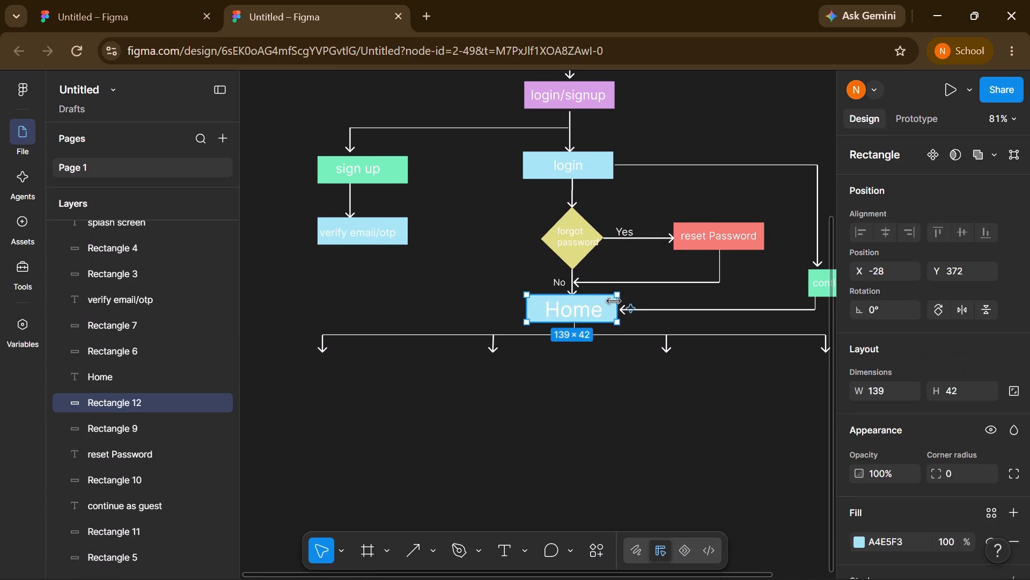
{"action": "left_click", "coordinate": [612, 307]}
{"action": "left_click_drag", "start_coordinate": [606, 307], "coordinate": [369, 368]}
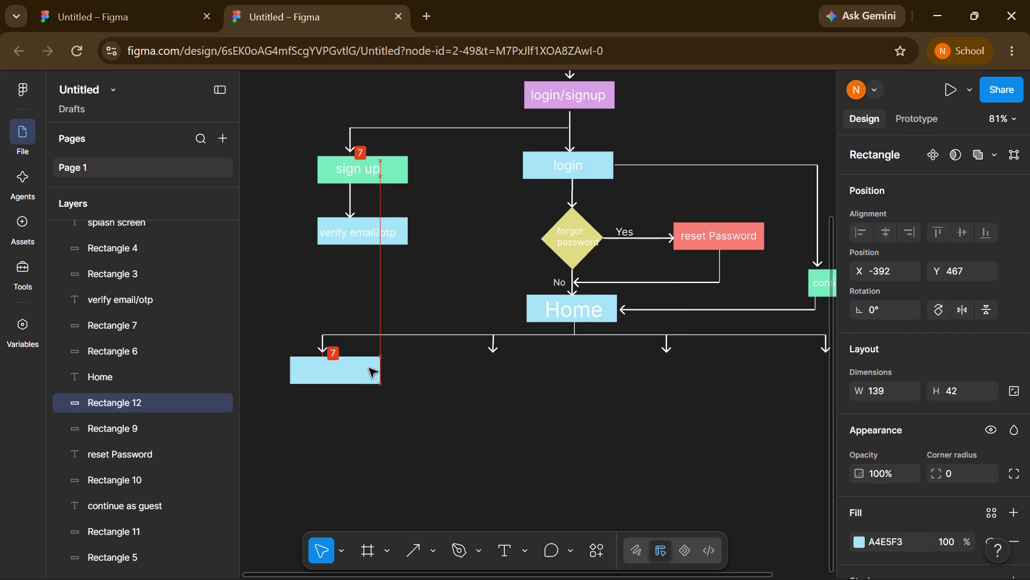
{"action": "left_click_drag", "start_coordinate": [369, 368], "coordinate": [359, 362]}
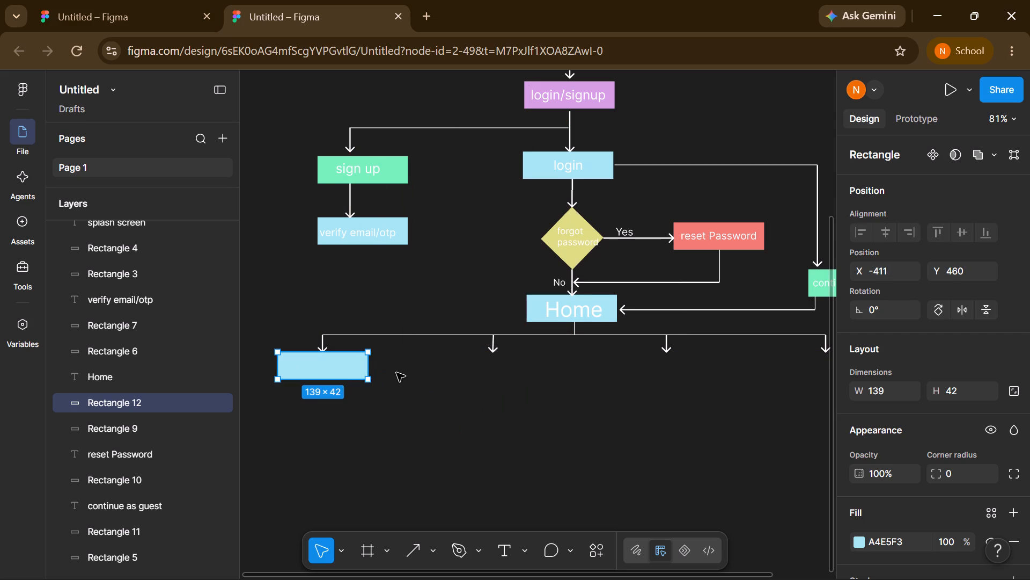
{"action": "left_click", "coordinate": [437, 376]}
Duplicate the light blue rectangle under the first branch arrow and place the copy under the second arrow, at about X -145, Y 463.
{"action": "left_click", "coordinate": [351, 363]}
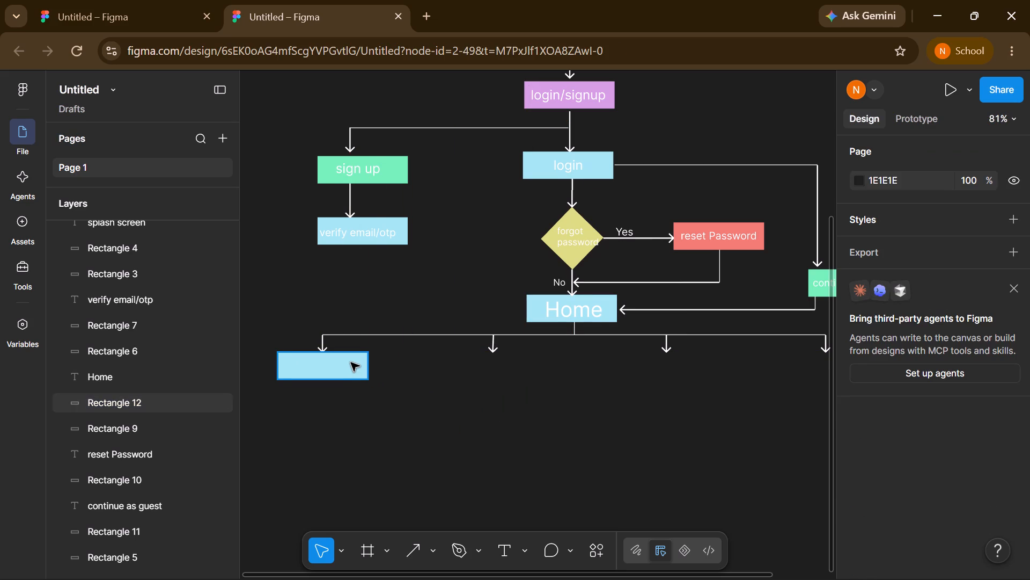
{"action": "key", "text": "ctrl+d"}
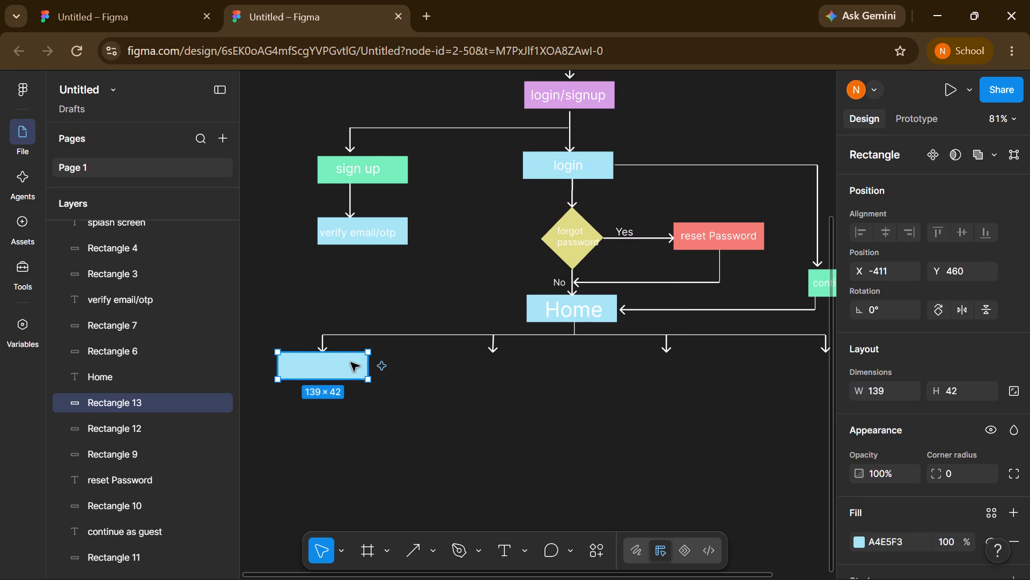
{"action": "left_click_drag", "start_coordinate": [351, 363], "coordinate": [511, 365]}
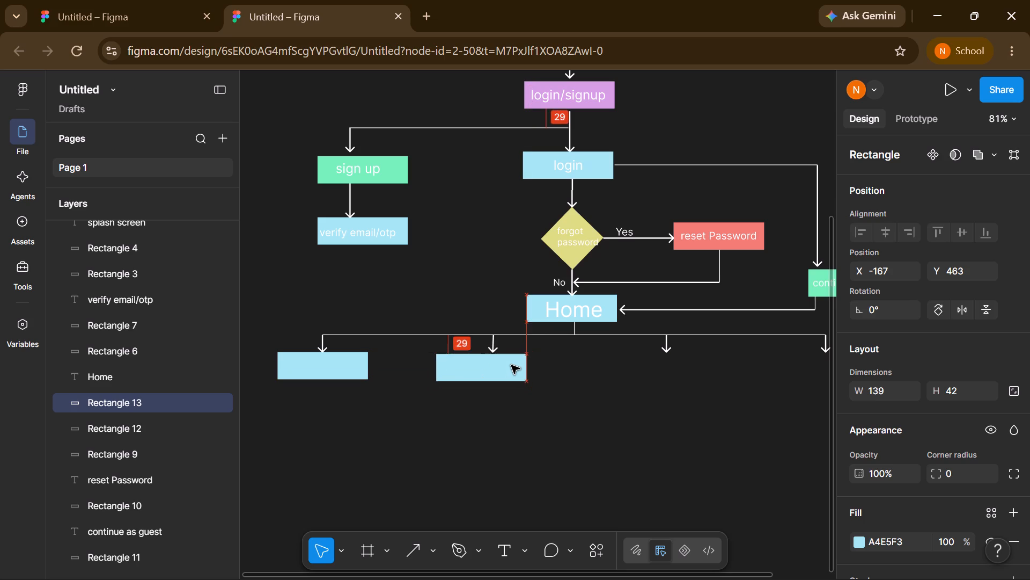
{"action": "left_click_drag", "start_coordinate": [511, 365], "coordinate": [523, 367]}
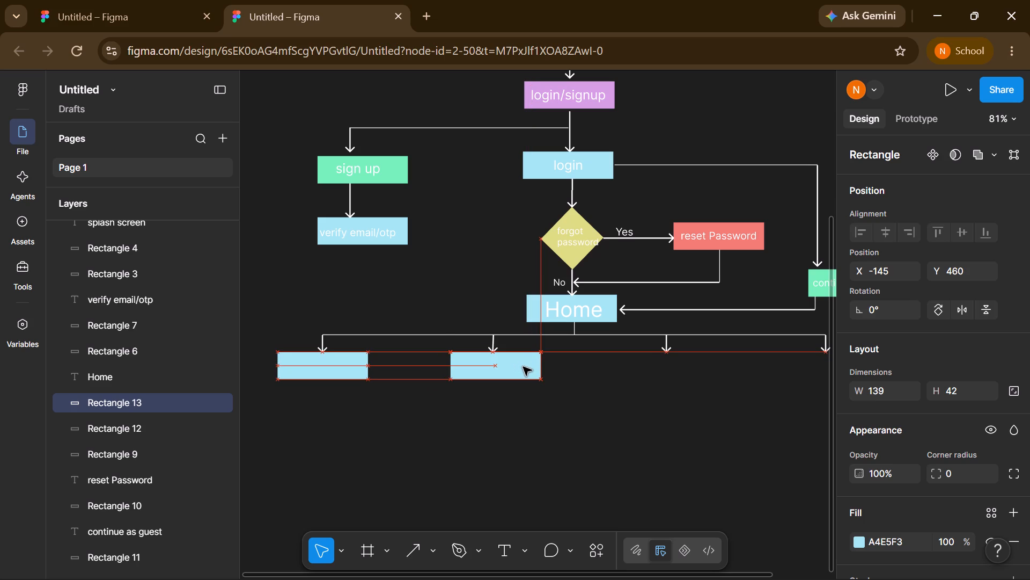
{"action": "left_click_drag", "start_coordinate": [523, 367], "coordinate": [523, 367]}
Add two more rectangle copies under the third and fourth branch arrows, at about X 121, Y 466 and X 371, Y 466.
{"action": "key", "text": "ctrl+d"}
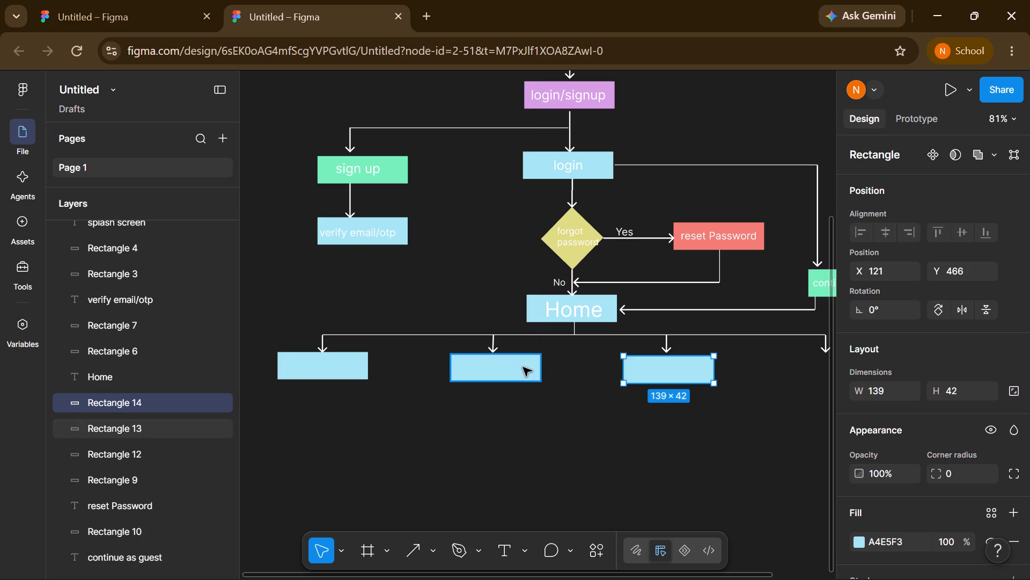
{"action": "scroll", "coordinate": [754, 360], "scroll_direction": "left", "scroll_amount": 2}
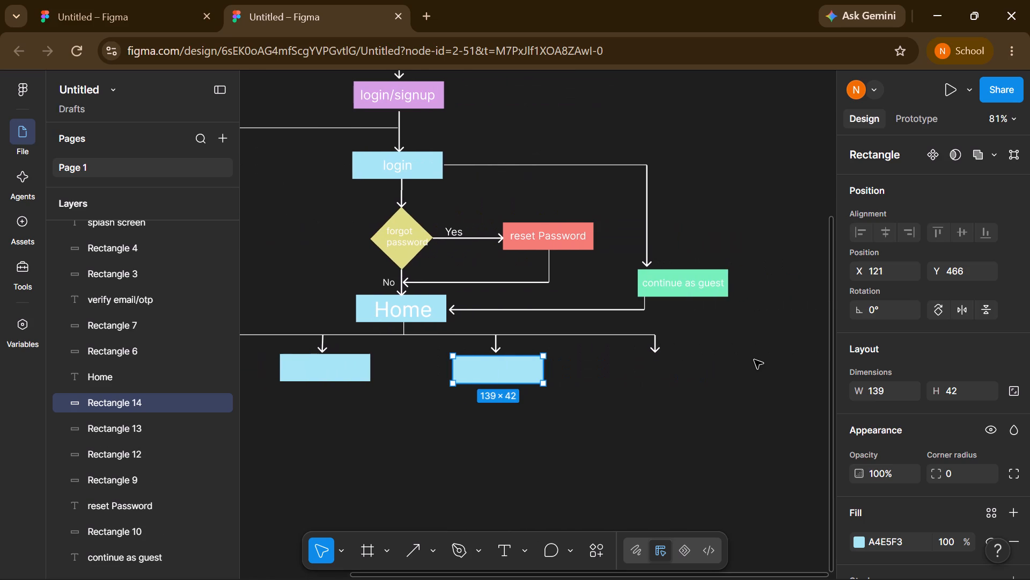
{"action": "key", "text": "ctrl+d"}
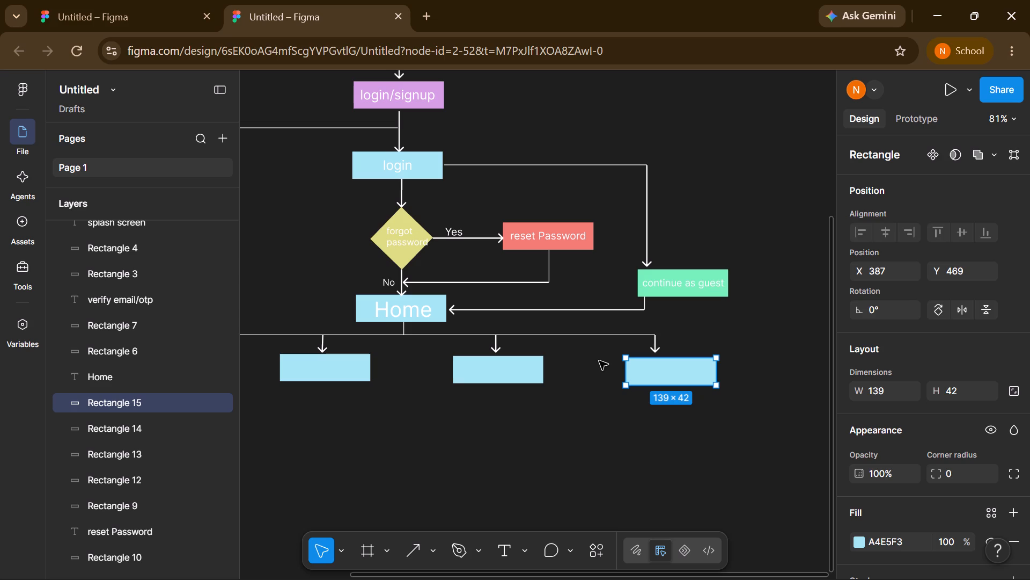
{"action": "left_click_drag", "start_coordinate": [691, 367], "coordinate": [681, 366]}
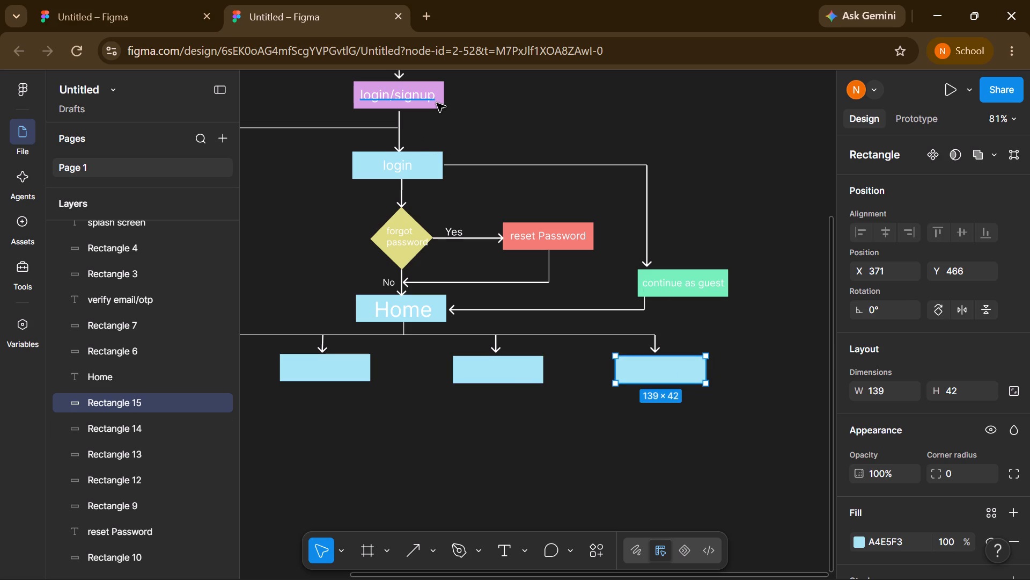
Copy the "login/signup" rectangle's fill colour D39EE3 and apply it to the rectangle under the fourth branch arrow.
{"action": "left_click", "coordinate": [442, 97]}
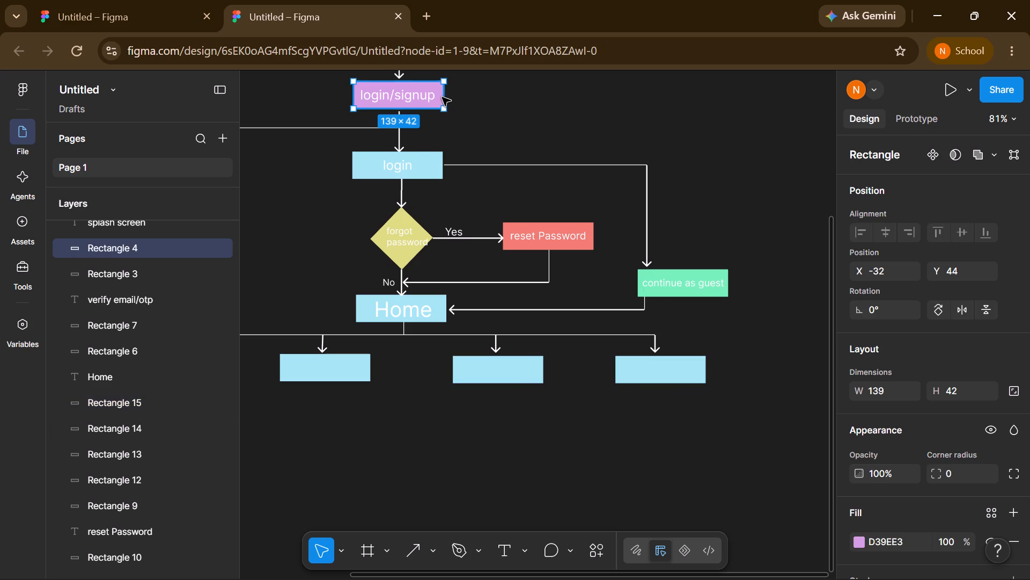
{"action": "left_click", "coordinate": [898, 539]}
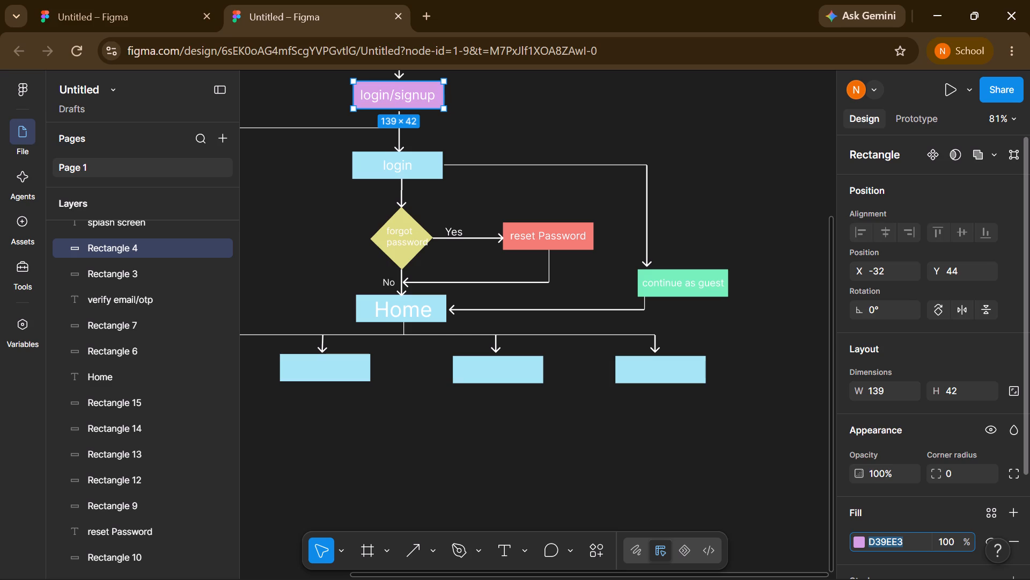
{"action": "key", "text": "ctrl+c"}
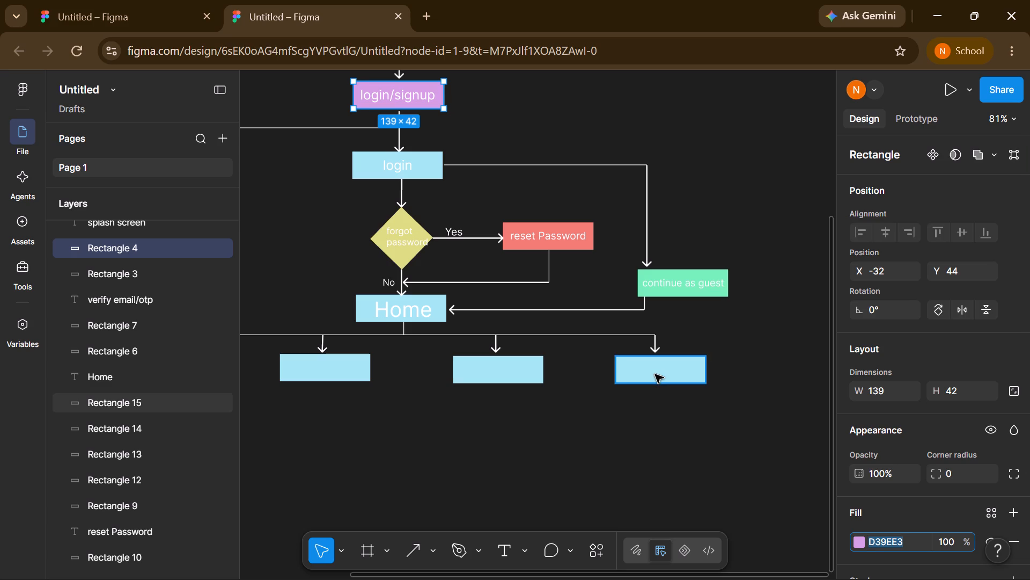
{"action": "left_click", "coordinate": [655, 374]}
{"action": "left_click", "coordinate": [898, 542]}
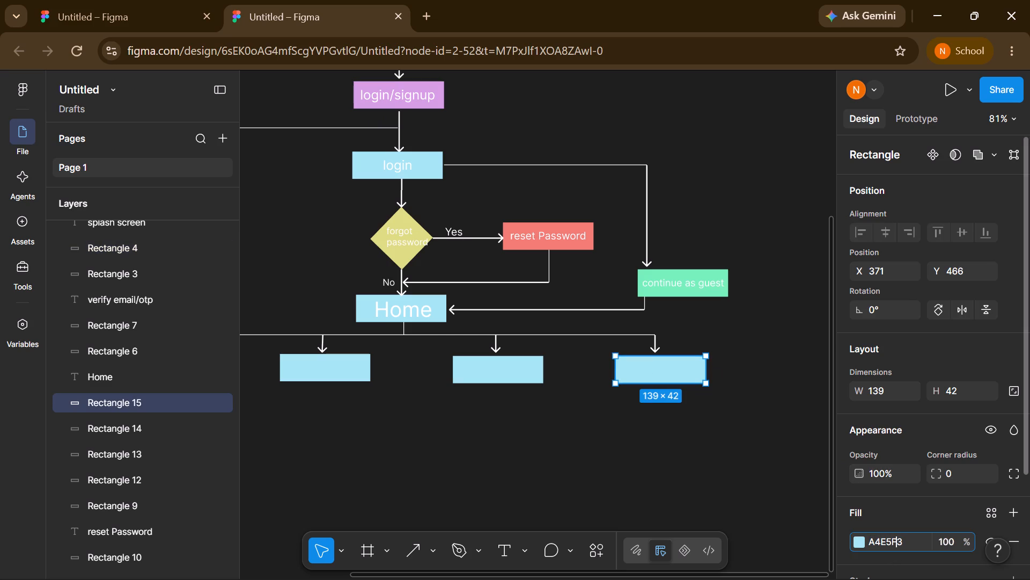
{"action": "key", "text": "ctrl+v"}
{"action": "left_click_drag", "start_coordinate": [904, 539], "coordinate": [860, 536]}
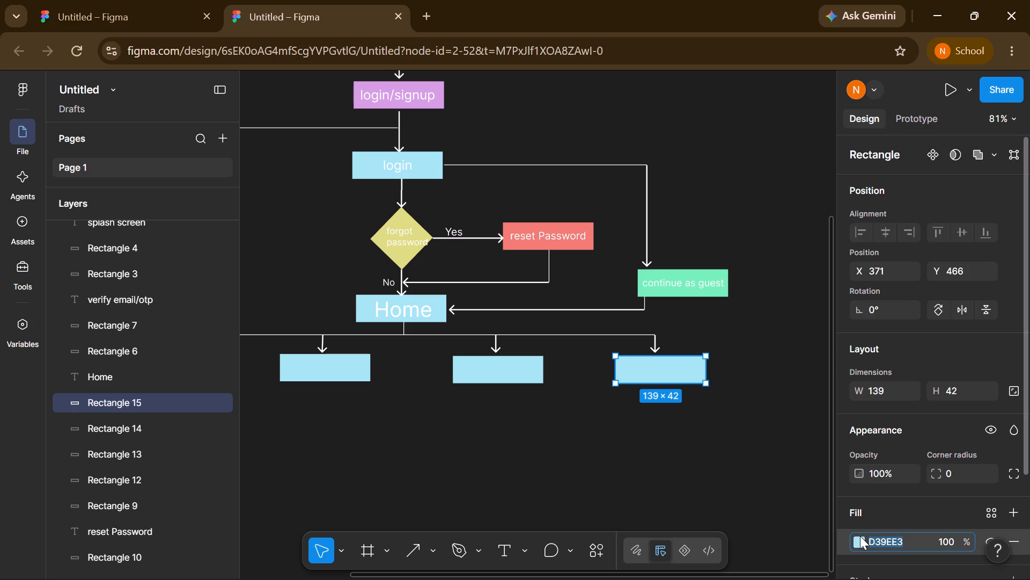
{"action": "key", "text": "ctrl+v"}
{"action": "key", "text": "Return"}
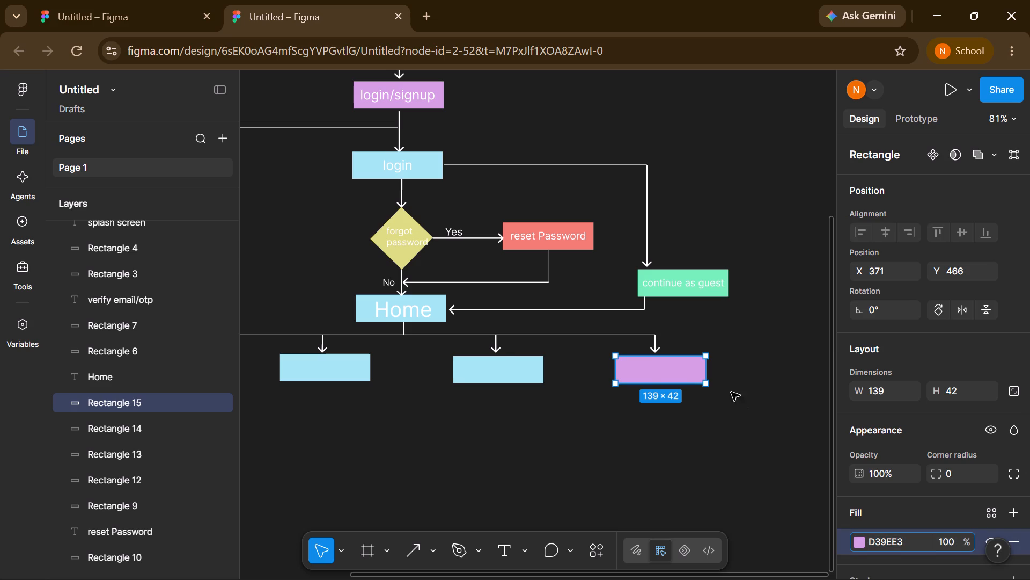
Apply the fill colour D39EE3 to the rectangles under the third and second branch arrows.
{"action": "left_click", "coordinate": [526, 379]}
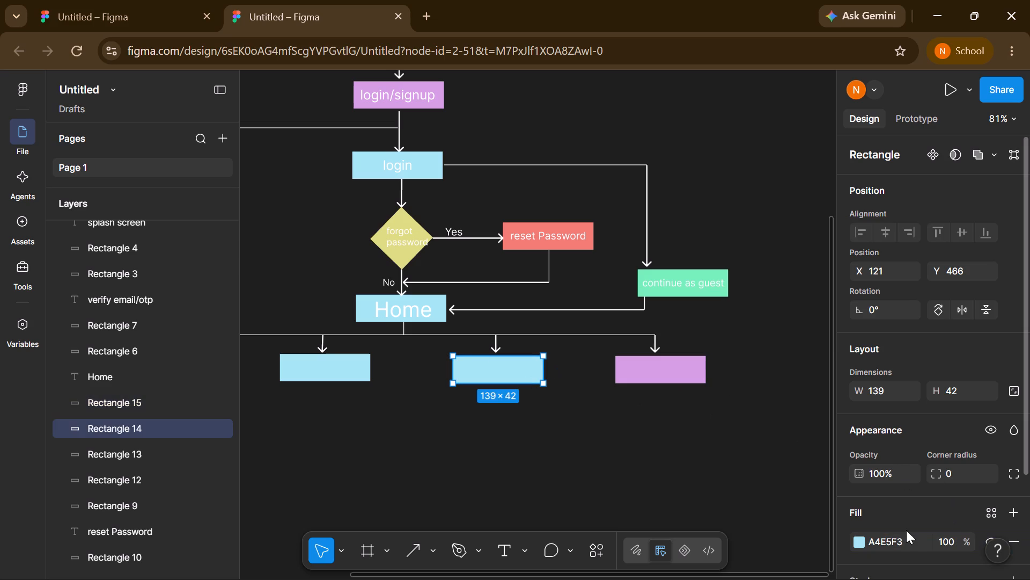
{"action": "left_click", "coordinate": [907, 534]}
{"action": "left_click", "coordinate": [907, 534]}
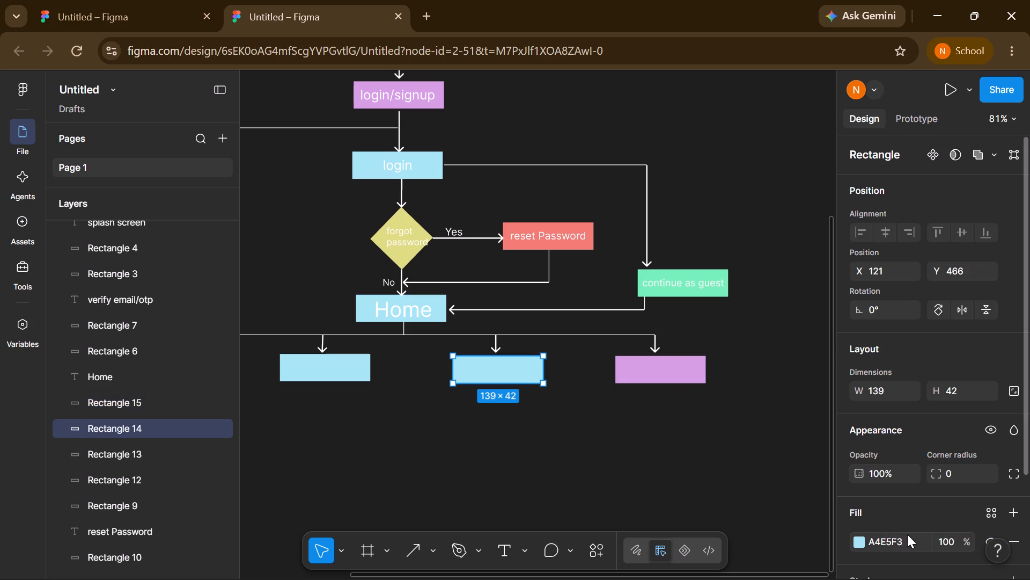
{"action": "left_click", "coordinate": [901, 538]}
{"action": "key", "text": "ctrl+v"}
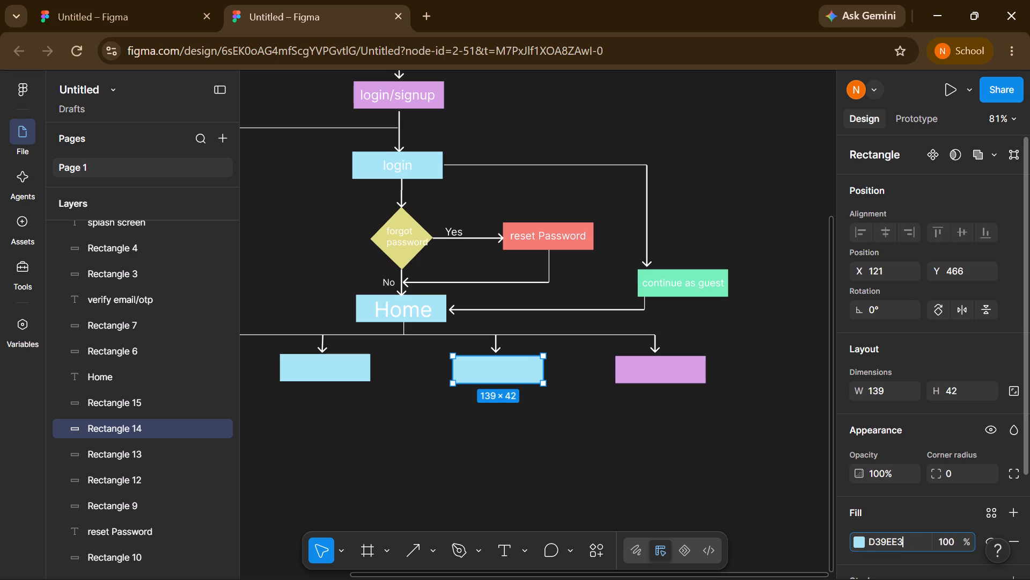
{"action": "key", "text": "Return"}
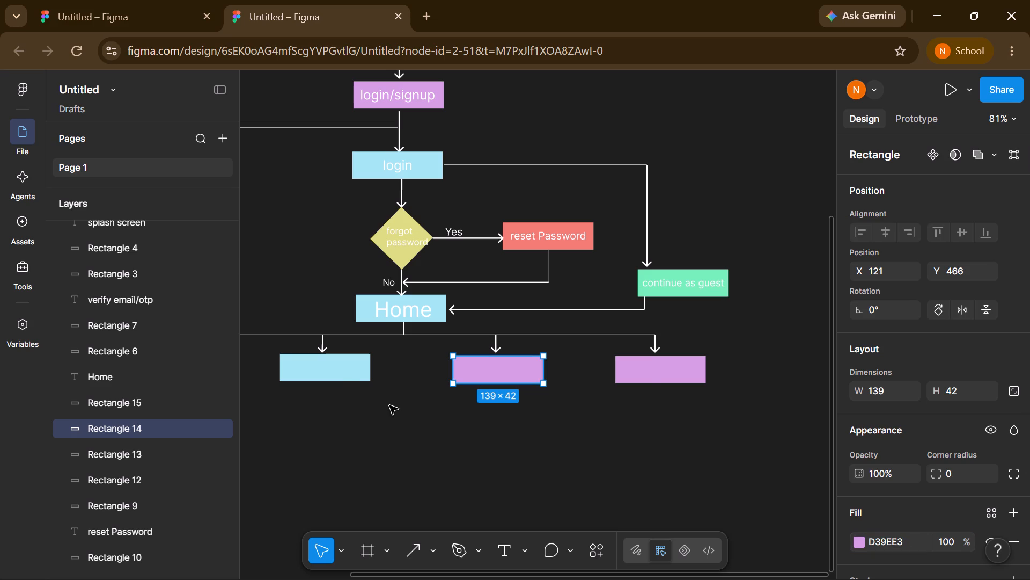
{"action": "left_click", "coordinate": [345, 374]}
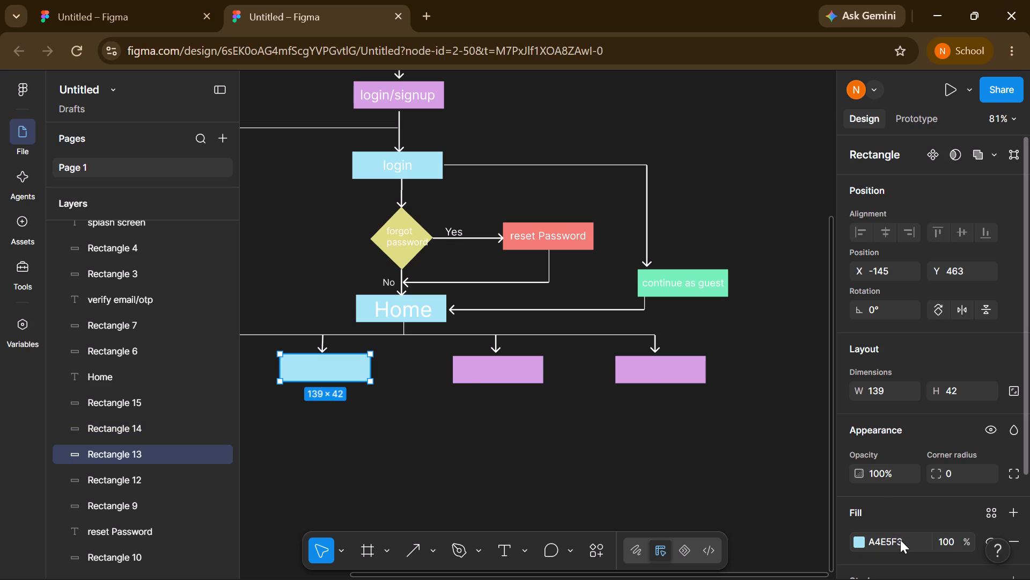
{"action": "left_click", "coordinate": [894, 537]}
{"action": "key", "text": "ctrl+v"}
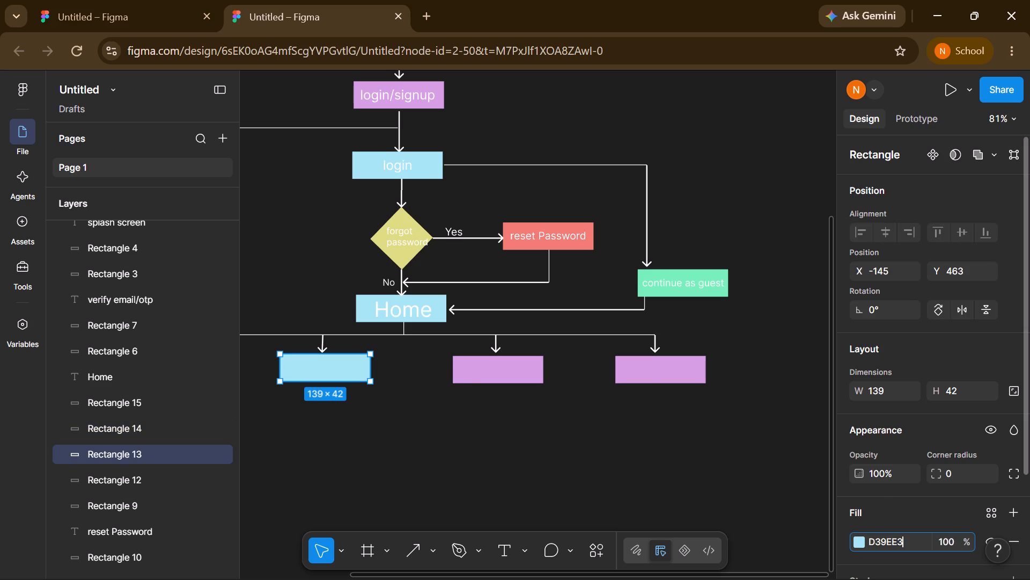
{"action": "key", "text": "Return"}
Set the fill of the rectangle under the first branch arrow to D39EE3.
{"action": "scroll", "coordinate": [894, 537], "scroll_direction": "right", "scroll_amount": 3}
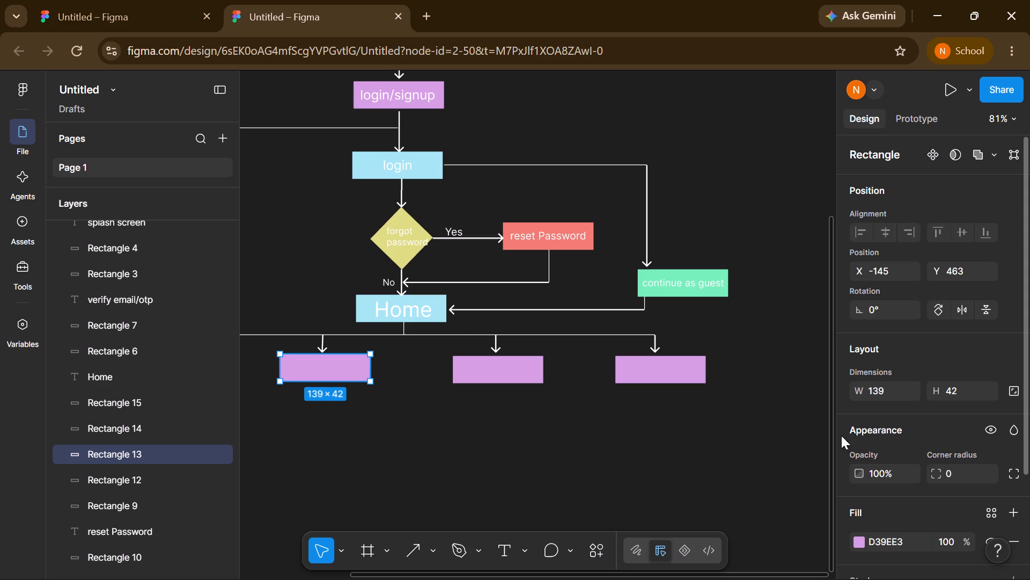
{"action": "scroll", "coordinate": [661, 462], "scroll_direction": "right", "scroll_amount": 2}
{"action": "left_click", "coordinate": [509, 368]}
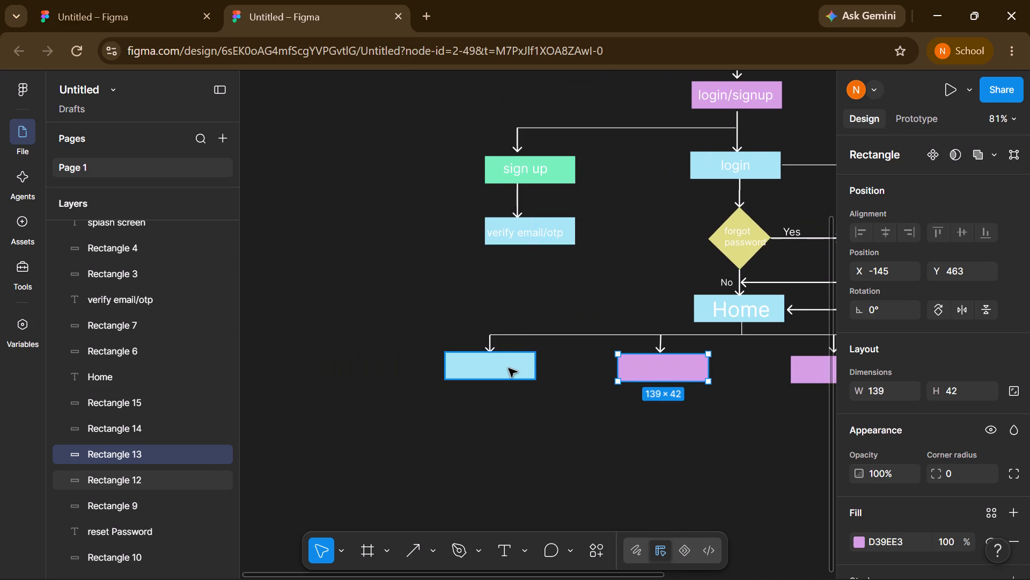
{"action": "left_click", "coordinate": [904, 535]}
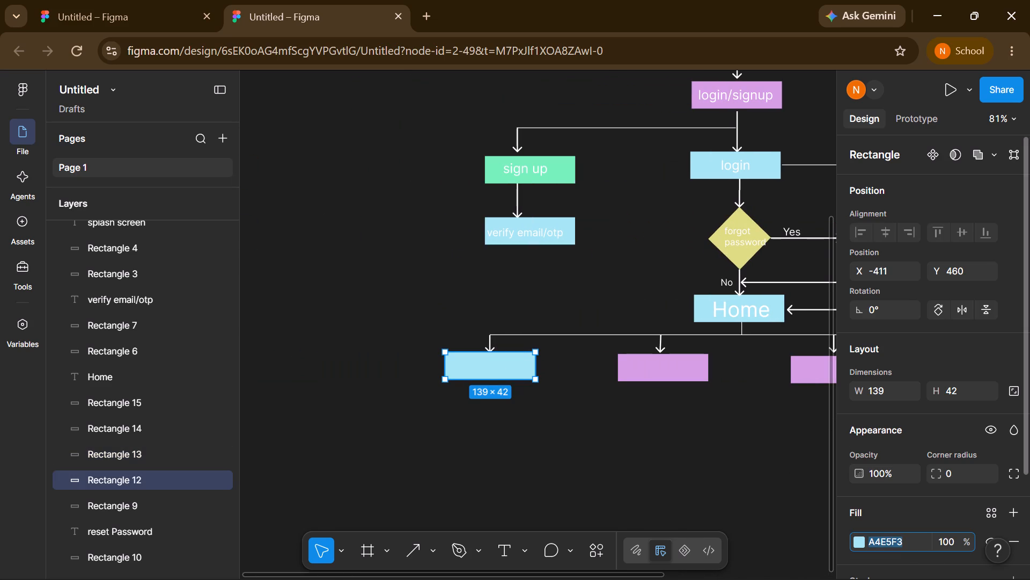
{"action": "key", "text": "ctrl+v"}
{"action": "key", "text": "Return"}
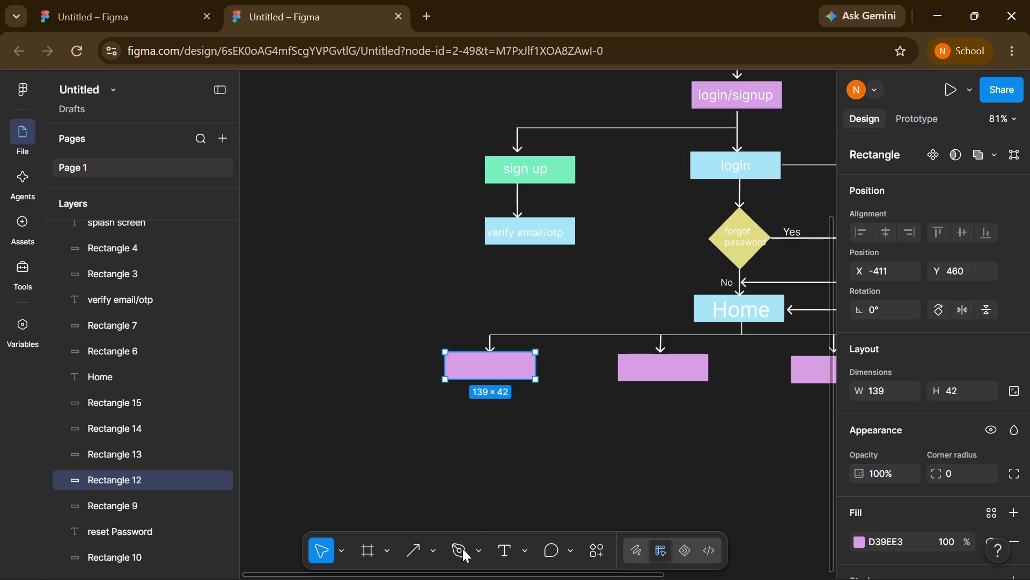
Add the text label "search" on the rectangle under the first branch arrow.
{"action": "left_click", "coordinate": [500, 552]}
{"action": "left_click", "coordinate": [465, 367]}
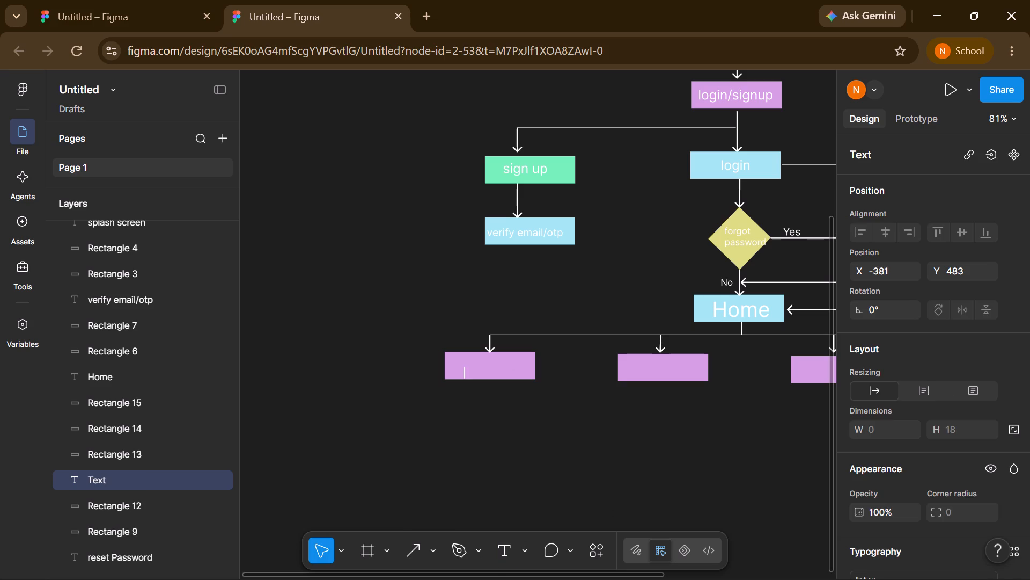
{"action": "type", "text": "search"}
Set the "search" label's font size to 24 and centre the label within its rectangle.
{"action": "scroll", "coordinate": [936, 472], "scroll_direction": "down", "scroll_amount": 1}
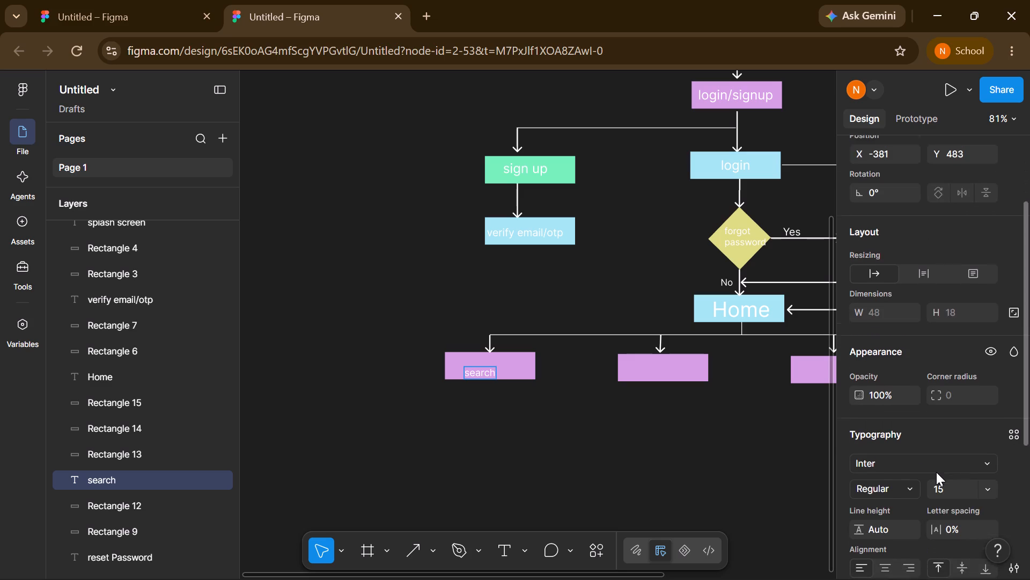
{"action": "scroll", "coordinate": [936, 472], "scroll_direction": "down", "scroll_amount": 1}
{"action": "left_click", "coordinate": [990, 463]}
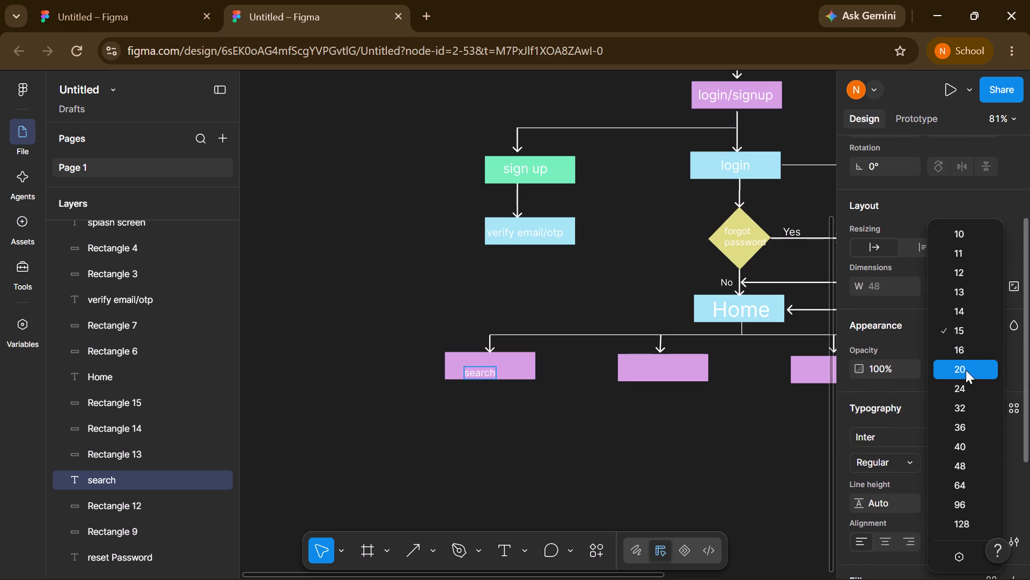
{"action": "left_click", "coordinate": [641, 433]}
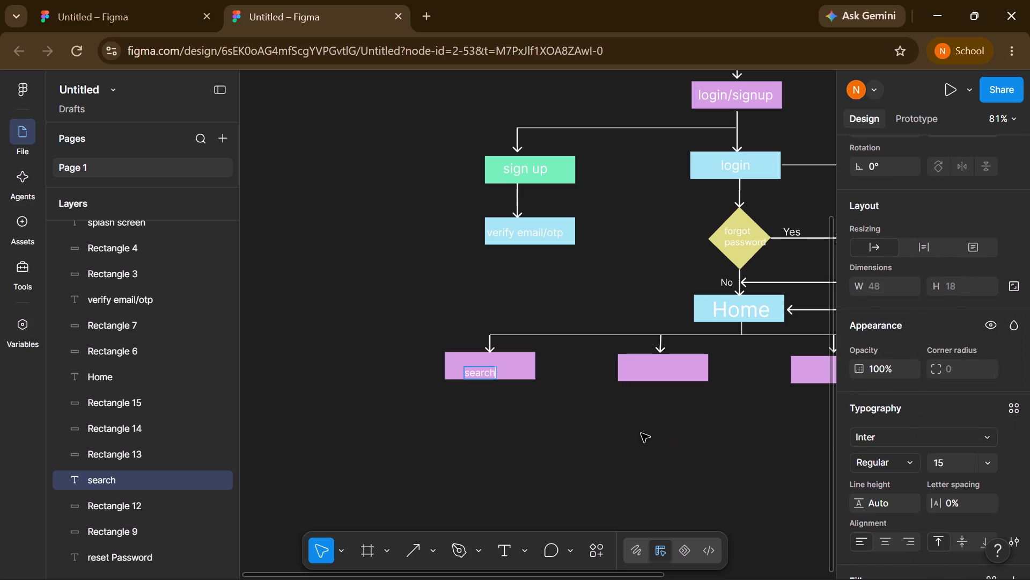
{"action": "left_click", "coordinate": [641, 433]}
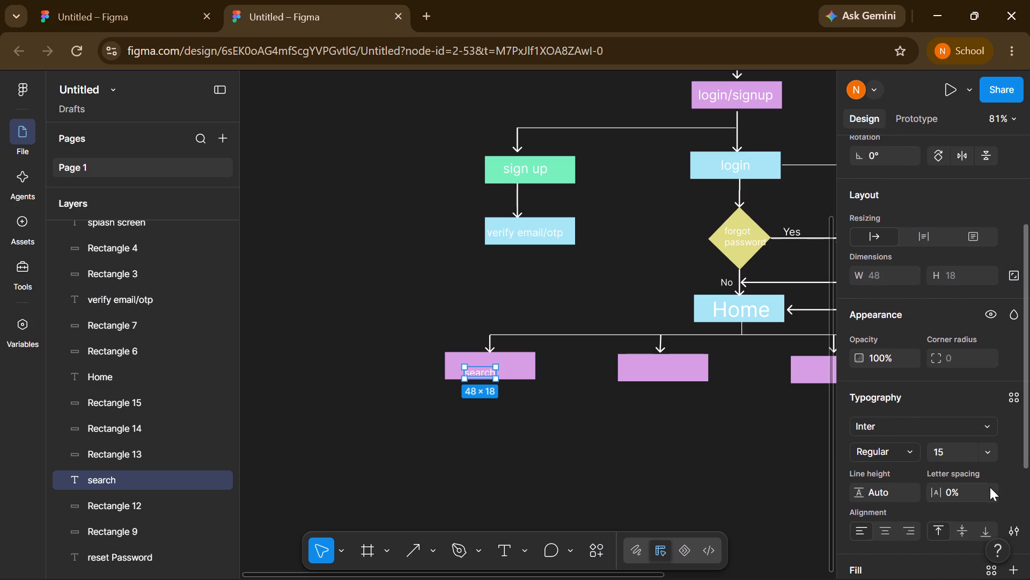
{"action": "left_click_drag", "start_coordinate": [987, 462], "coordinate": [983, 444]}
{"action": "double_click", "coordinate": [983, 444]}
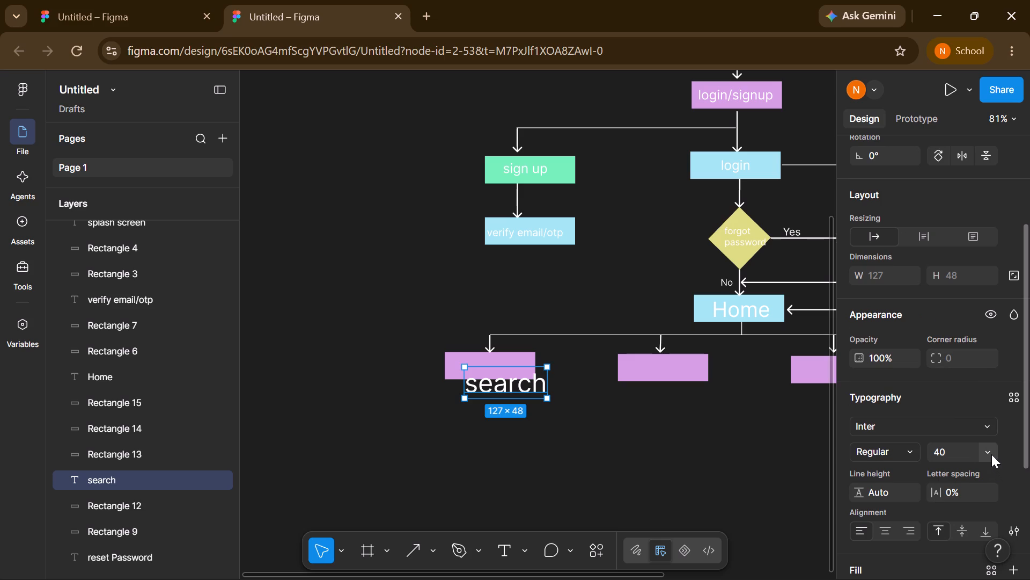
{"action": "left_click", "coordinate": [991, 454]}
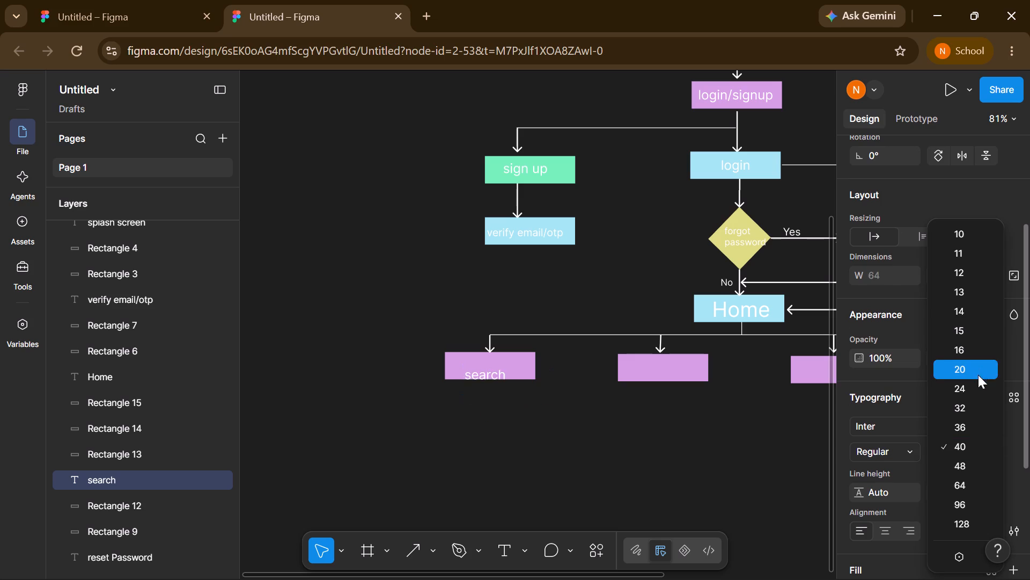
{"action": "left_click", "coordinate": [975, 395]}
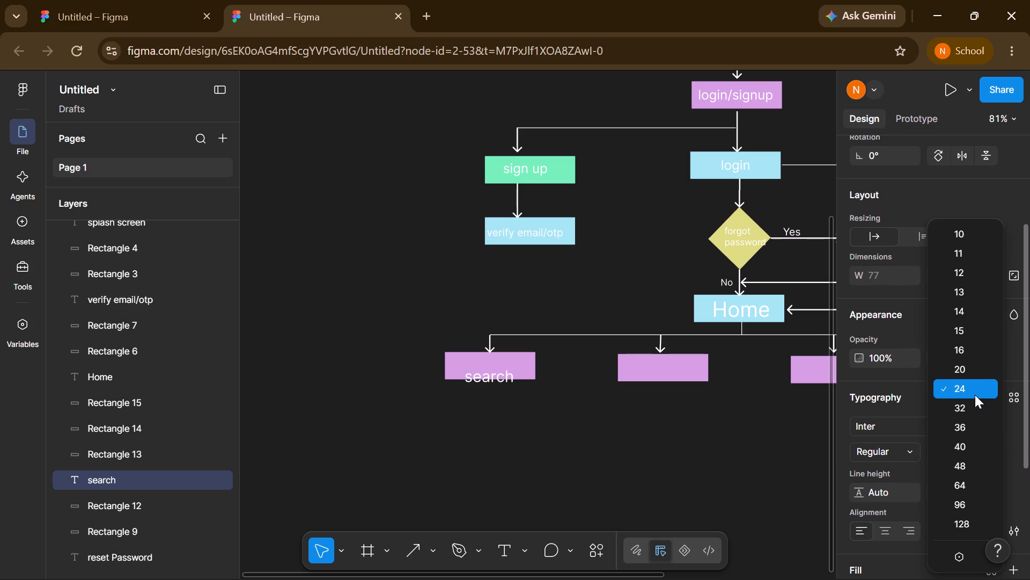
{"action": "left_click_drag", "start_coordinate": [477, 382], "coordinate": [477, 371]}
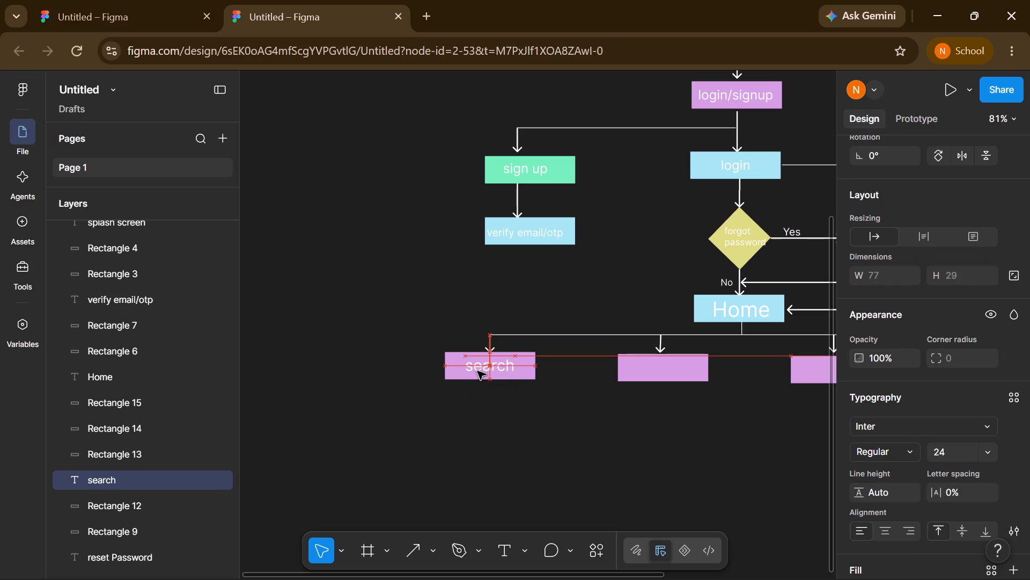
Fine-tune the "search" label's position so it sits centred in its rectangle.
{"action": "left_click_drag", "start_coordinate": [477, 371], "coordinate": [476, 372]}
{"action": "left_click", "coordinate": [584, 432]}
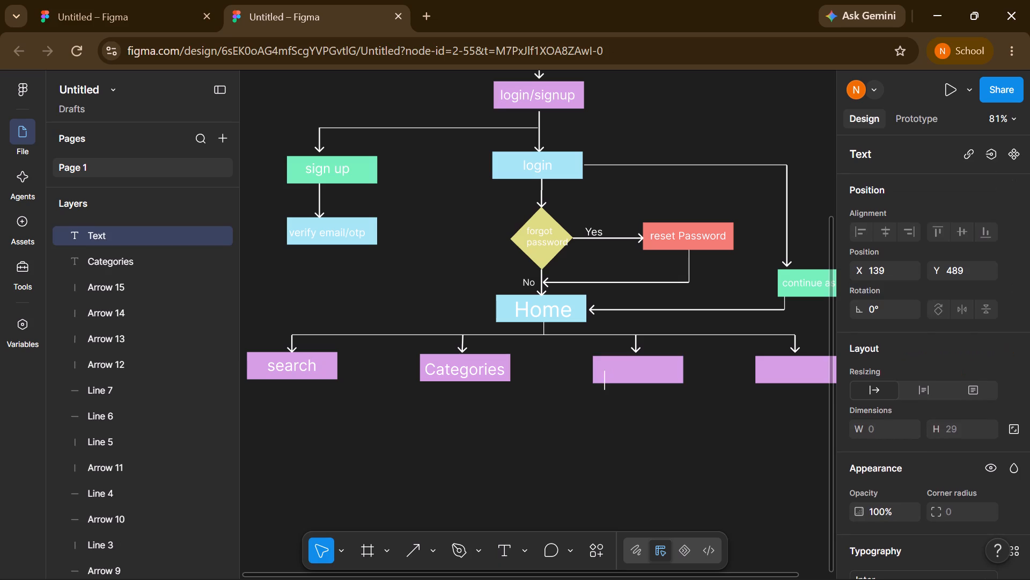
Enter the text label "Deals/Offers" on the rectangle under the third branch arrow.
{"action": "type", "text": "Deal"}
{"action": "type", "text": "s/"}
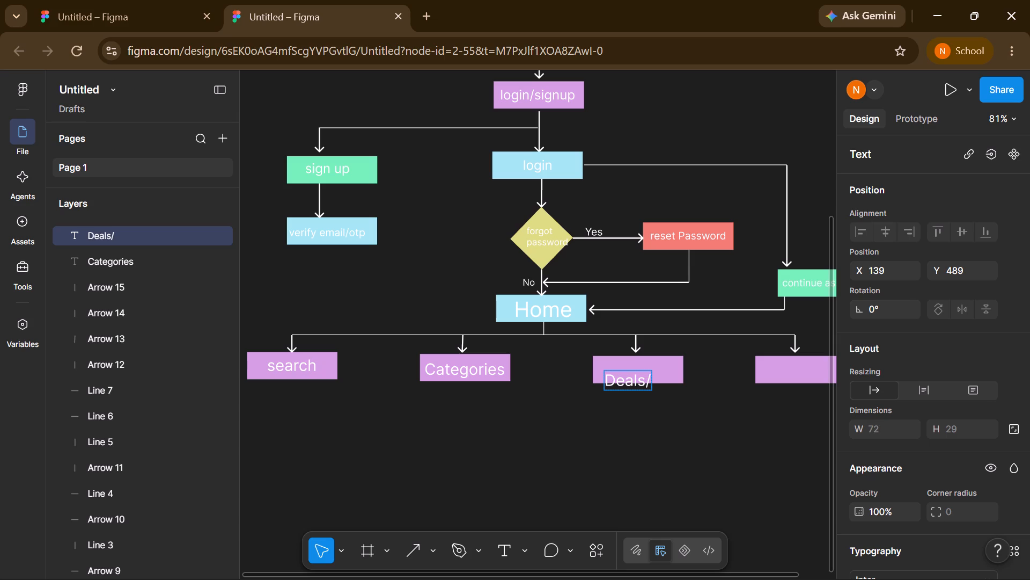
{"action": "type", "text": "Off"}
{"action": "type", "text": "ers"}
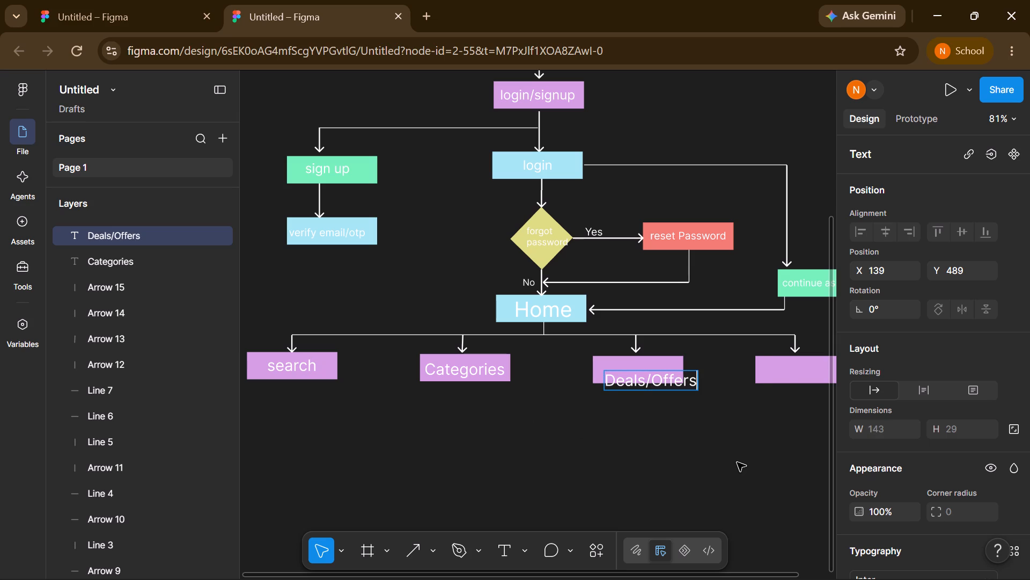
{"action": "left_click", "coordinate": [737, 462]}
Set the "Deals/Offers" label's font size to 20 and centre the label within its rectangle.
{"action": "left_click_drag", "start_coordinate": [674, 380], "coordinate": [664, 370]}
{"action": "scroll", "coordinate": [937, 468], "scroll_direction": "down", "scroll_amount": 2}
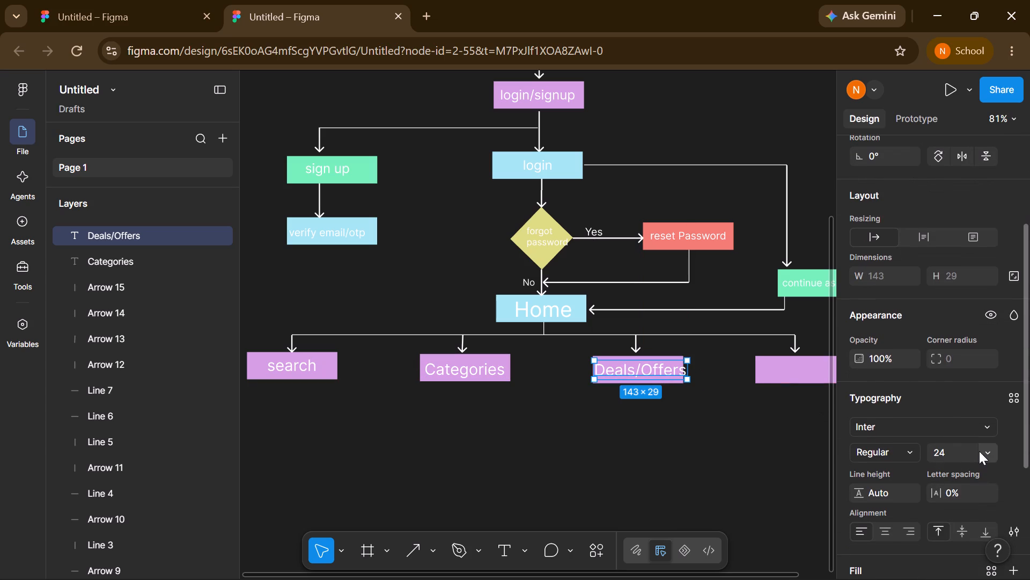
{"action": "left_click", "coordinate": [992, 452]}
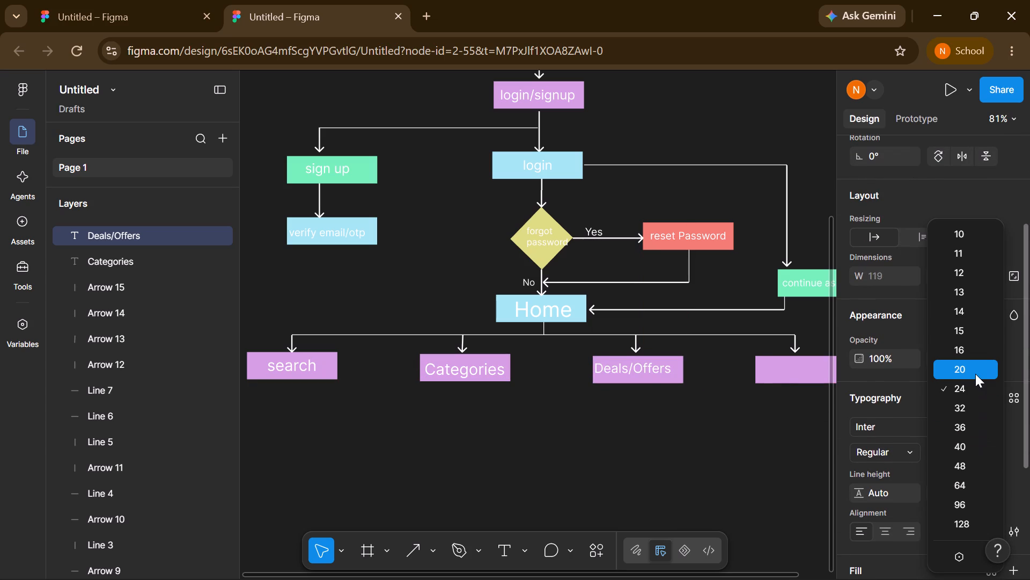
{"action": "left_click", "coordinate": [975, 374]}
{"action": "left_click_drag", "start_coordinate": [636, 363], "coordinate": [642, 365]}
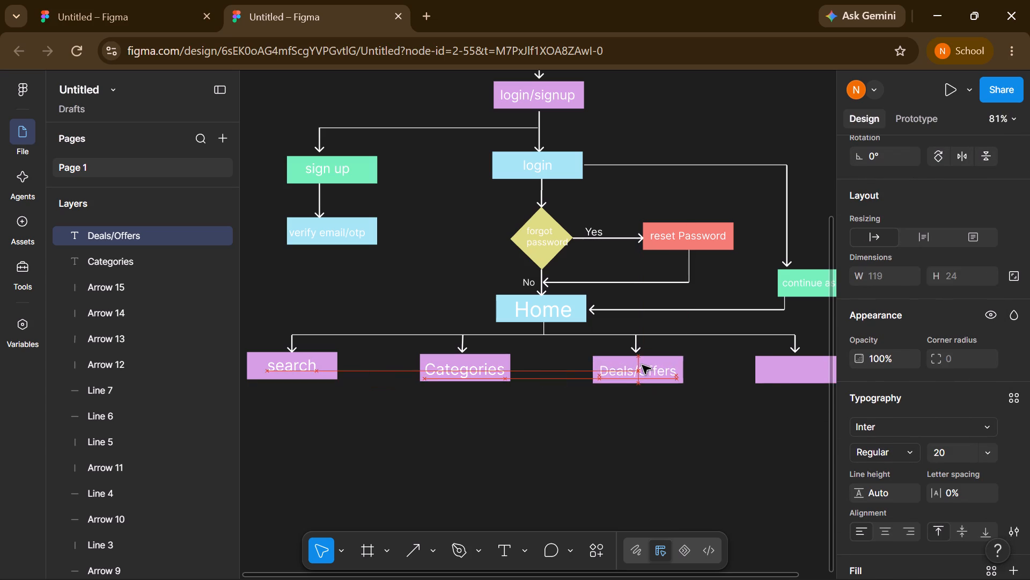
{"action": "left_click_drag", "start_coordinate": [642, 365], "coordinate": [642, 364]}
{"action": "scroll", "coordinate": [679, 423], "scroll_direction": "left", "scroll_amount": 1}
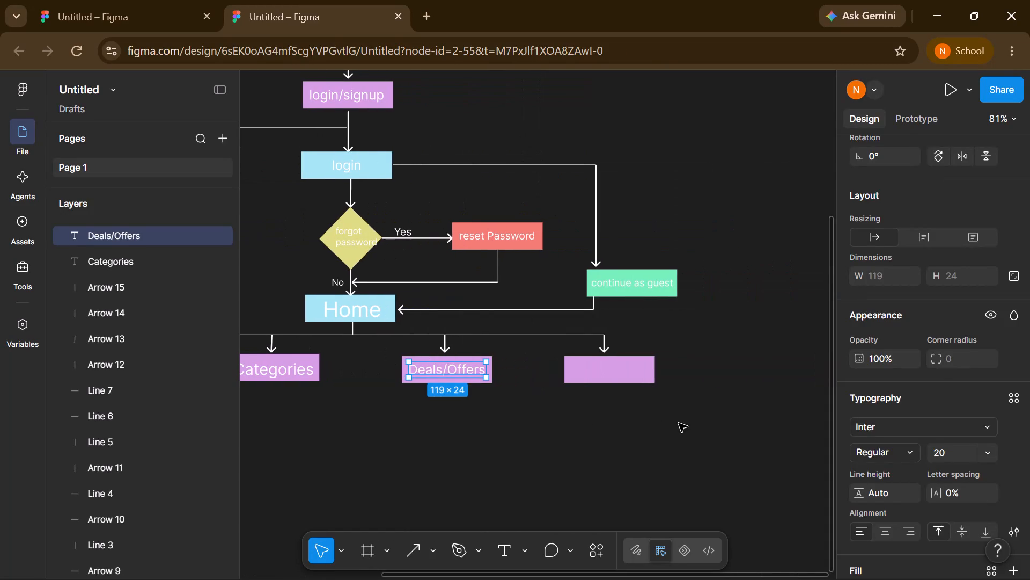
{"action": "left_click", "coordinate": [679, 423]}
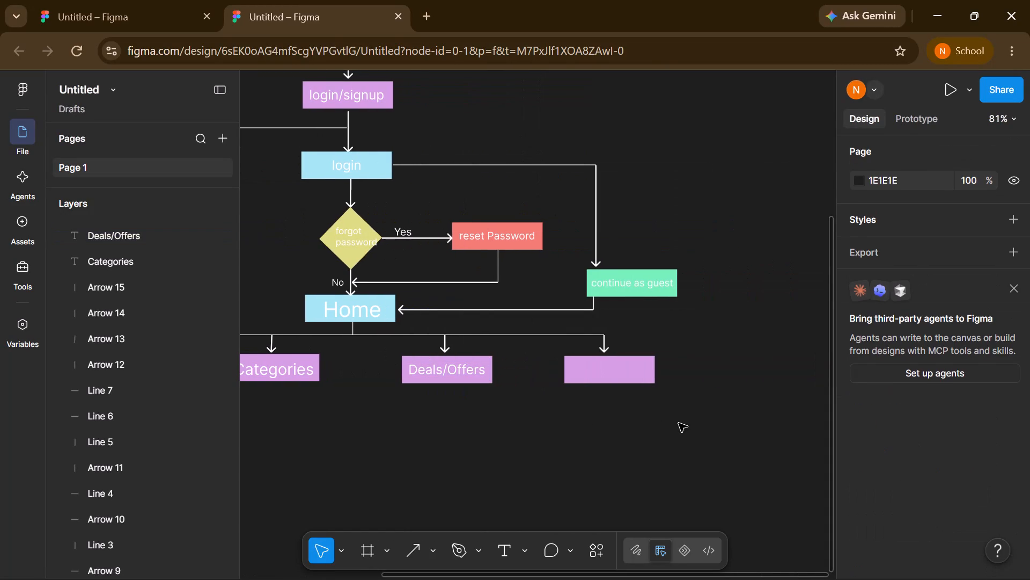
Add the text label "Profile" to the rectangle under the fourth branch arrow and position it inside the rectangle.
{"action": "left_click", "coordinate": [507, 548]}
{"action": "left_click", "coordinate": [594, 370]}
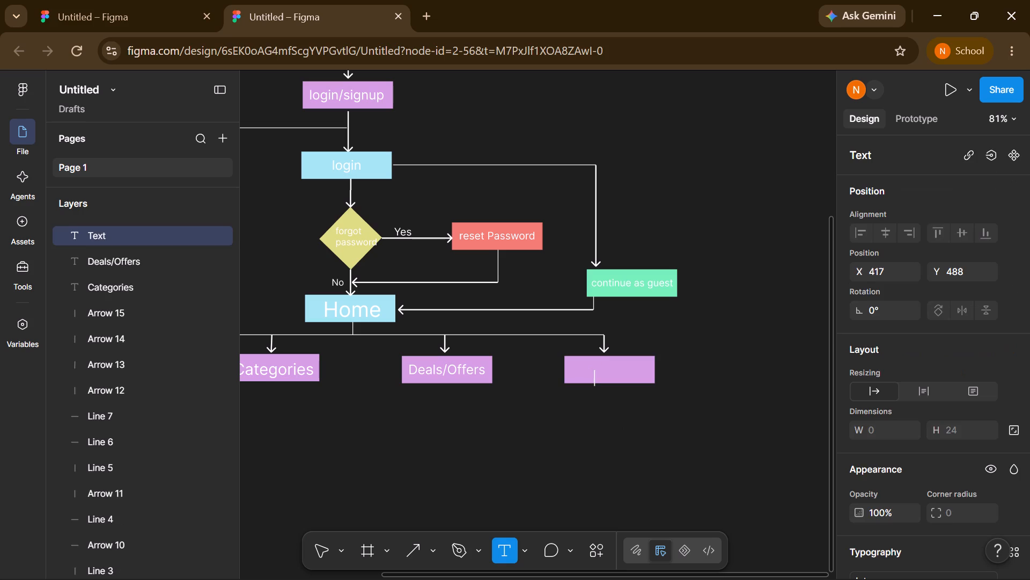
{"action": "type", "text": "Profile"}
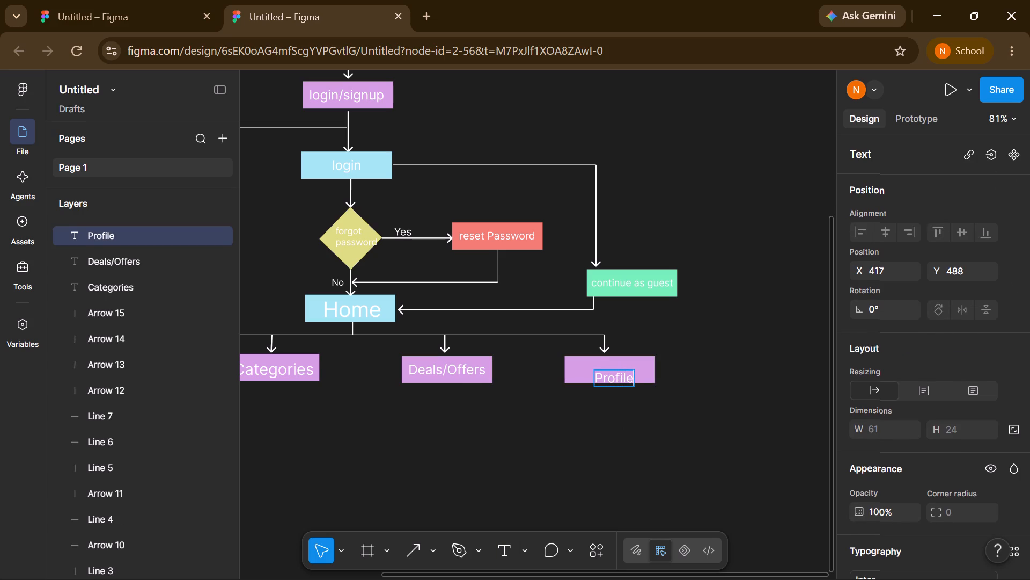
{"action": "left_click_drag", "start_coordinate": [674, 388], "coordinate": [606, 377]}
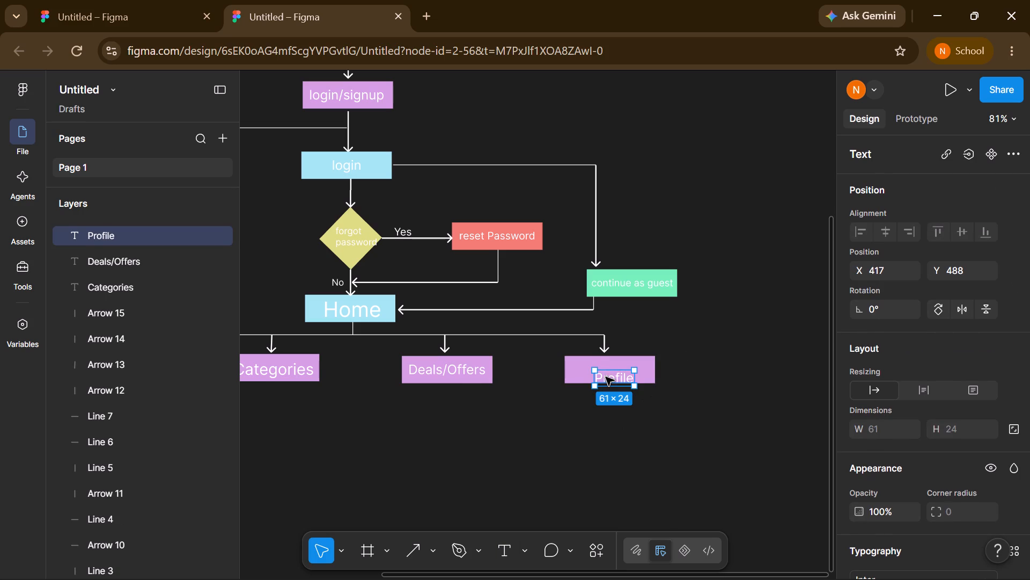
{"action": "left_click_drag", "start_coordinate": [606, 377], "coordinate": [599, 371]}
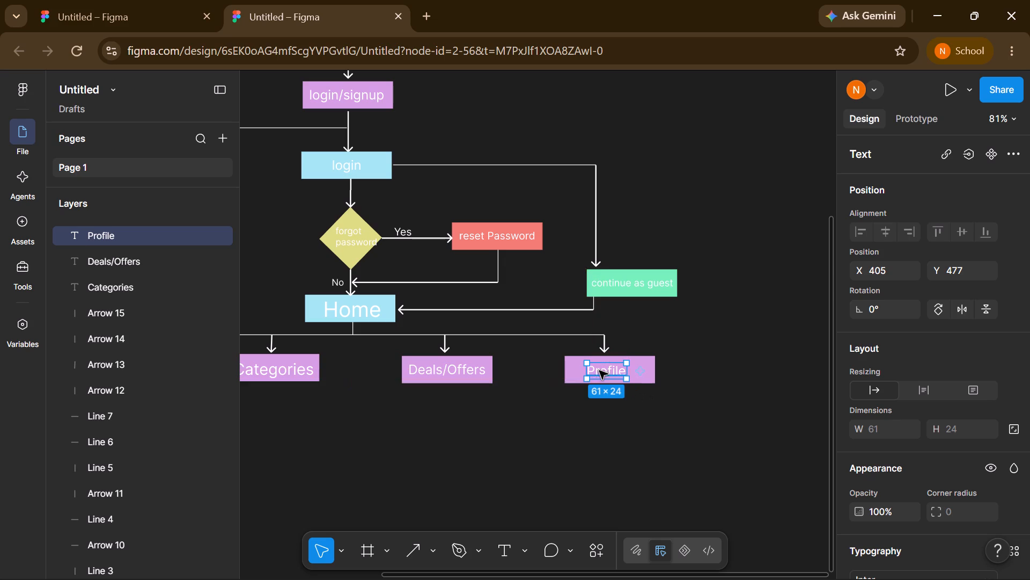
{"action": "left_click", "coordinate": [749, 353]}
Duplicate the horizontal branch line running from Home to the search arrow and place the copy below the rectangles at X -342, Y 554.
{"action": "scroll", "coordinate": [749, 353], "scroll_direction": "right", "scroll_amount": 2}
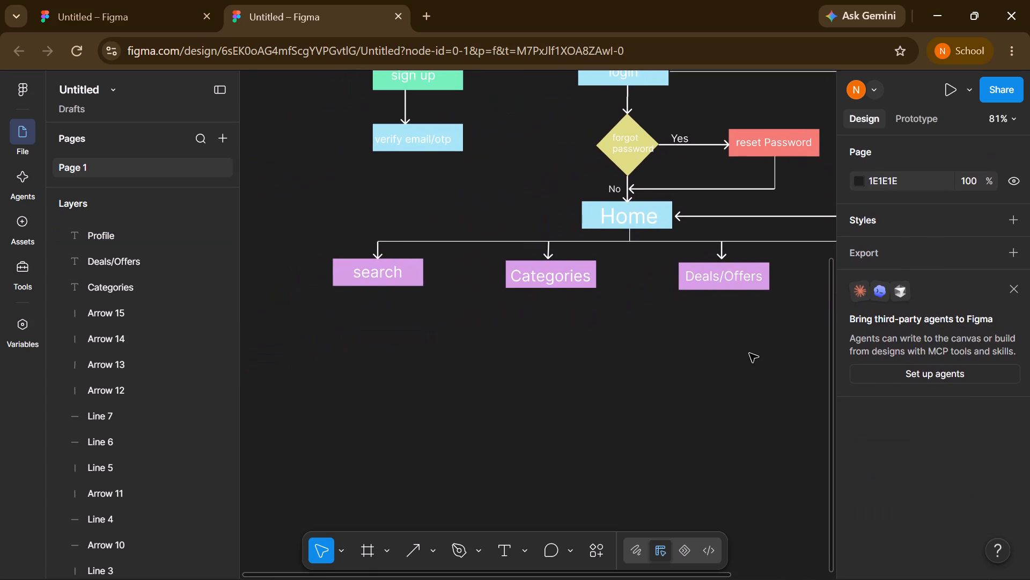
{"action": "scroll", "coordinate": [749, 353], "scroll_direction": "right", "scroll_amount": 1}
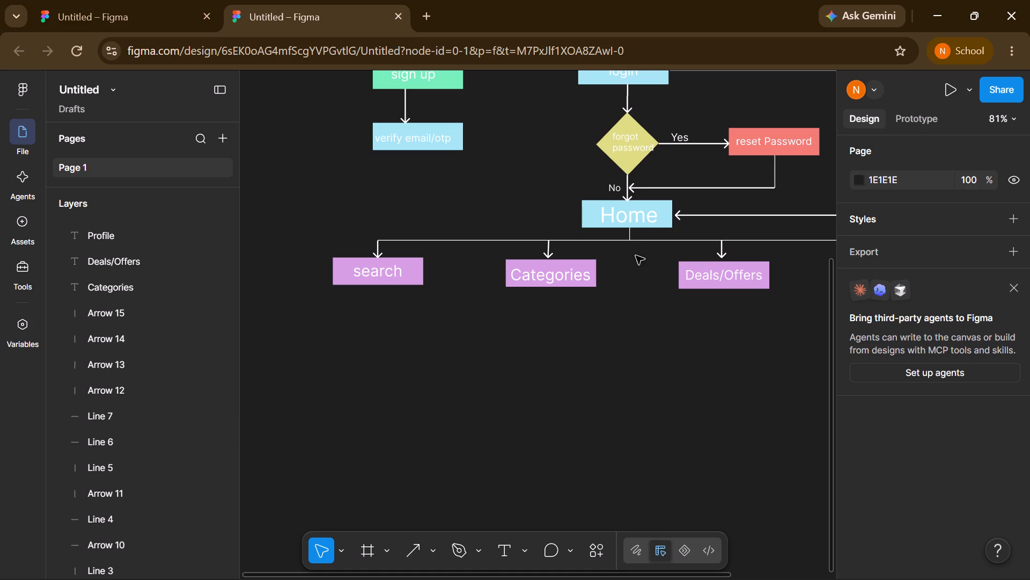
{"action": "left_click", "coordinate": [609, 242]}
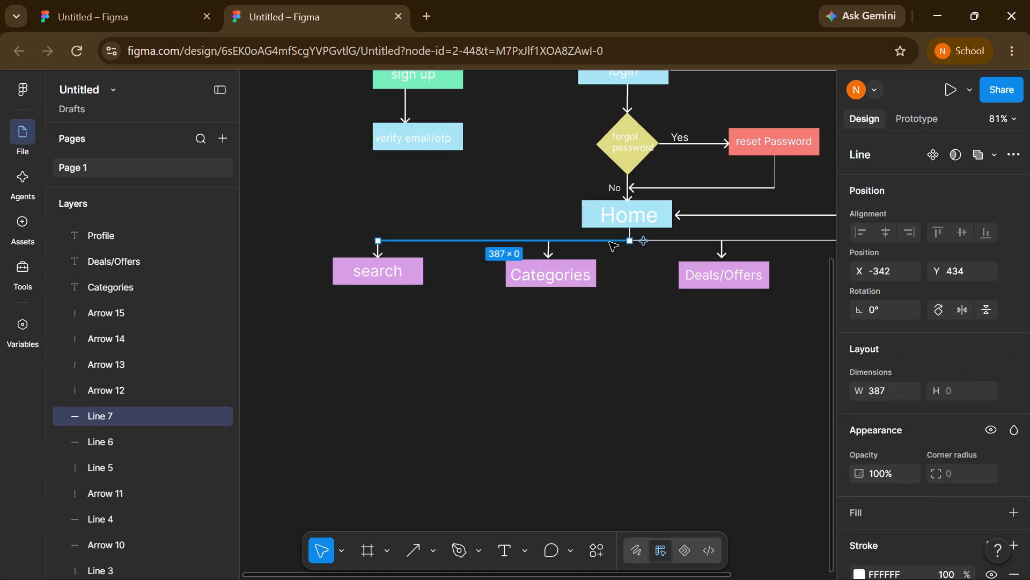
{"action": "key", "text": "ctrl+d"}
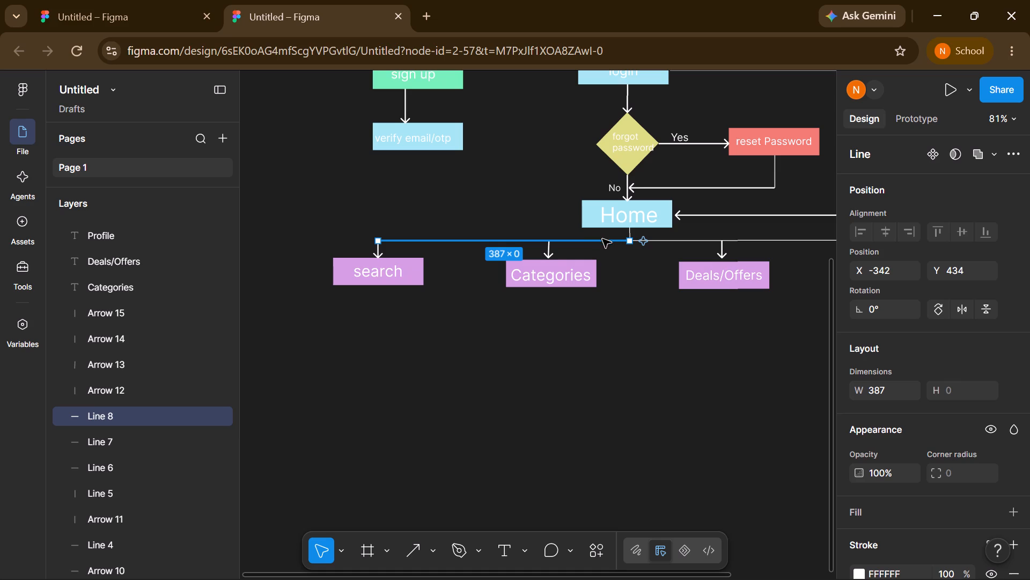
{"action": "left_click_drag", "start_coordinate": [601, 242], "coordinate": [603, 271]}
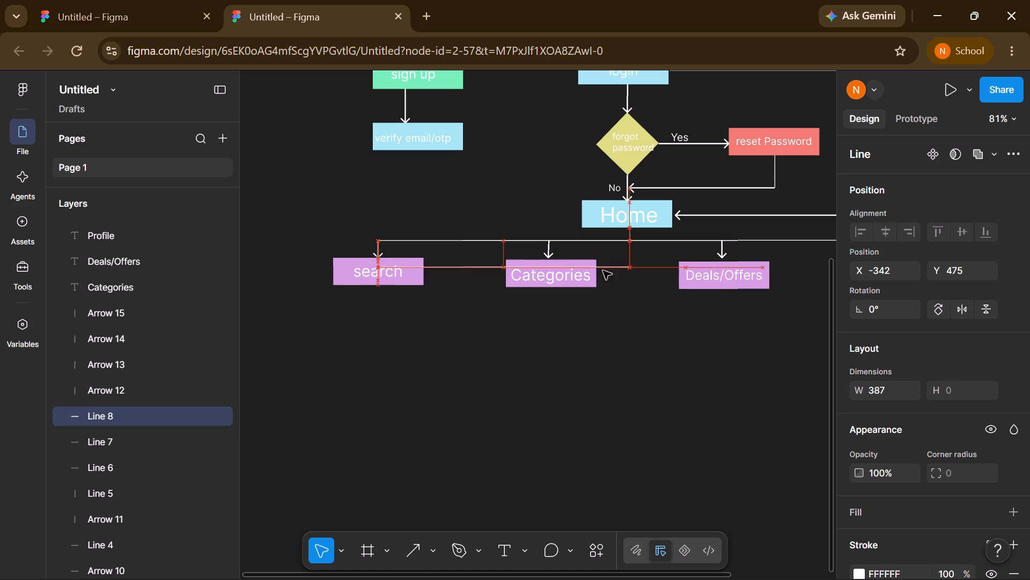
{"action": "left_click_drag", "start_coordinate": [603, 271], "coordinate": [604, 320]}
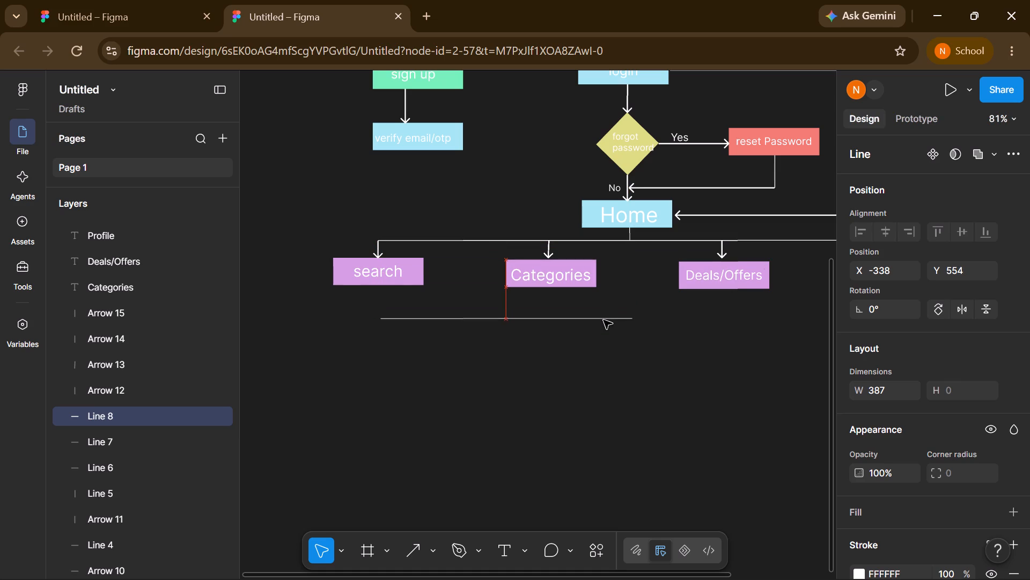
{"action": "left_click_drag", "start_coordinate": [604, 320], "coordinate": [602, 320]}
Duplicate the horizontal branch line running from Home to the Profile arrow and align the copy with the lower line at Y 554.
{"action": "left_click", "coordinate": [688, 242]}
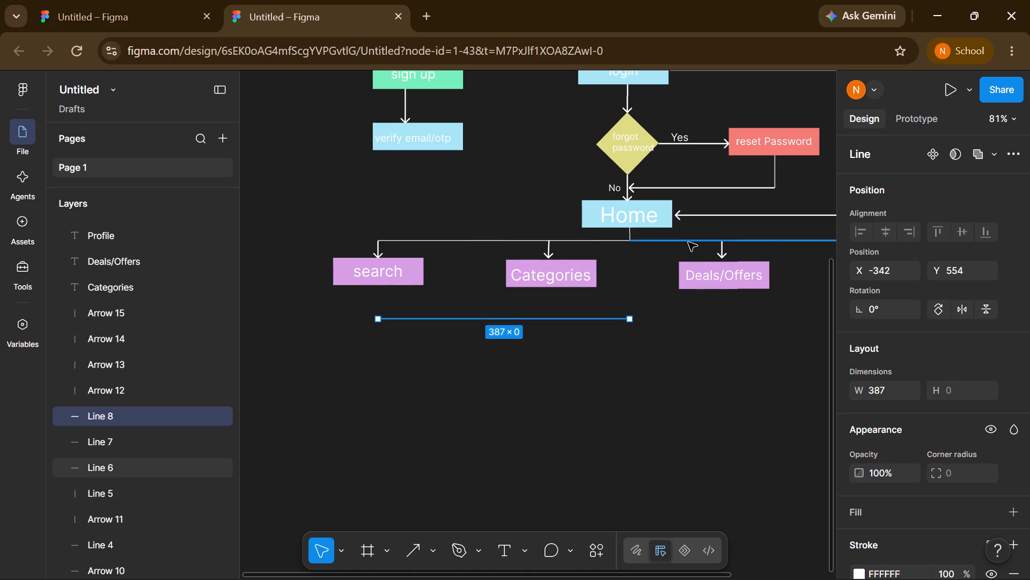
{"action": "key", "text": "ctrl+d"}
{"action": "left_click_drag", "start_coordinate": [688, 242], "coordinate": [688, 243]}
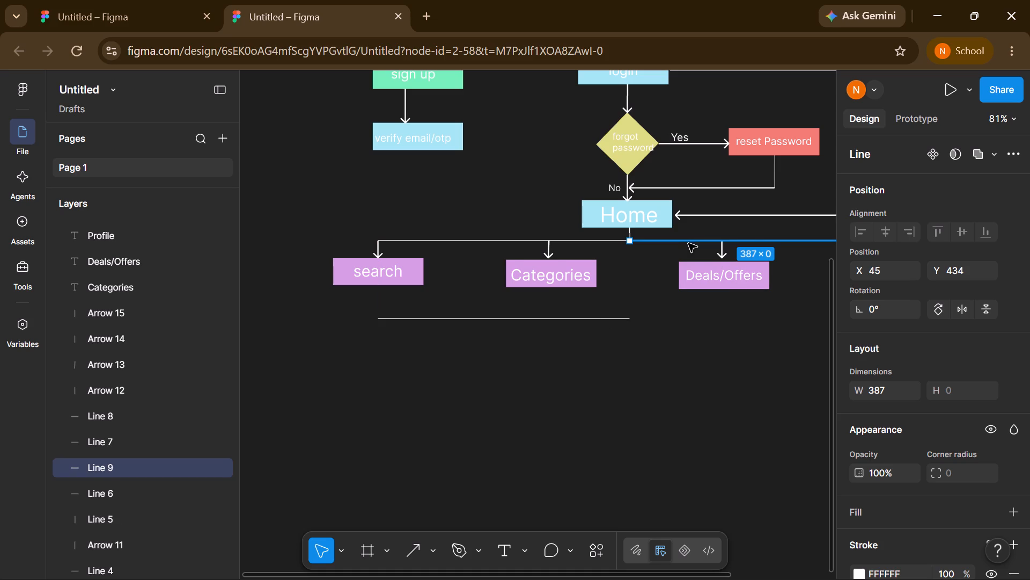
{"action": "left_click_drag", "start_coordinate": [688, 243], "coordinate": [689, 314]}
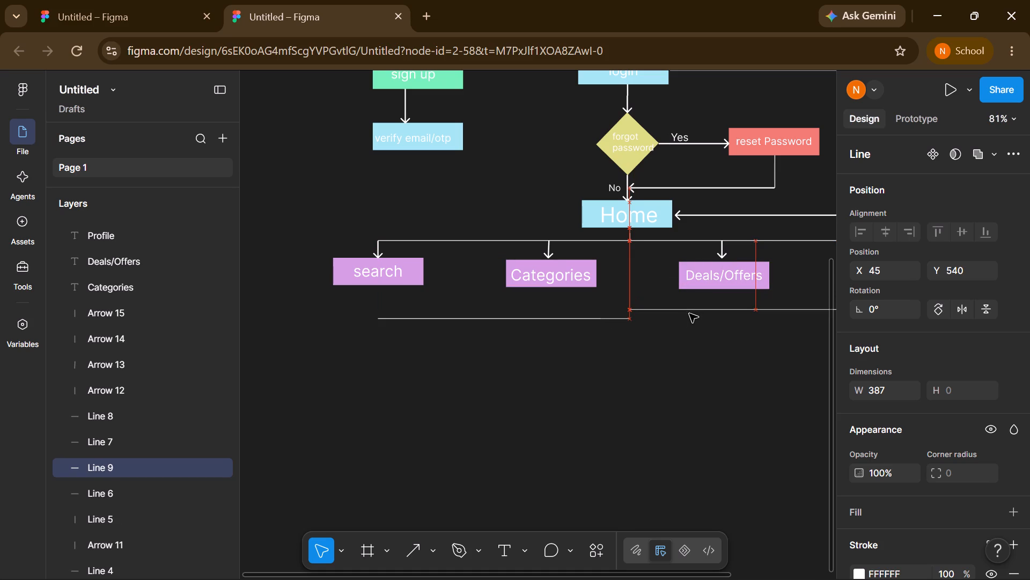
{"action": "left_click_drag", "start_coordinate": [689, 314], "coordinate": [688, 320]}
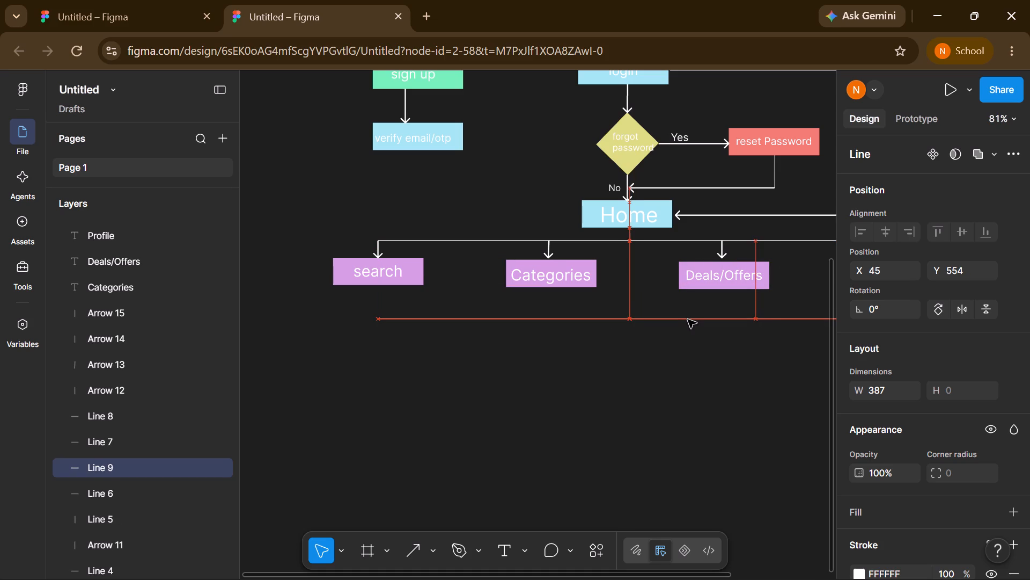
{"action": "left_click_drag", "start_coordinate": [688, 320], "coordinate": [689, 317]}
{"action": "scroll", "coordinate": [671, 343], "scroll_direction": "left", "scroll_amount": 1}
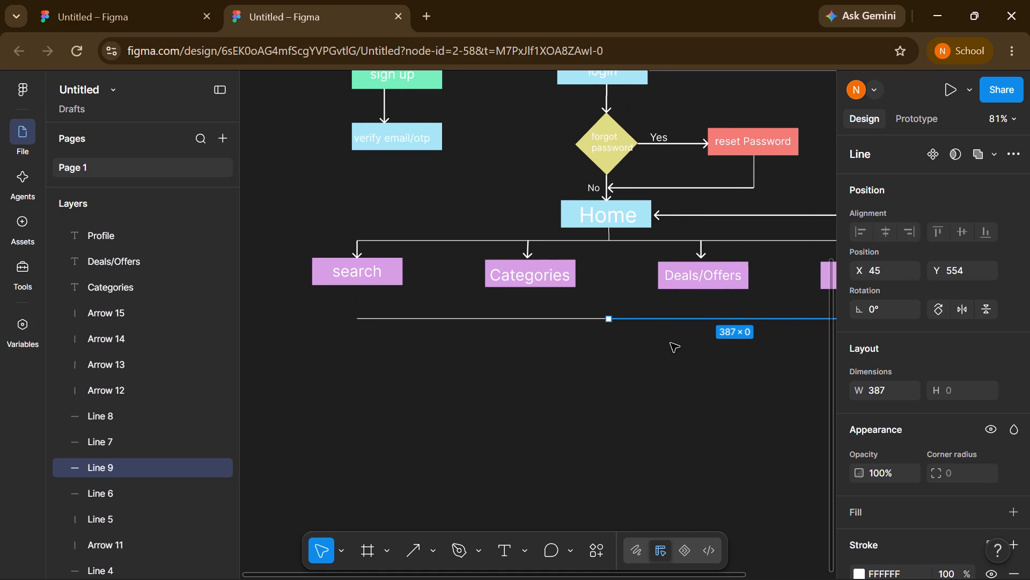
{"action": "scroll", "coordinate": [671, 343], "scroll_direction": "left", "scroll_amount": 1}
{"action": "left_click", "coordinate": [671, 343]}
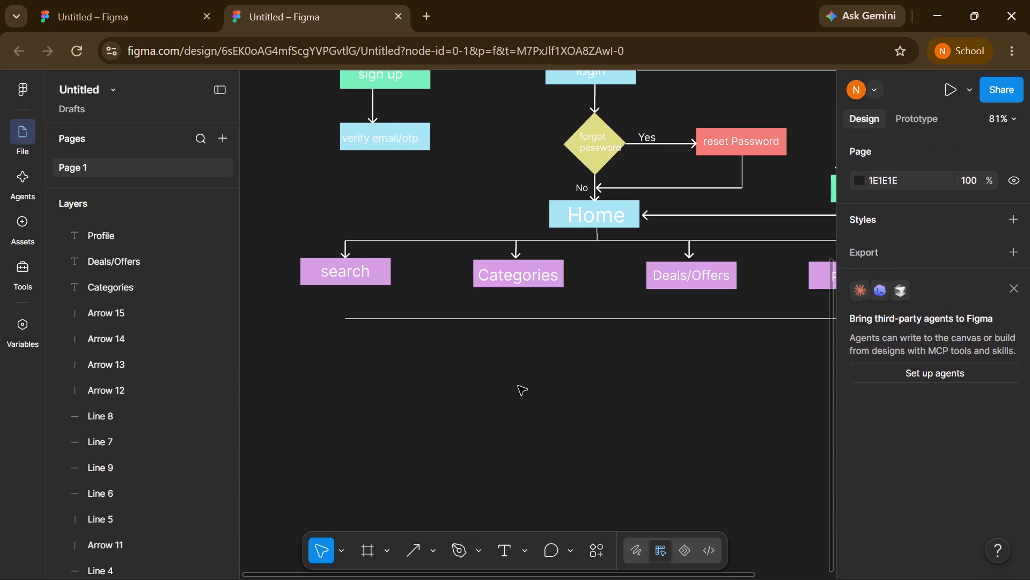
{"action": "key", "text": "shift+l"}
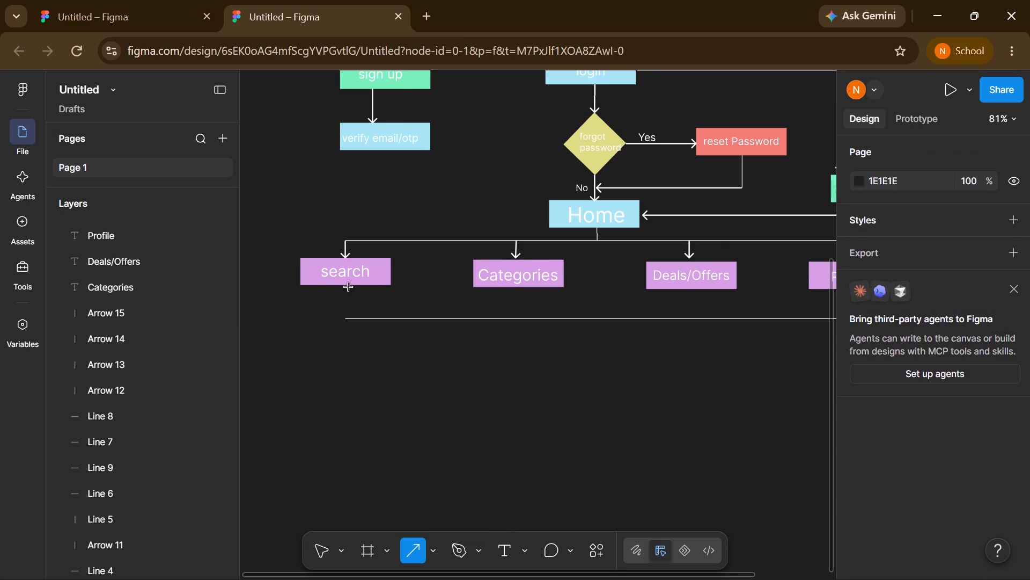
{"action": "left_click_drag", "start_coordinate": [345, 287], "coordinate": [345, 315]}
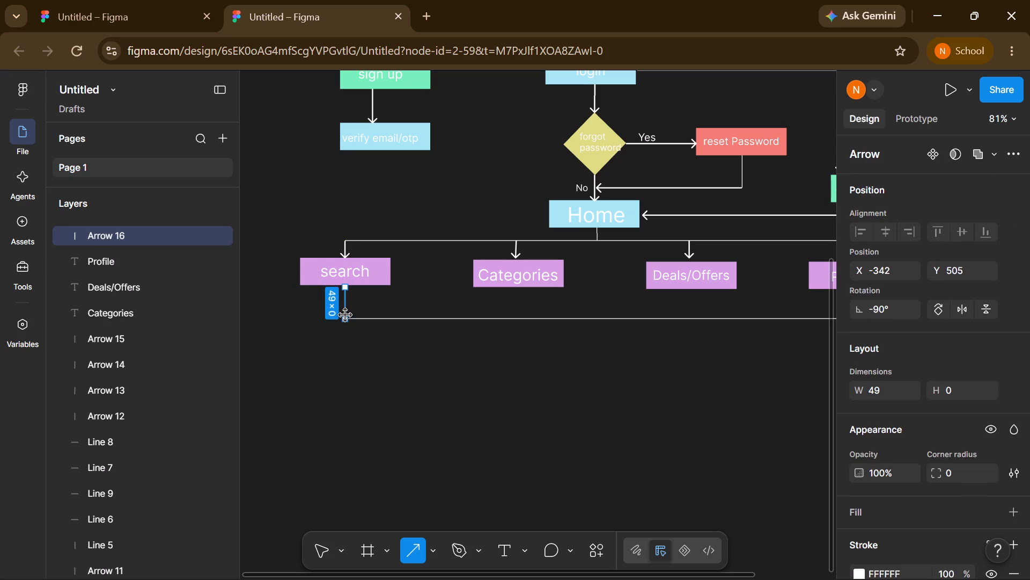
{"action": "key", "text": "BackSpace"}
Draw a vertical line about 49 long from the bottom of the "search" rectangle to the lower horizontal line.
{"action": "key", "text": "l"}
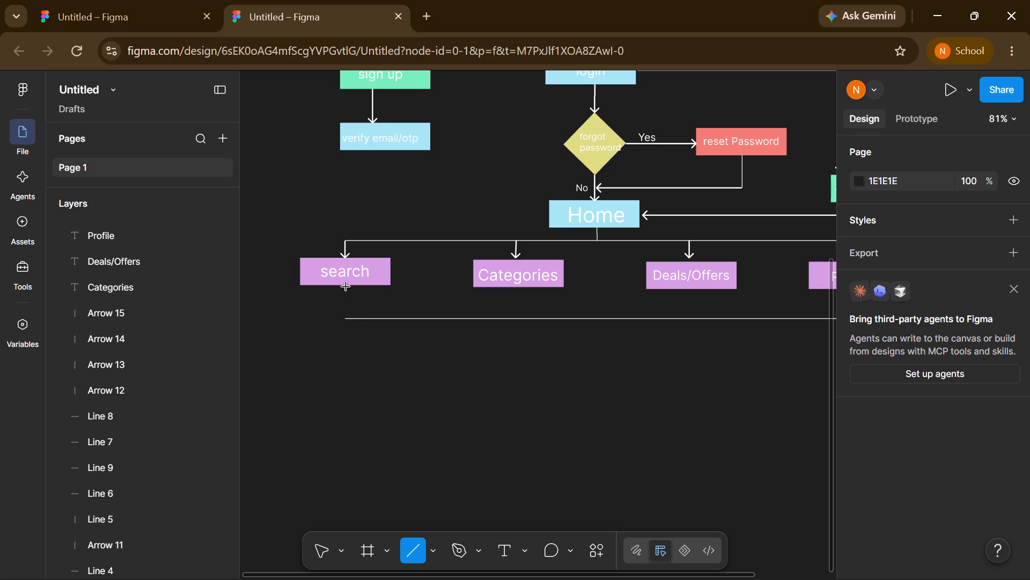
{"action": "left_click_drag", "start_coordinate": [346, 286], "coordinate": [344, 320]}
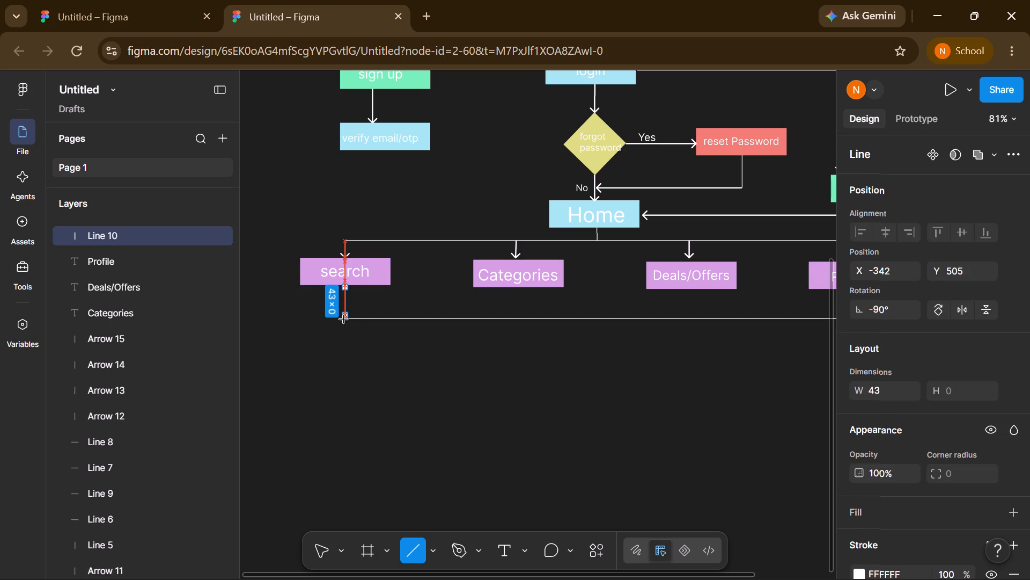
{"action": "left_click_drag", "start_coordinate": [344, 320], "coordinate": [344, 321]}
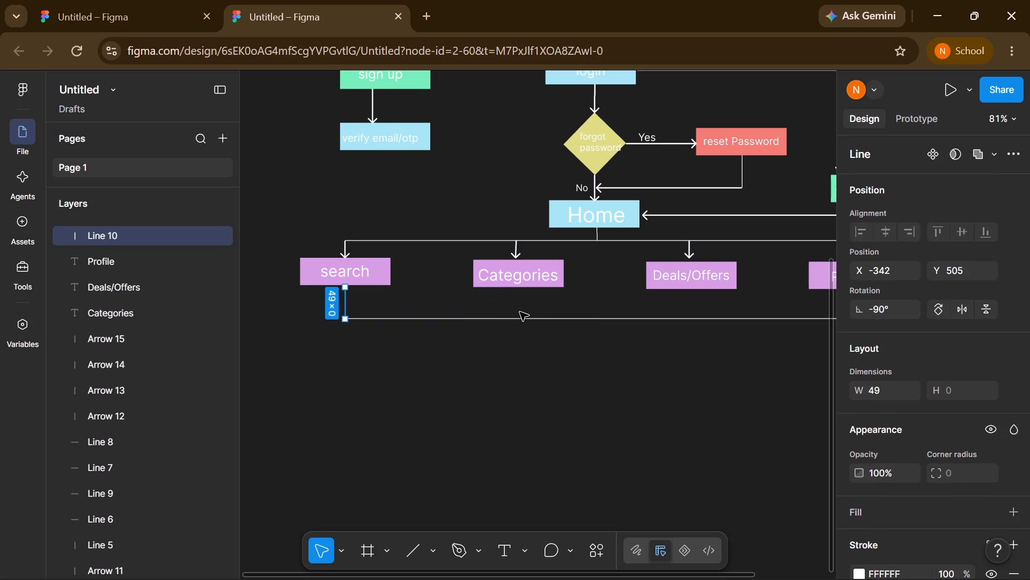
{"action": "left_click", "coordinate": [520, 312]}
Draw a vertical line from the bottom of the "Categories" rectangle to the lower horizontal line.
{"action": "key", "text": "l"}
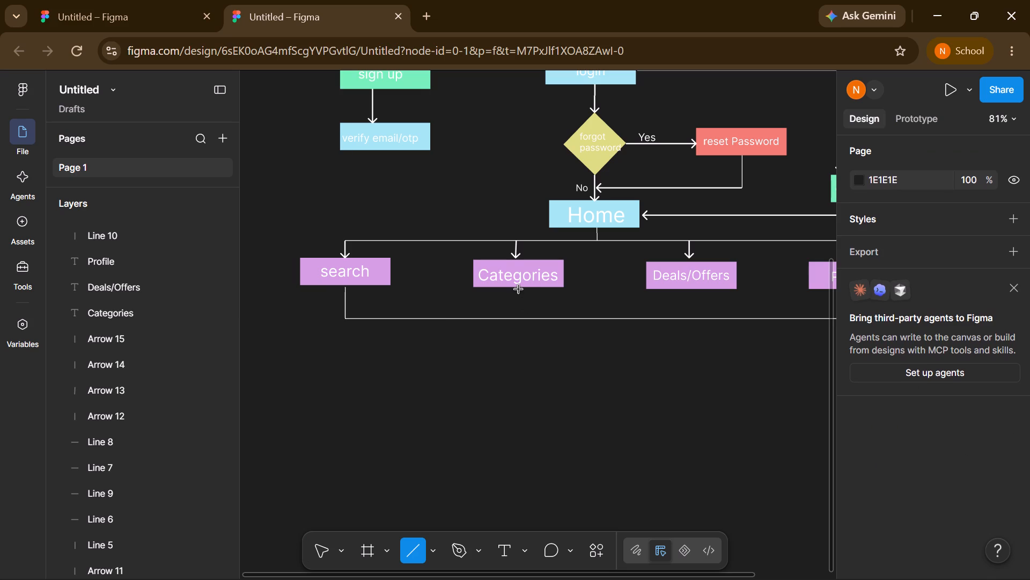
{"action": "left_click_drag", "start_coordinate": [518, 288], "coordinate": [521, 316]}
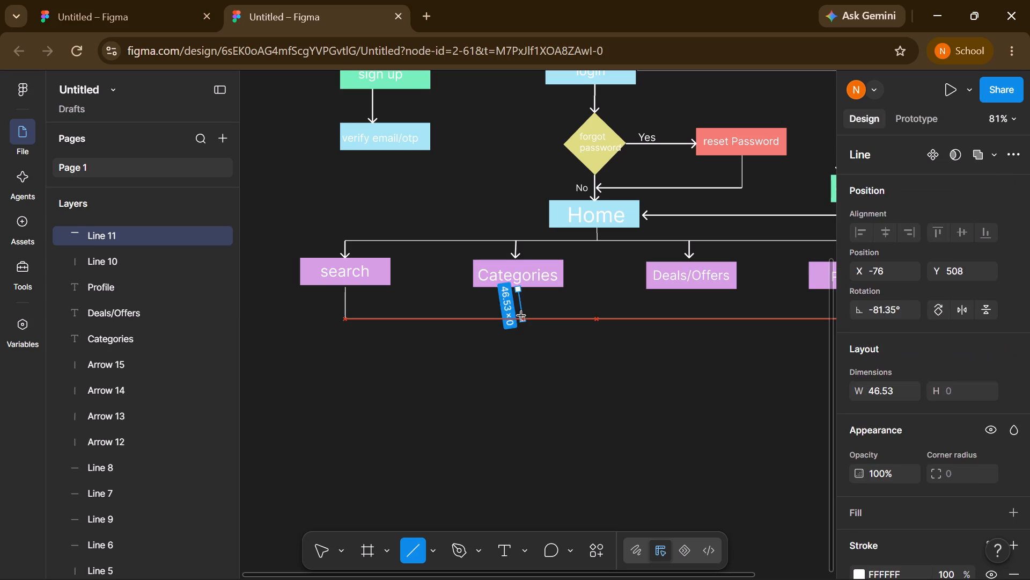
{"action": "left_click_drag", "start_coordinate": [521, 316], "coordinate": [518, 316]}
{"action": "left_click", "coordinate": [574, 301]}
Draw a vertical line about 46 long from the bottom of the "Deals/Offers" rectangle to the lower horizontal line.
{"action": "scroll", "coordinate": [574, 301], "scroll_direction": "left", "scroll_amount": 1}
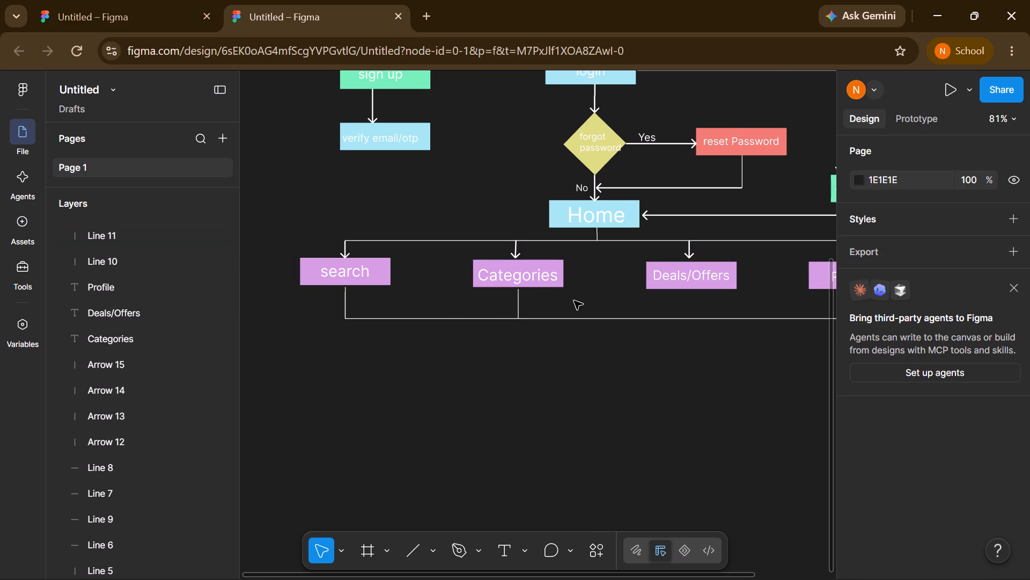
{"action": "scroll", "coordinate": [574, 301], "scroll_direction": "left", "scroll_amount": 1}
{"action": "key", "text": "l"}
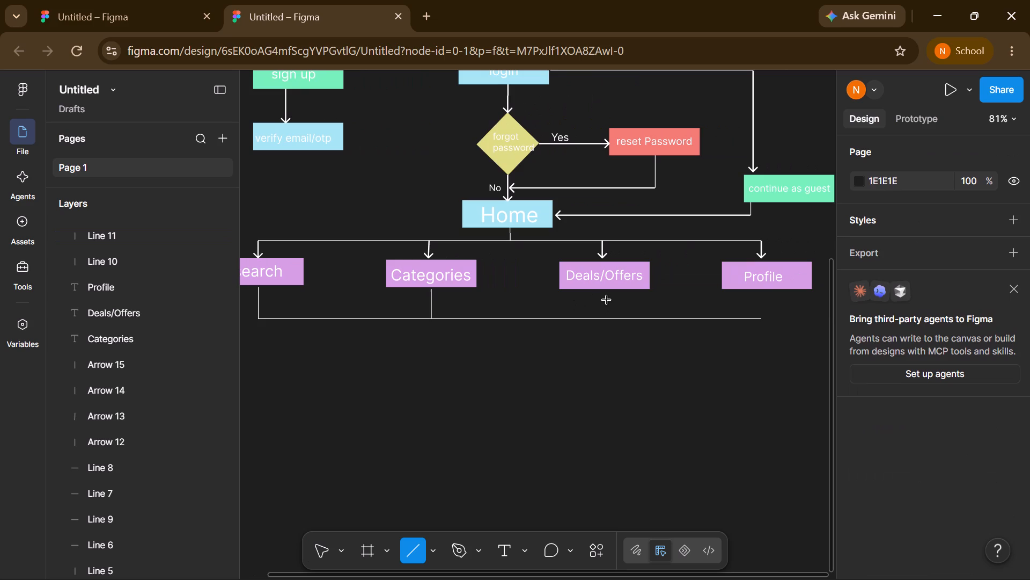
{"action": "left_click_drag", "start_coordinate": [606, 291], "coordinate": [606, 299]}
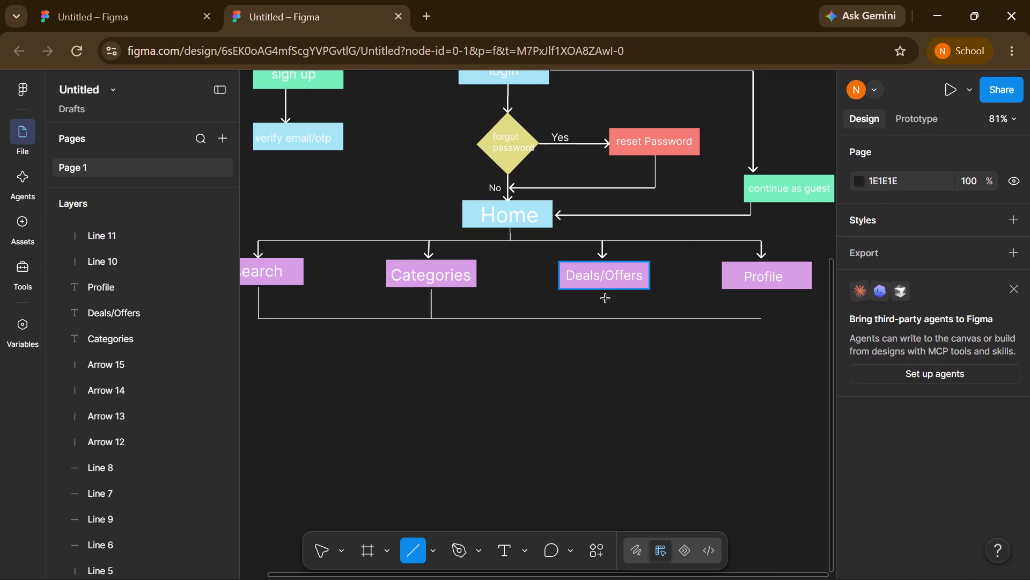
{"action": "left_click_drag", "start_coordinate": [606, 299], "coordinate": [604, 315]}
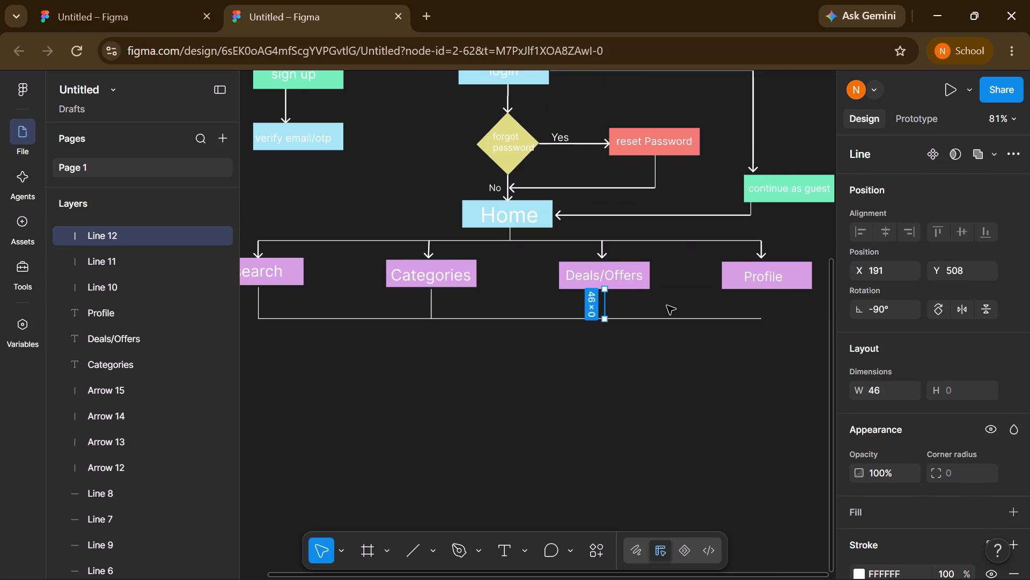
{"action": "left_click", "coordinate": [668, 305]}
Draw a vertical line from the bottom of the "Profile" rectangle to the end of the lower horizontal line.
{"action": "scroll", "coordinate": [668, 305], "scroll_direction": "left", "scroll_amount": 1}
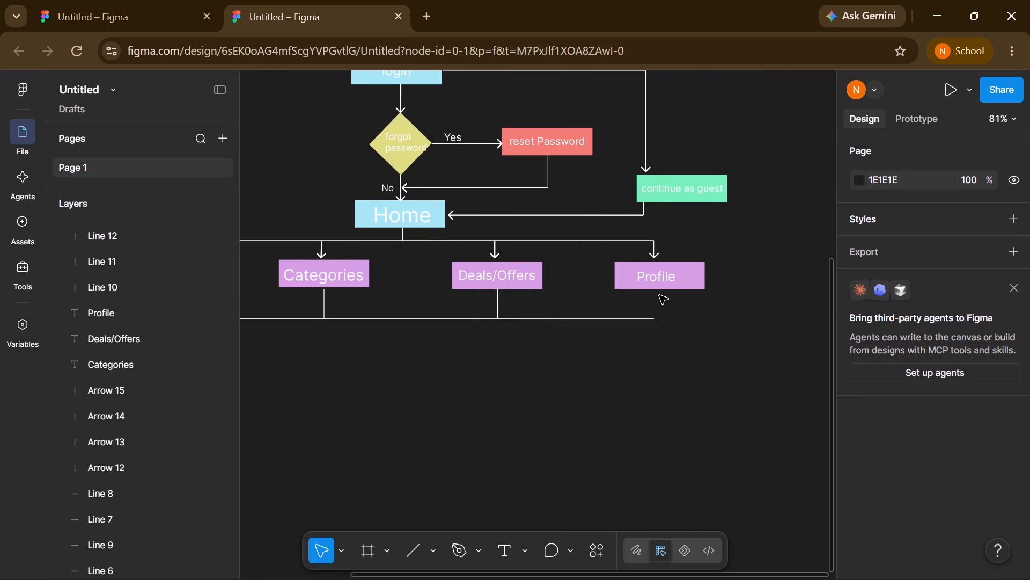
{"action": "key", "text": "l"}
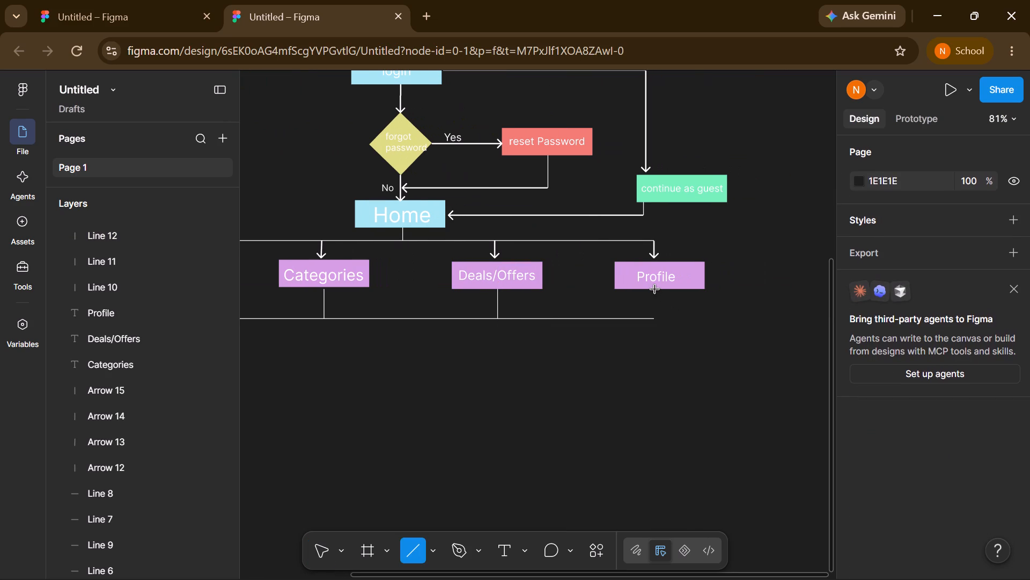
{"action": "left_click_drag", "start_coordinate": [655, 289], "coordinate": [654, 313]}
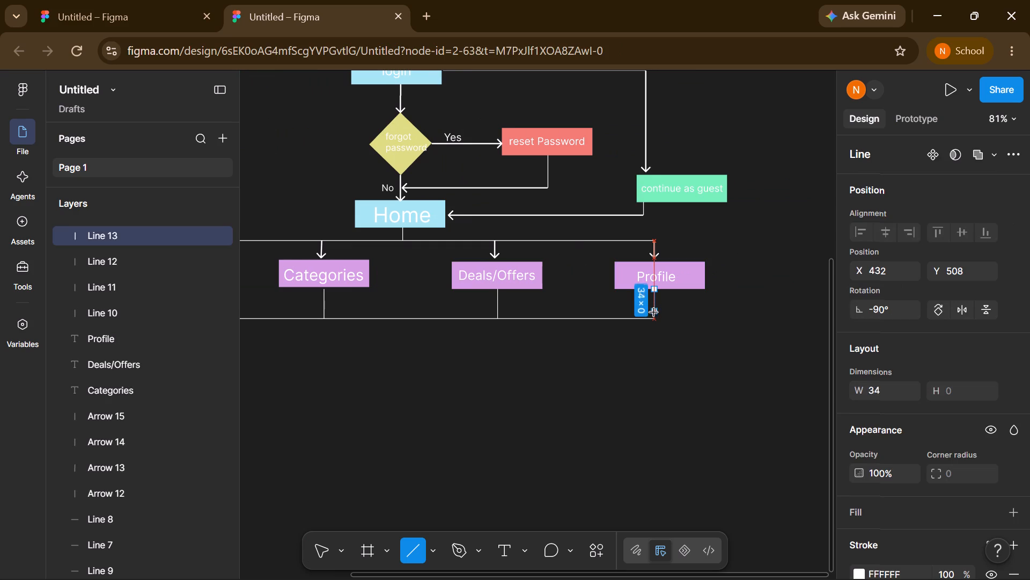
{"action": "left_click_drag", "start_coordinate": [654, 313], "coordinate": [654, 318]}
{"action": "left_click", "coordinate": [705, 313]}
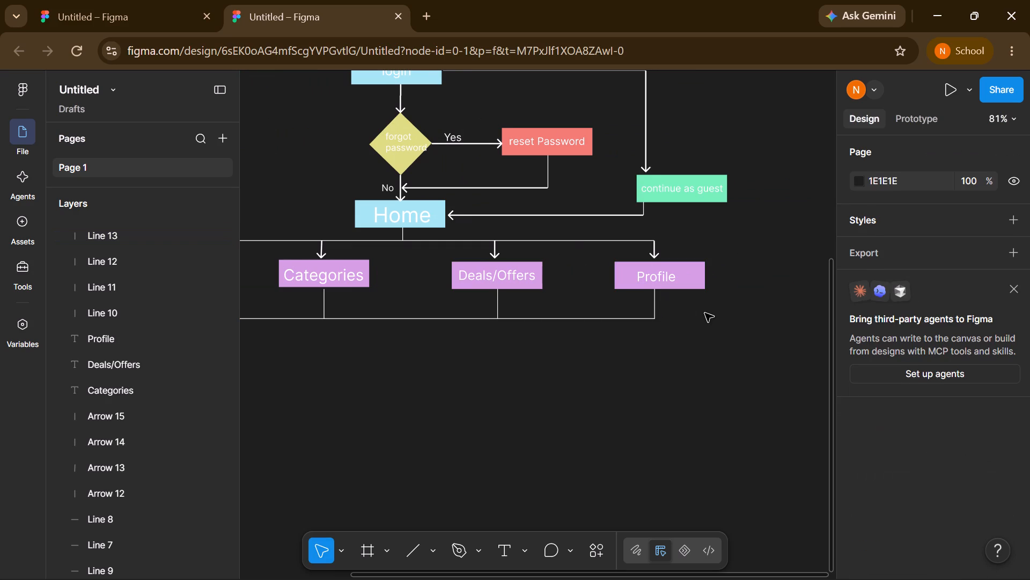
Draw a downward arrow about 33 long from the lower horizontal line, centred below Home at X 45, Y 554.
{"action": "scroll", "coordinate": [399, 234], "scroll_direction": "up", "scroll_amount": 1}
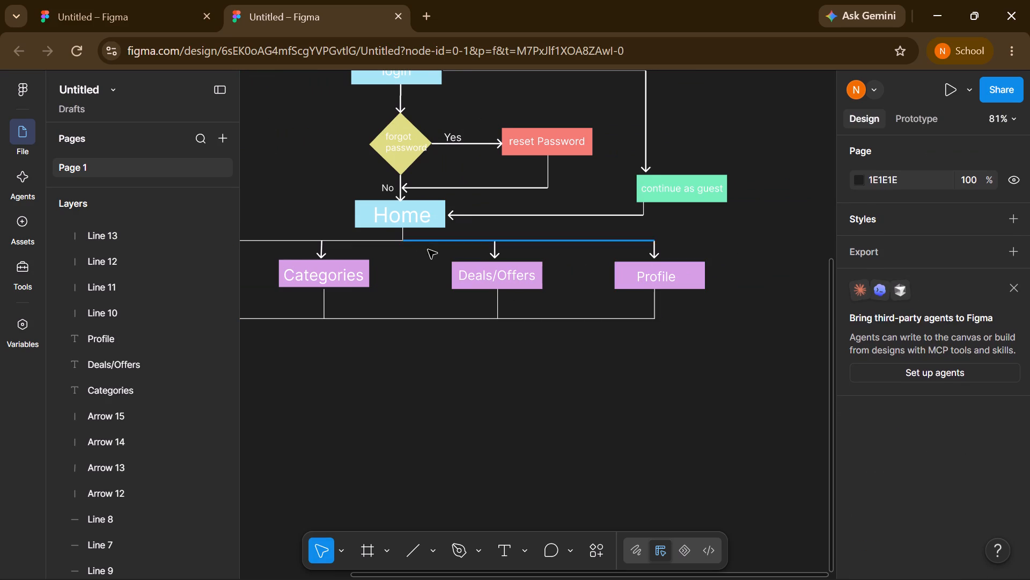
{"action": "scroll", "coordinate": [428, 250], "scroll_direction": "up", "scroll_amount": 1}
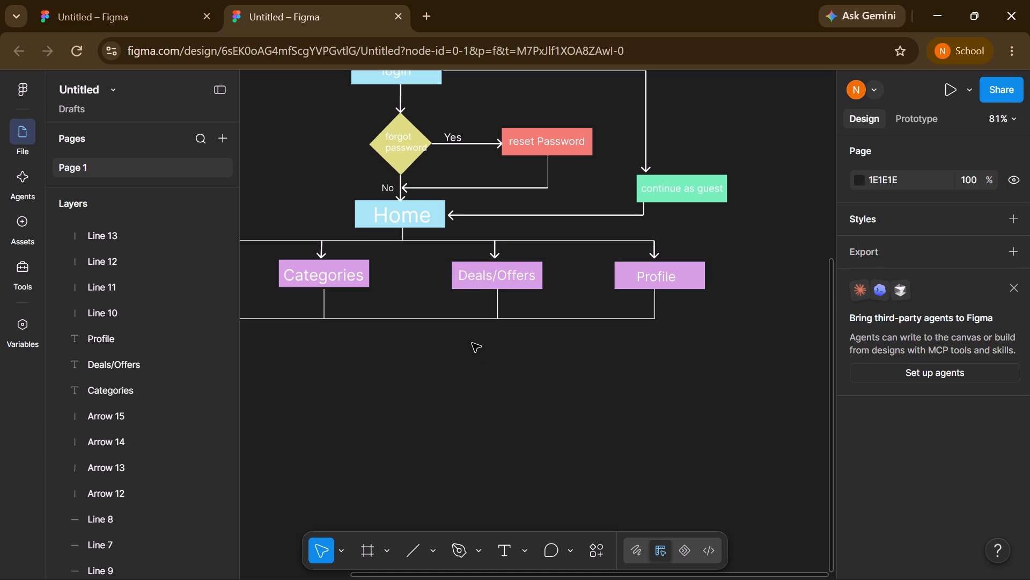
{"action": "key", "text": "shift+l"}
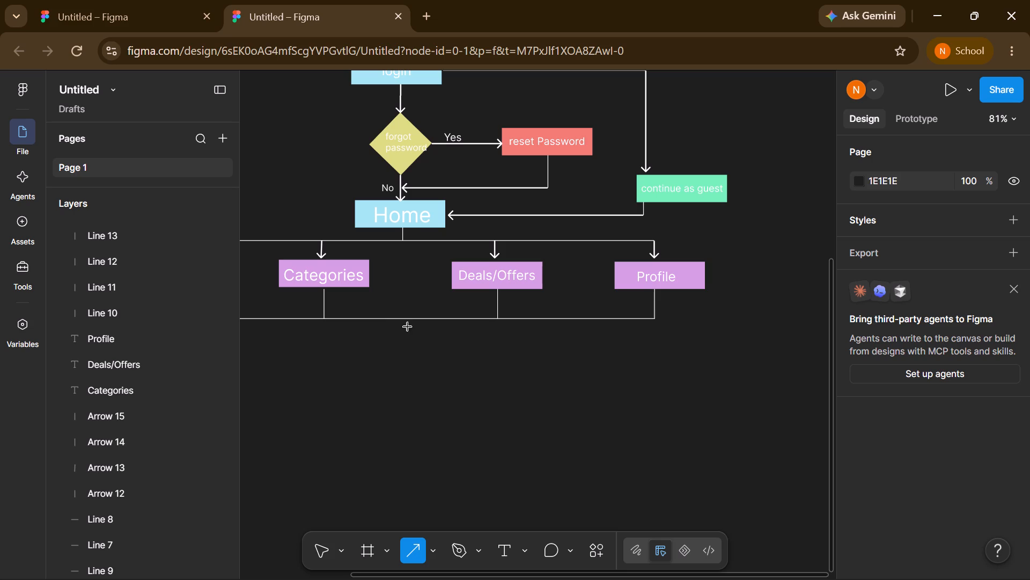
{"action": "left_click", "coordinate": [416, 552]}
{"action": "left_click_drag", "start_coordinate": [407, 320], "coordinate": [408, 334]}
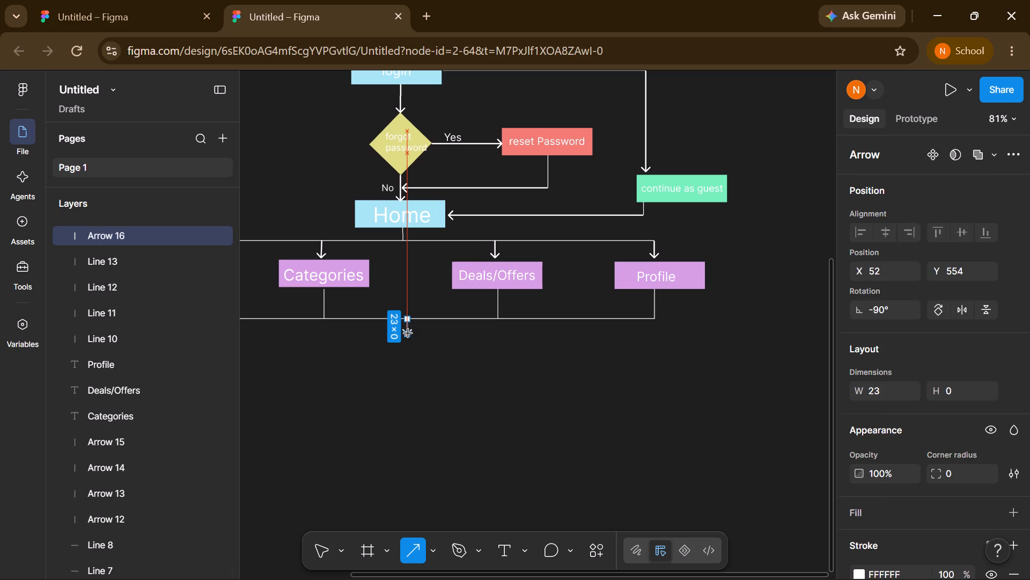
{"action": "left_click_drag", "start_coordinate": [408, 334], "coordinate": [407, 340]}
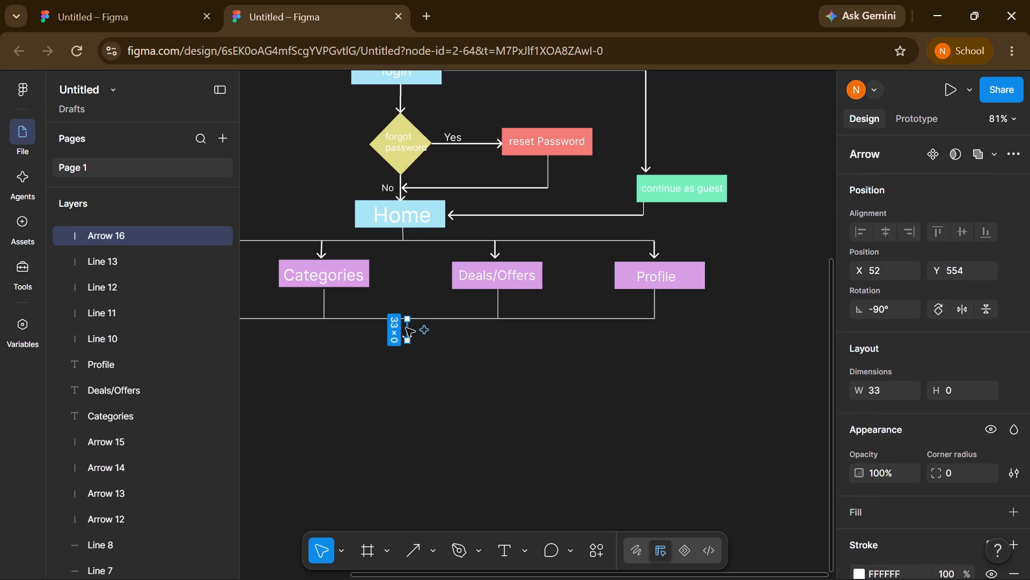
{"action": "left_click", "coordinate": [407, 331]}
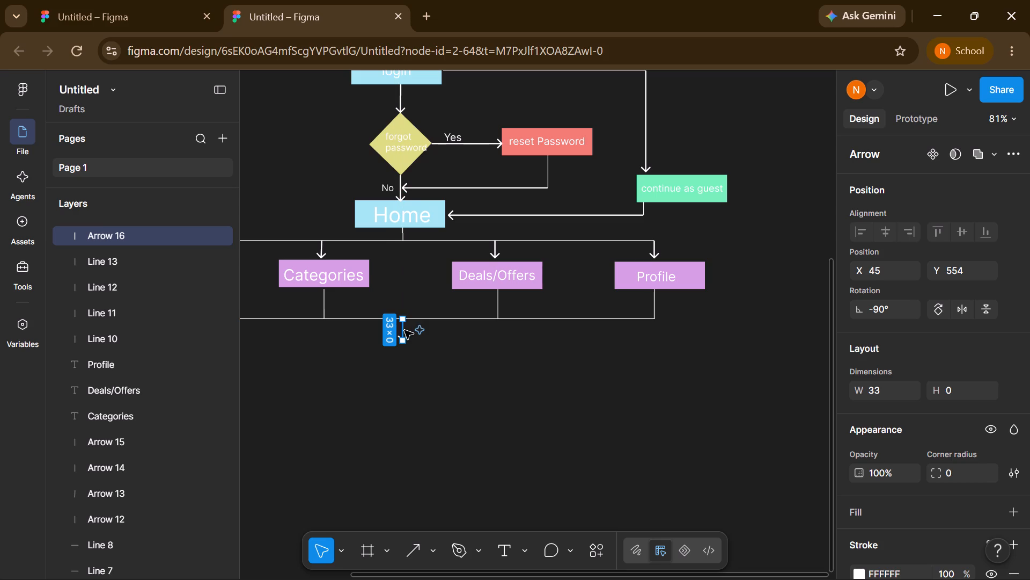
{"action": "left_click", "coordinate": [452, 364]}
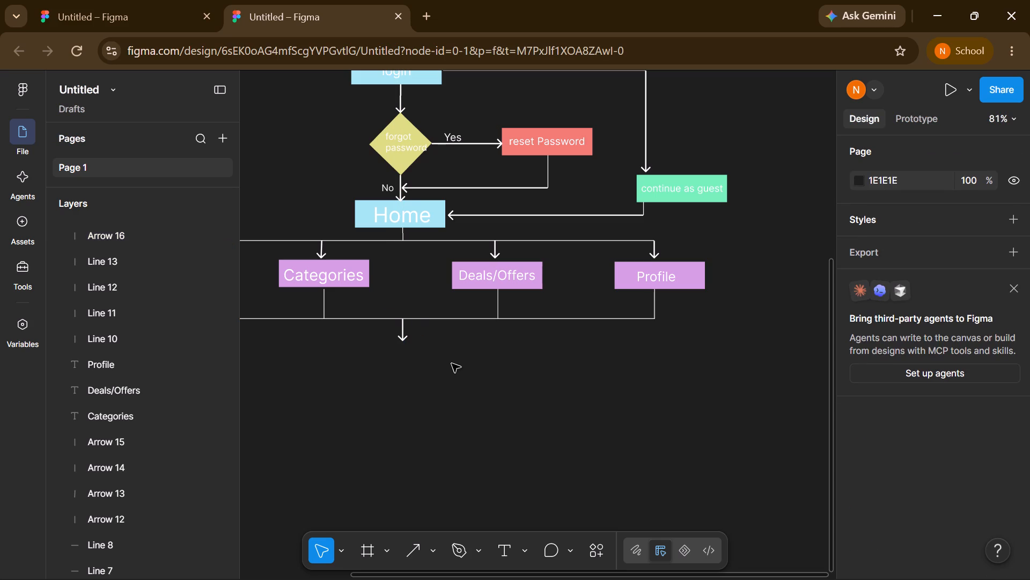
Duplicate the purple "Deals/Offers" rectangle and place the copy under the new arrow below Home, at about X -30, Y 589.
{"action": "left_click", "coordinate": [543, 277]}
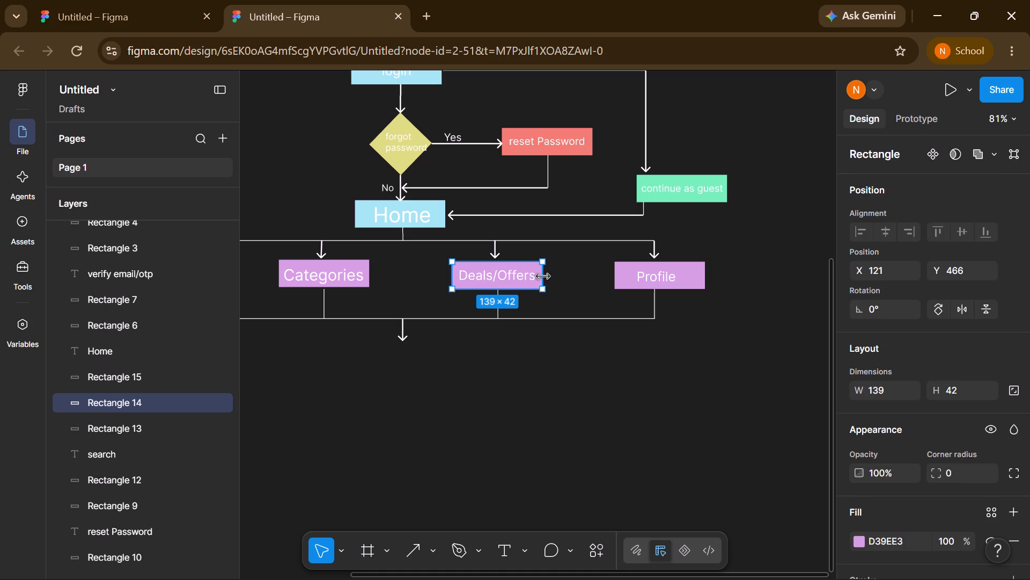
{"action": "key", "text": "ctrl+d"}
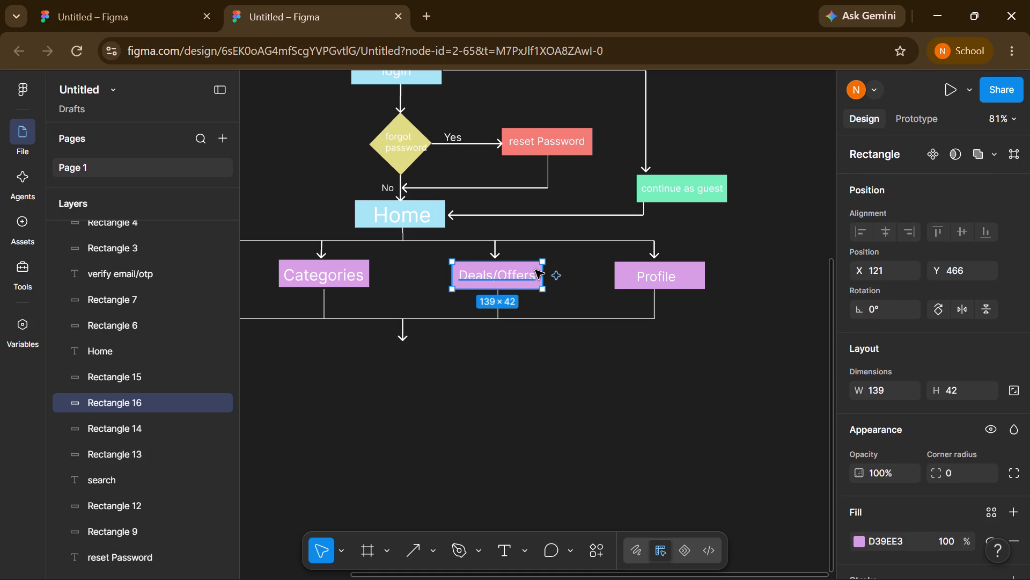
{"action": "left_click_drag", "start_coordinate": [535, 270], "coordinate": [442, 351]}
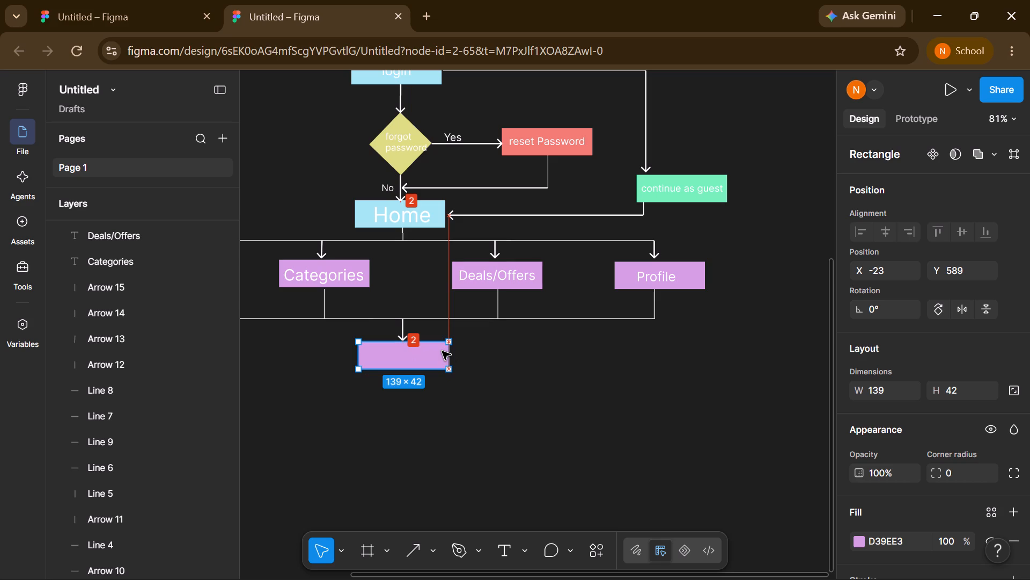
{"action": "left_click_drag", "start_coordinate": [442, 351], "coordinate": [431, 350]}
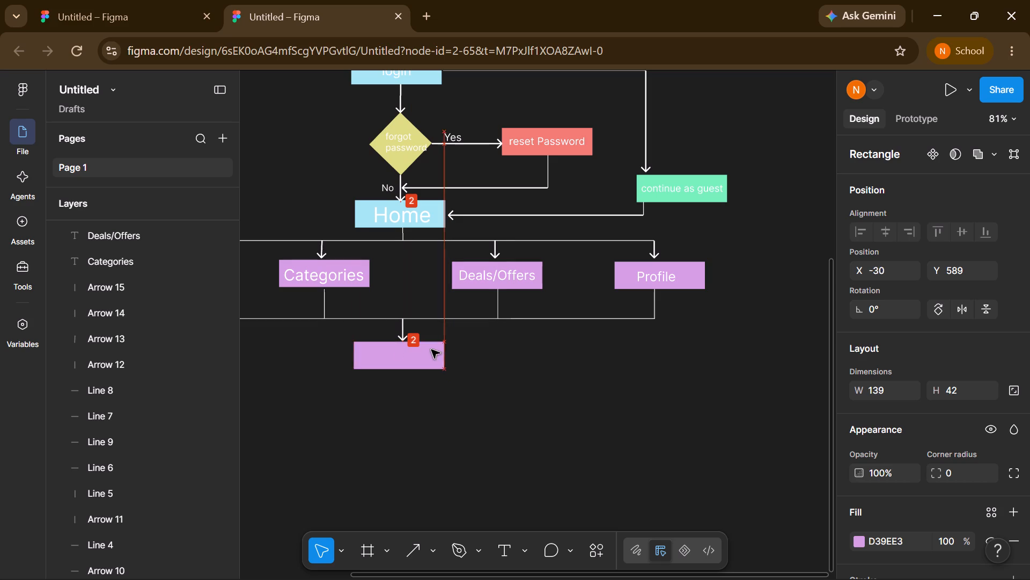
{"action": "left_click_drag", "start_coordinate": [431, 350], "coordinate": [418, 354]}
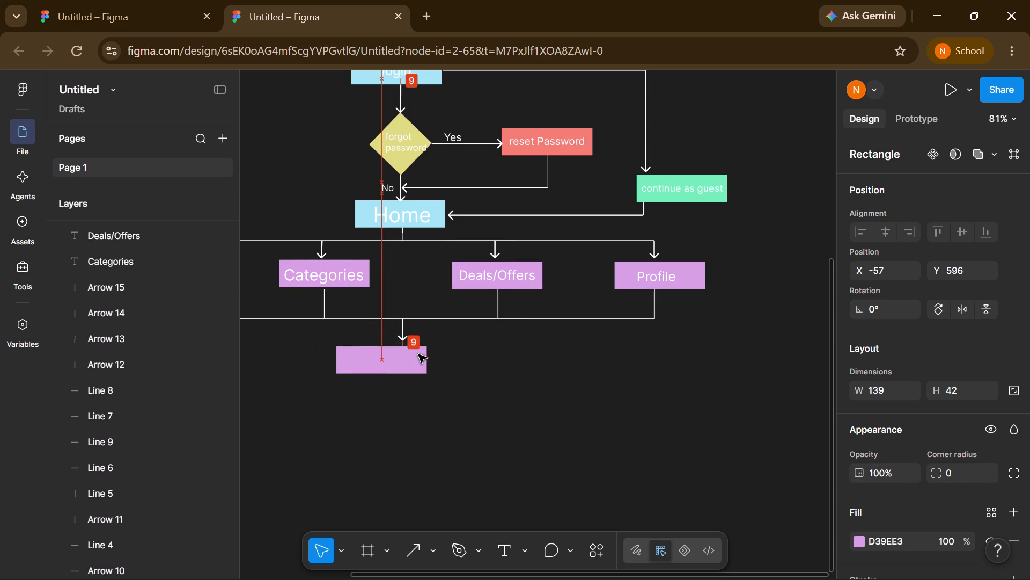
{"action": "left_click_drag", "start_coordinate": [418, 354], "coordinate": [423, 358]}
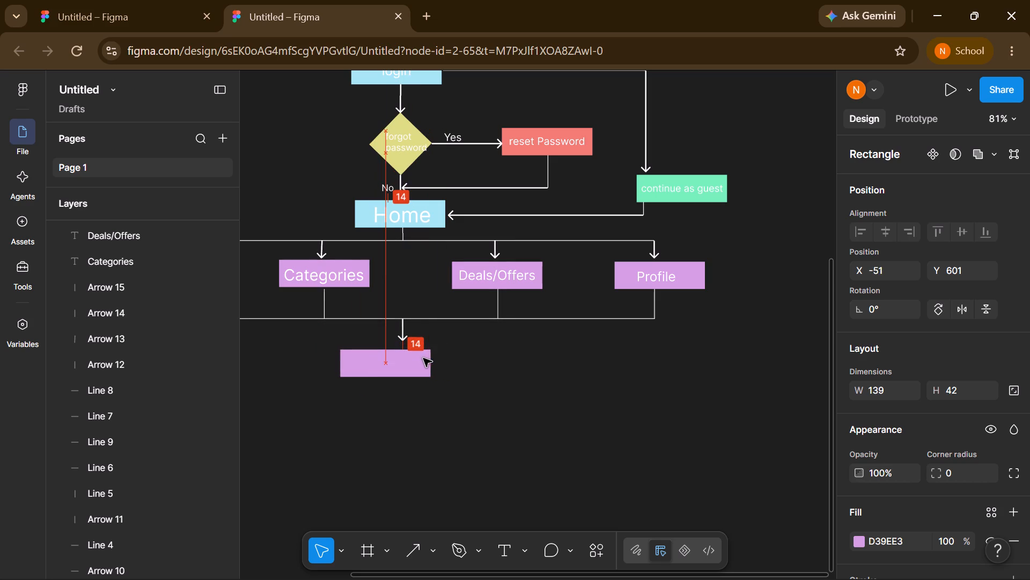
{"action": "left_click_drag", "start_coordinate": [423, 358], "coordinate": [439, 351]}
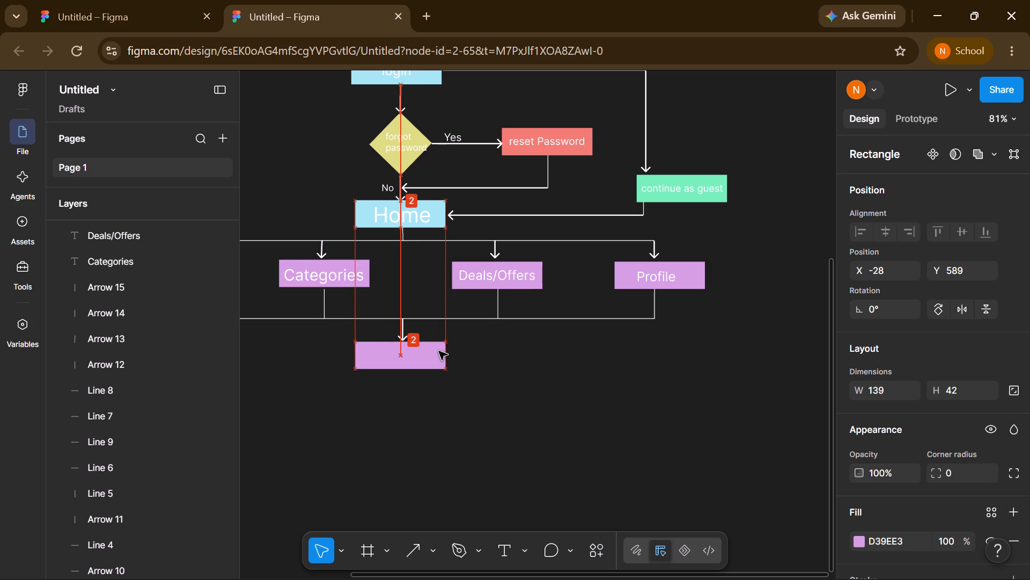
{"action": "left_click_drag", "start_coordinate": [439, 351], "coordinate": [437, 351]}
{"action": "left_click", "coordinate": [467, 385]}
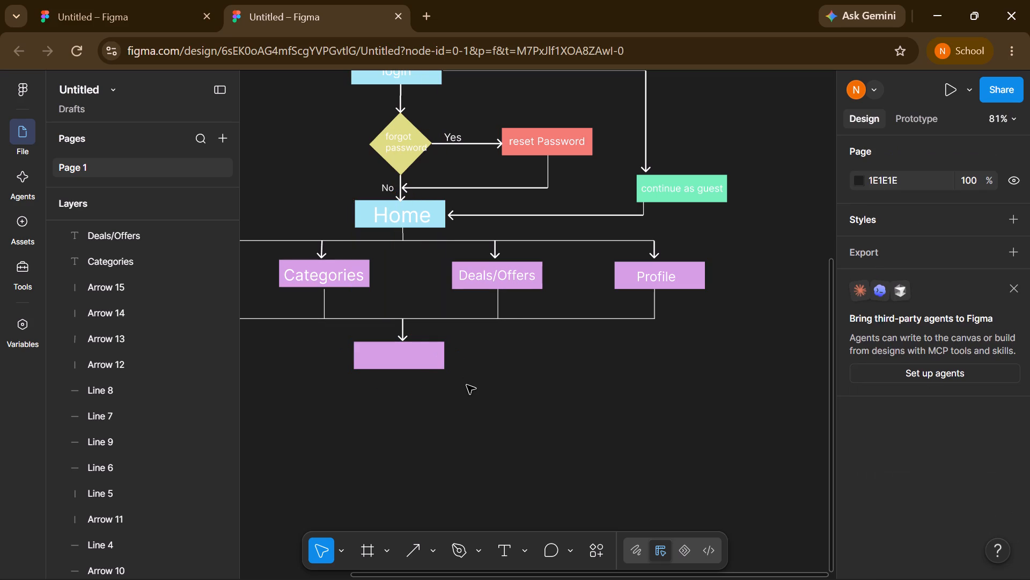
Add the text "Product Details" on the new purple rectangle below the arrow.
{"action": "left_click", "coordinate": [505, 548]}
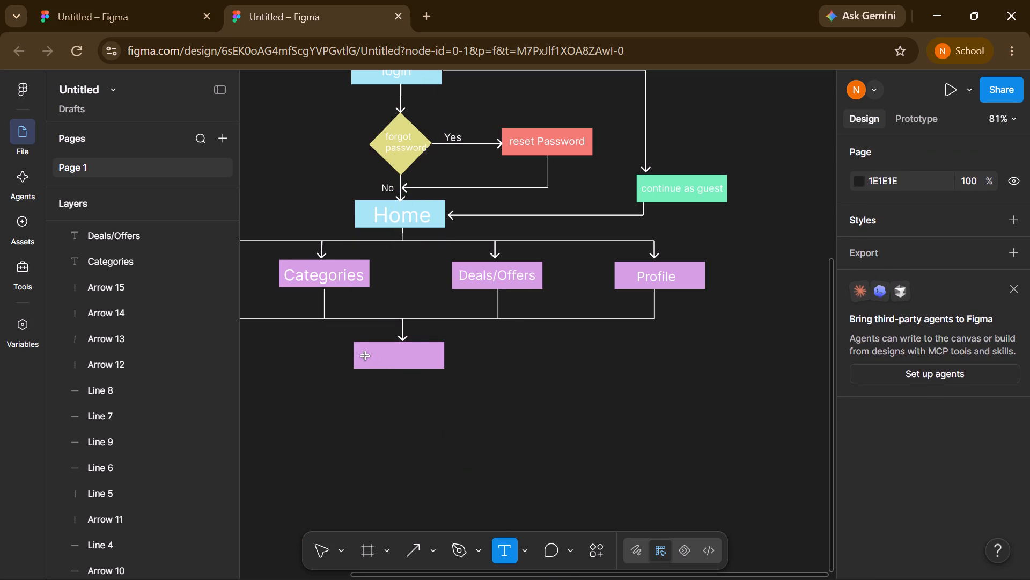
{"action": "left_click", "coordinate": [365, 356]}
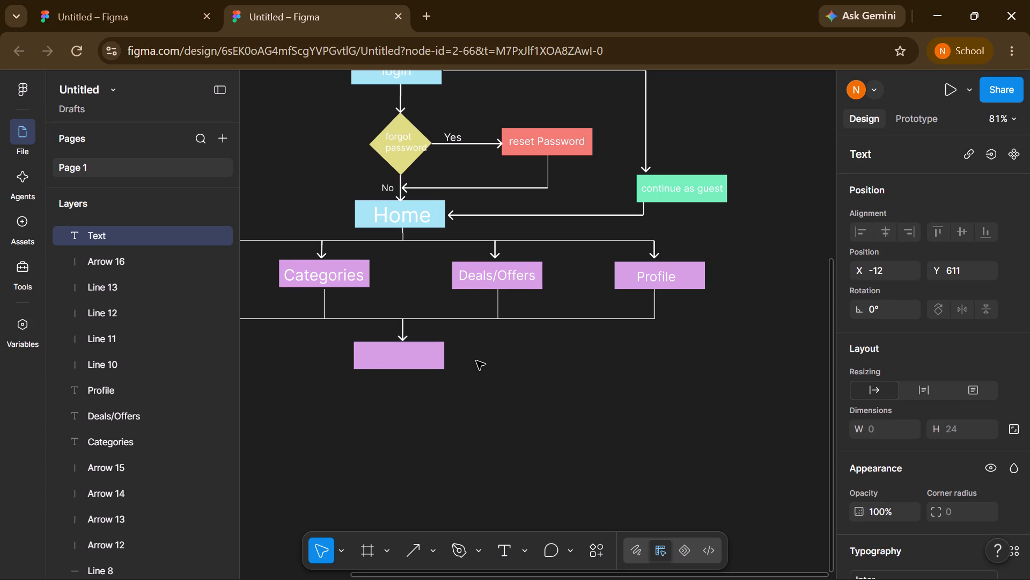
{"action": "type", "text": "Produ"}
{"action": "type", "text": "ct"}
{"action": "key", "text": "space"}
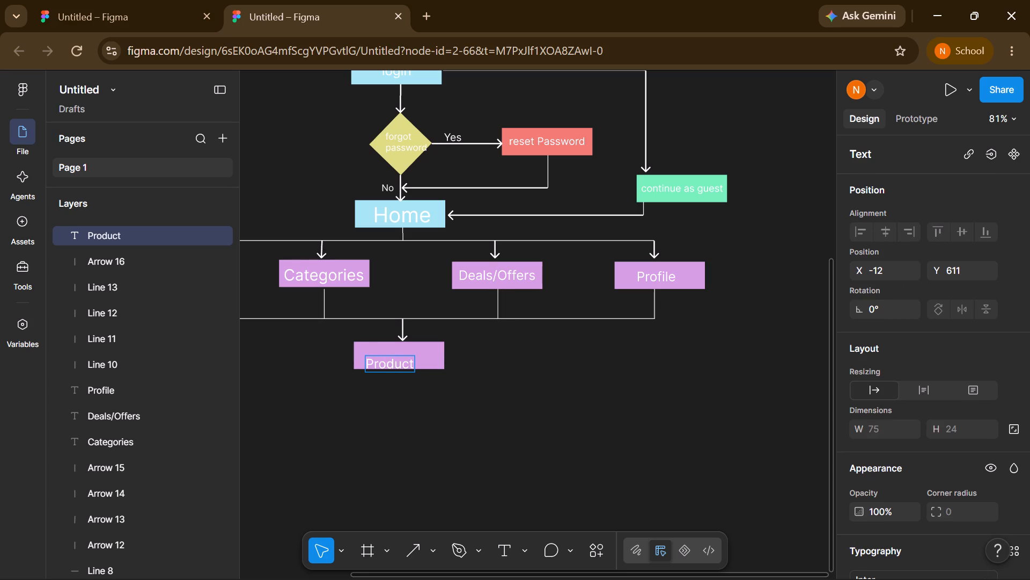
{"action": "type", "text": "Detail"}
{"action": "key", "text": "s"}
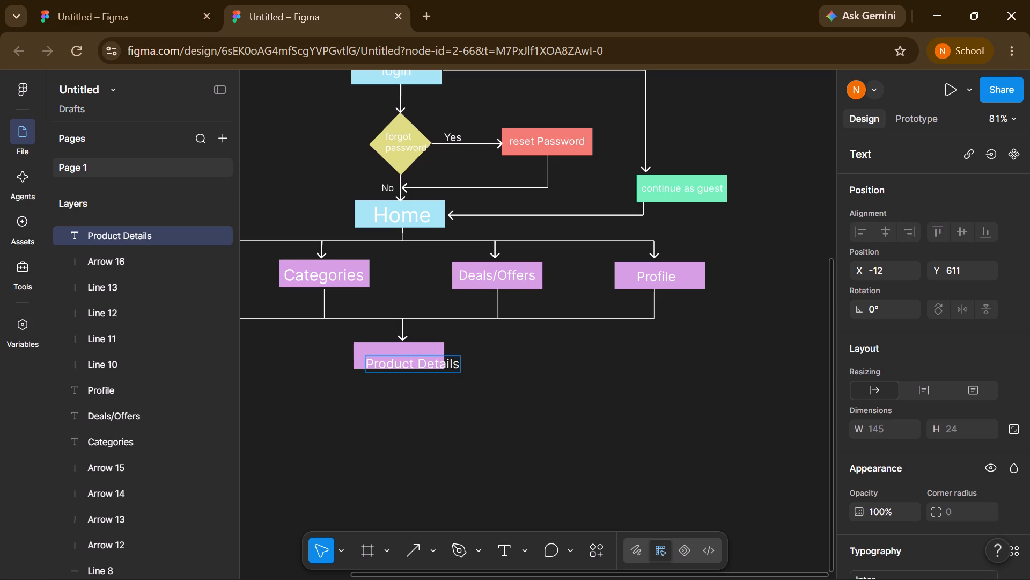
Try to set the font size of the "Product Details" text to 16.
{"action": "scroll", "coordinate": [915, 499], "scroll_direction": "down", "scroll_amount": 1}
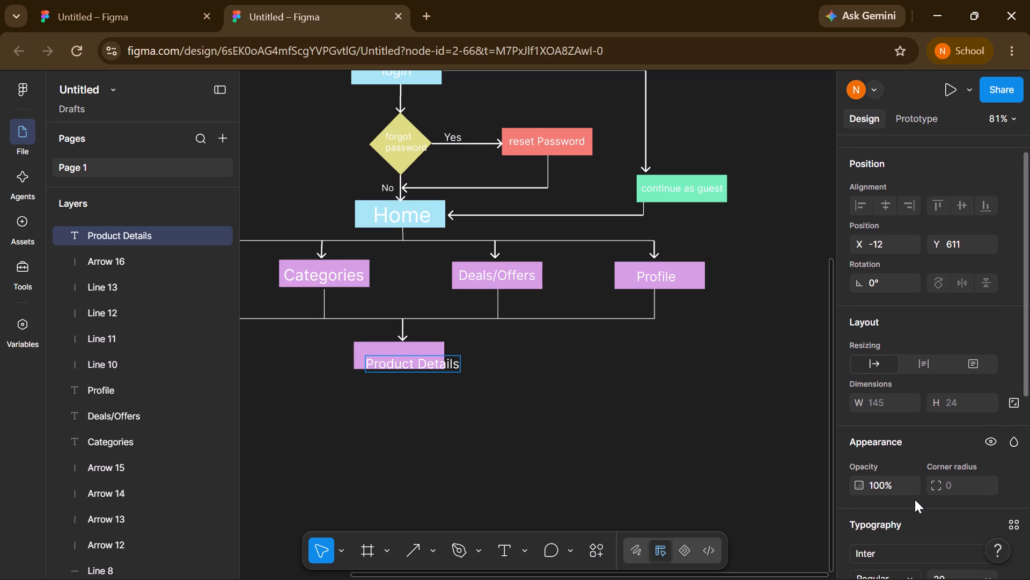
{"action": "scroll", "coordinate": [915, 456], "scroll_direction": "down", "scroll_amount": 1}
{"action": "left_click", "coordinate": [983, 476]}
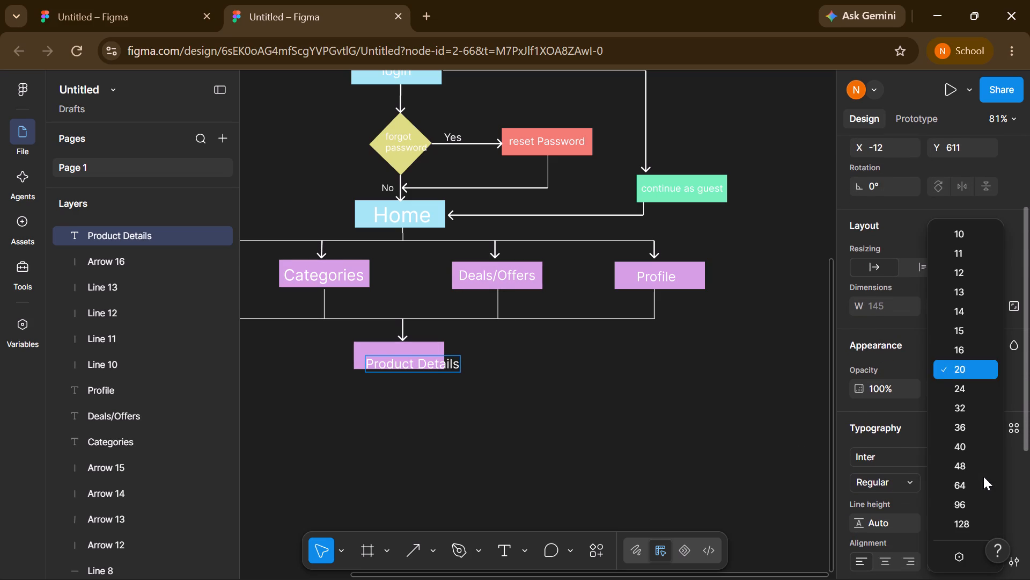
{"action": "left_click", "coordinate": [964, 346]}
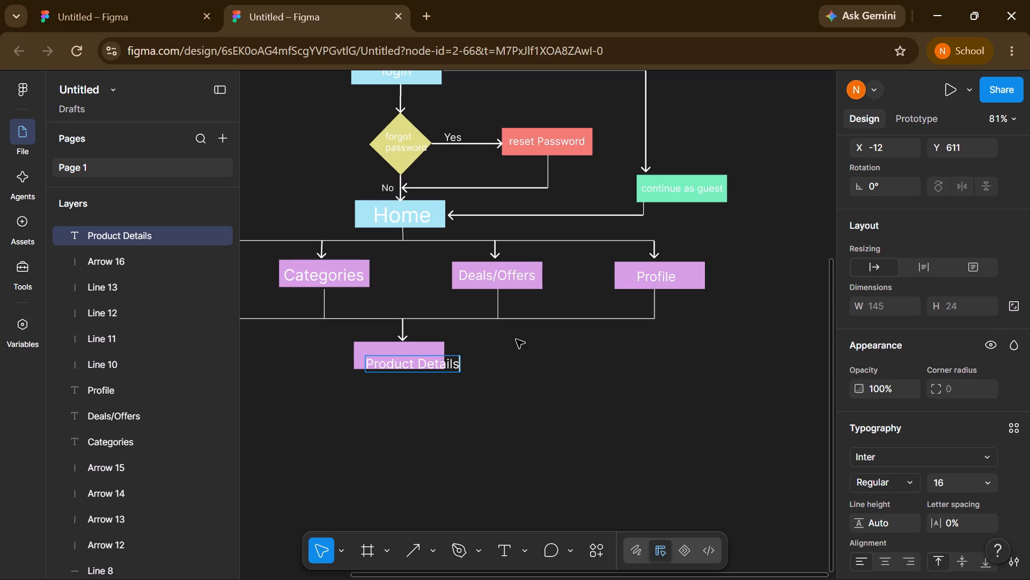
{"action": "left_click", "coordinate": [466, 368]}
Move the "Product Details" text over its purple rectangle, to about X -33, Y 606.
{"action": "scroll", "coordinate": [850, 406], "scroll_direction": "right", "scroll_amount": 1}
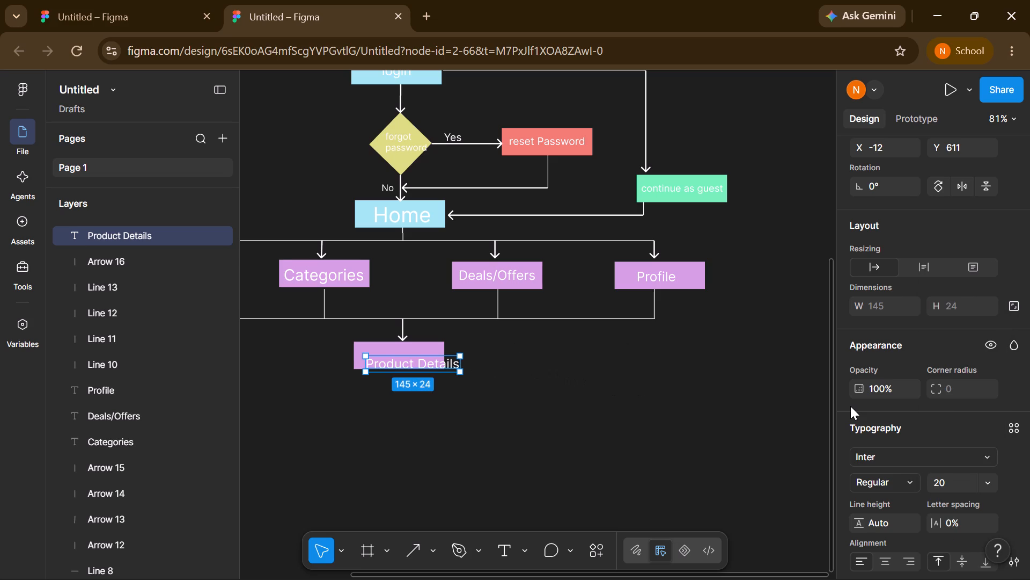
{"action": "scroll", "coordinate": [850, 406], "scroll_direction": "right", "scroll_amount": 1}
{"action": "left_click_drag", "start_coordinate": [444, 359], "coordinate": [429, 360]}
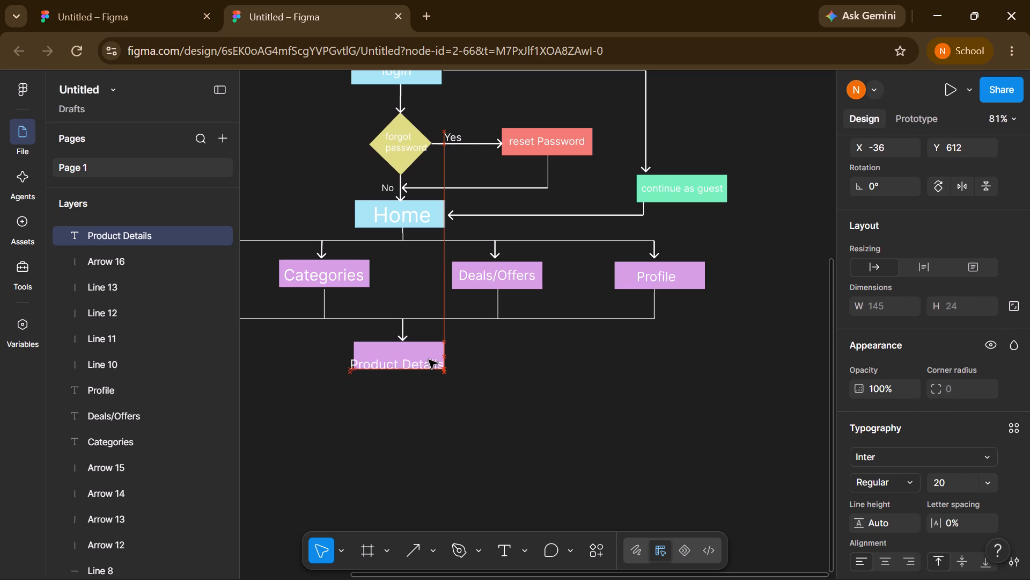
{"action": "left_click_drag", "start_coordinate": [429, 360], "coordinate": [431, 355]}
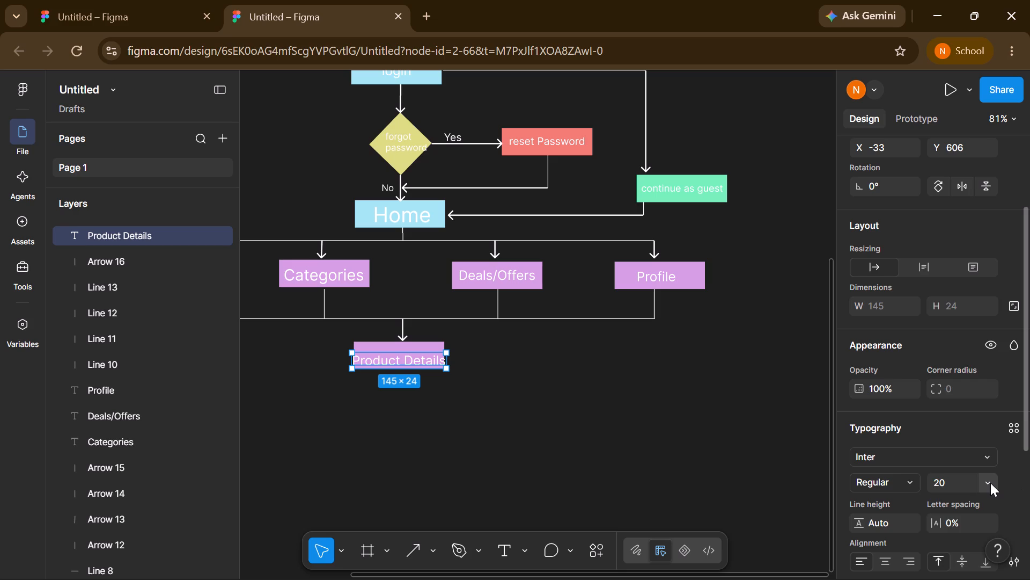
Set the font size of the "Product Details" text to 16.
{"action": "left_click", "coordinate": [990, 483]}
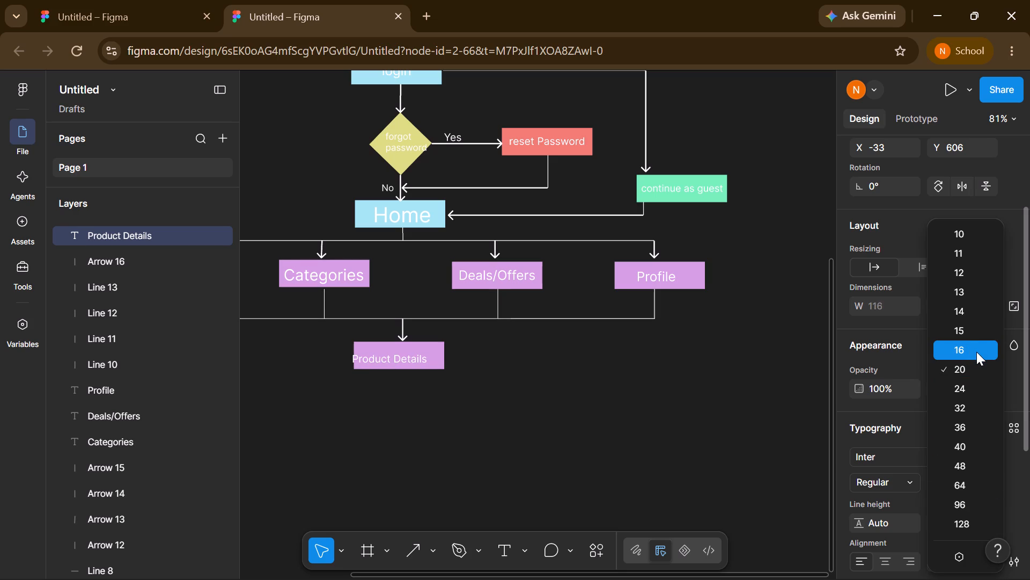
{"action": "left_click", "coordinate": [976, 352]}
Centre the "Product Details" text on its purple rectangle, at about X -13, Y 601.
{"action": "left_click_drag", "start_coordinate": [376, 356], "coordinate": [391, 355]}
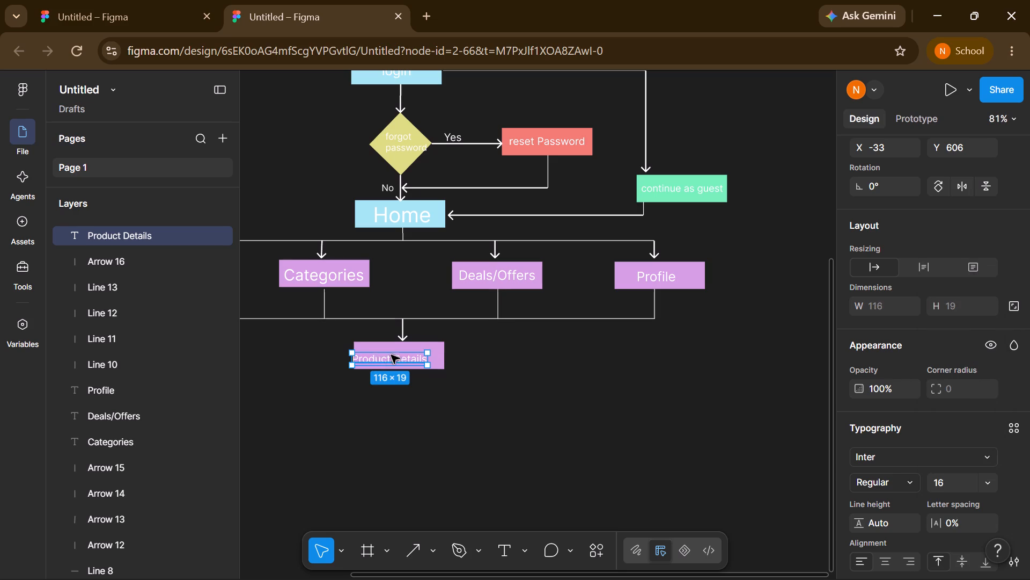
{"action": "left_click_drag", "start_coordinate": [391, 355], "coordinate": [389, 353]}
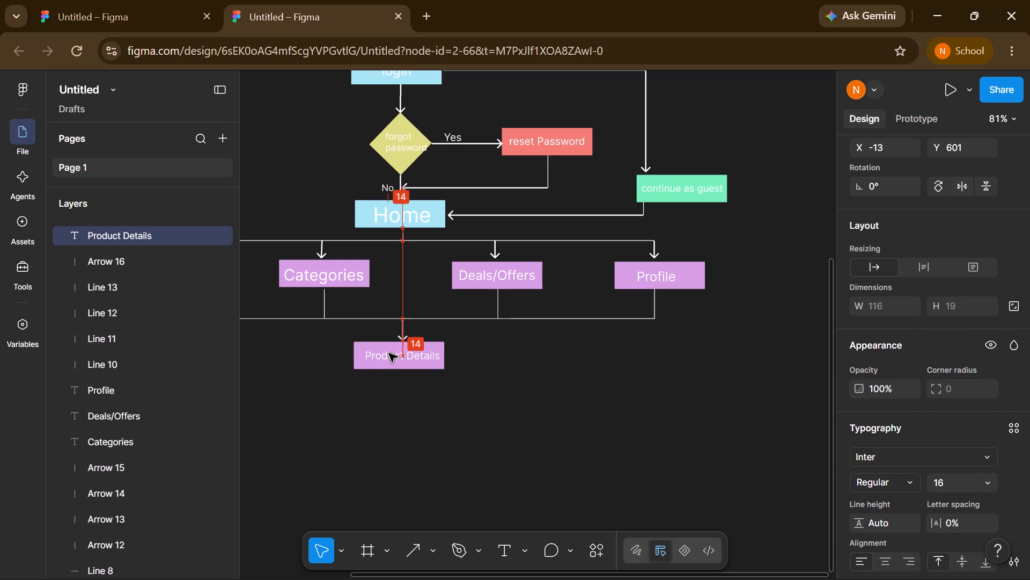
{"action": "left_click_drag", "start_coordinate": [389, 353], "coordinate": [388, 353]}
{"action": "left_click", "coordinate": [579, 356]}
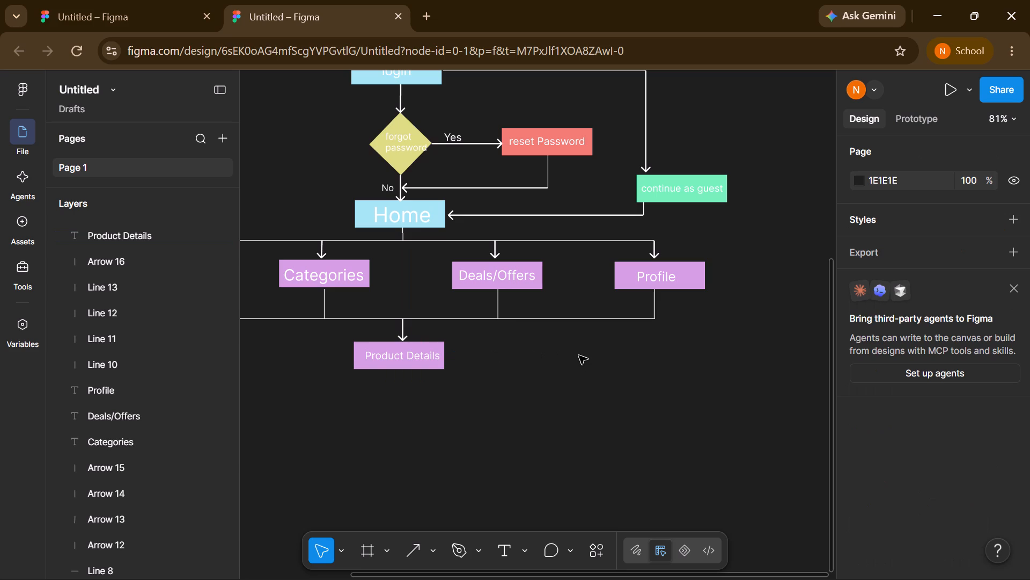
Add the text "add to cart" and centre it on the yellow diamond below Product Details.
{"action": "scroll", "coordinate": [499, 385], "scroll_direction": "right", "scroll_amount": 1}
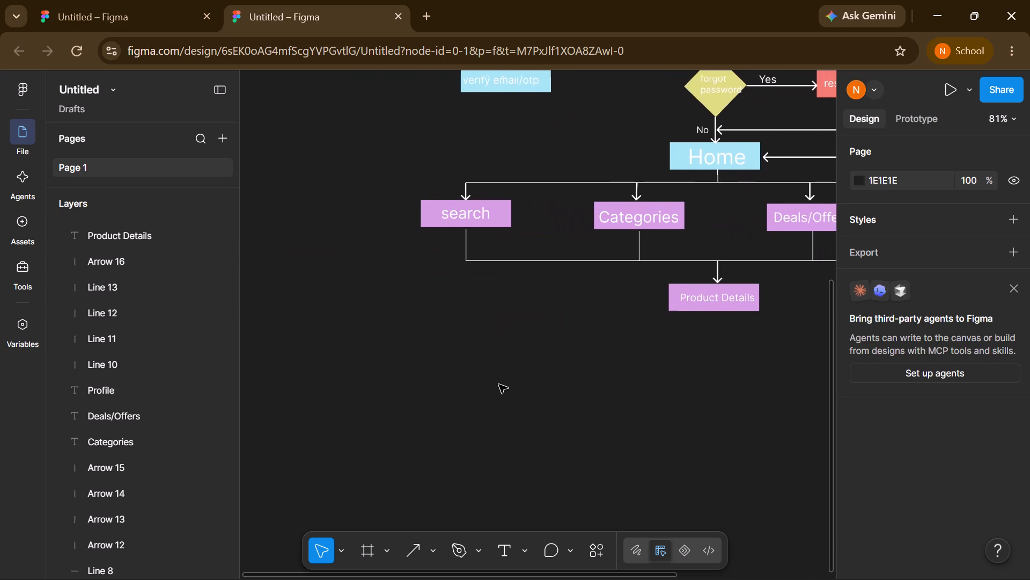
{"action": "scroll", "coordinate": [499, 385], "scroll_direction": "right", "scroll_amount": 1}
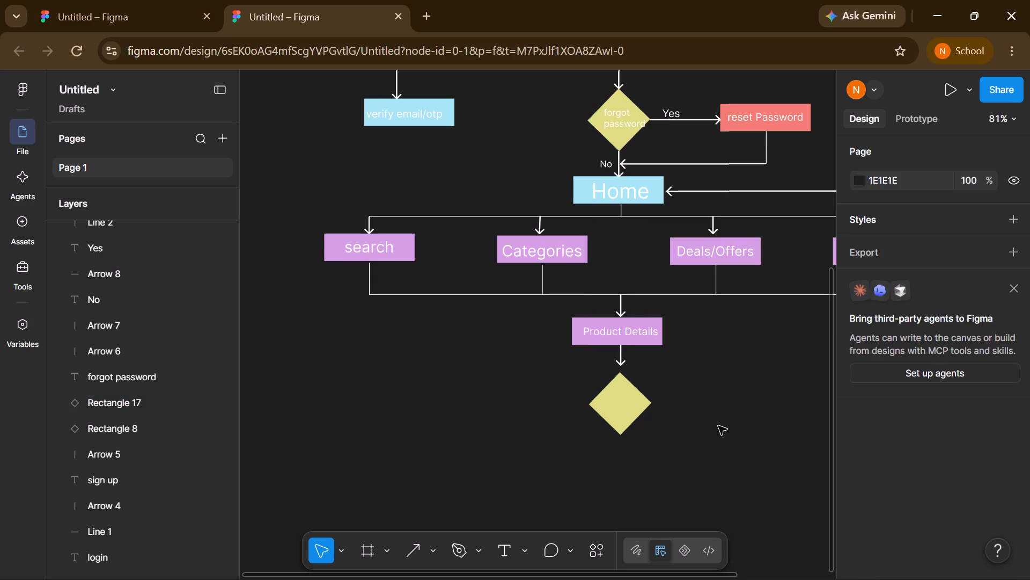
{"action": "left_click", "coordinate": [509, 548]}
{"action": "left_click", "coordinate": [601, 400]}
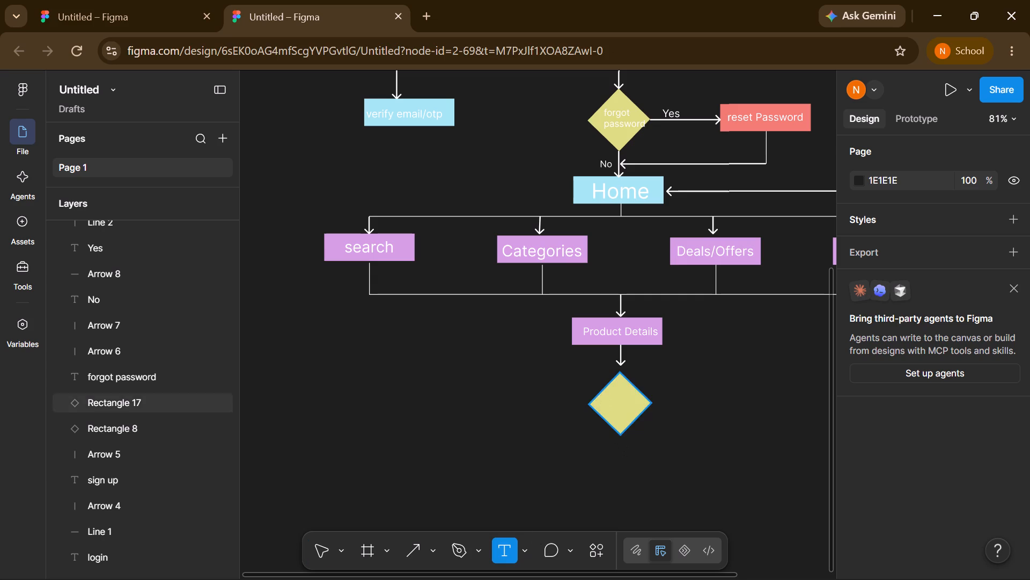
{"action": "type", "text": "add to ca"}
{"action": "type", "text": "rt"}
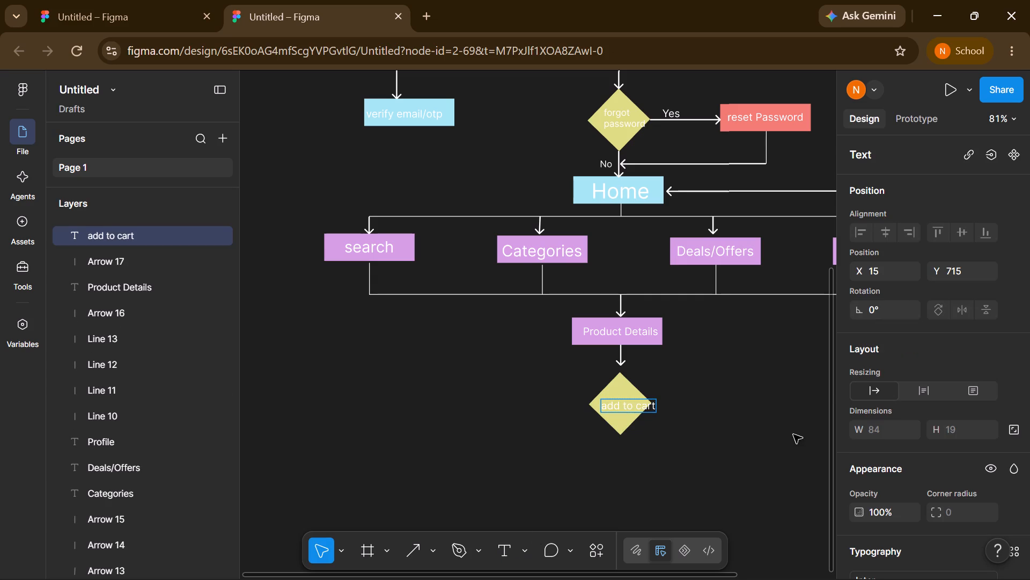
{"action": "left_click_drag", "start_coordinate": [798, 436], "coordinate": [645, 406]}
{"action": "left_click_drag", "start_coordinate": [645, 406], "coordinate": [638, 403]}
{"action": "left_click", "coordinate": [726, 396]}
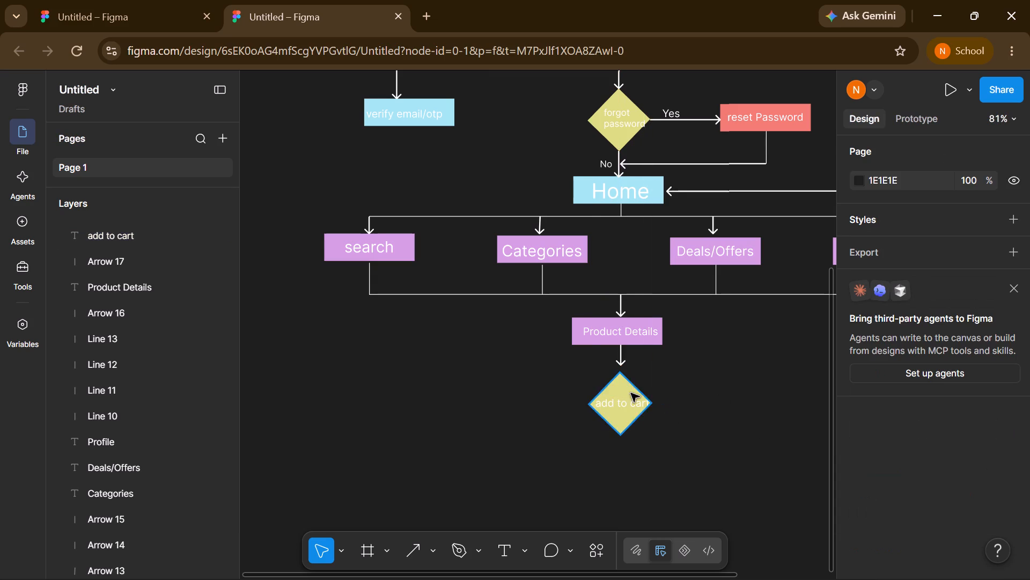
Draw a horizontal arrow 100 long to the left of the "add to cart" diamond, at about X -145, Y 726.
{"action": "key", "text": "shift+l"}
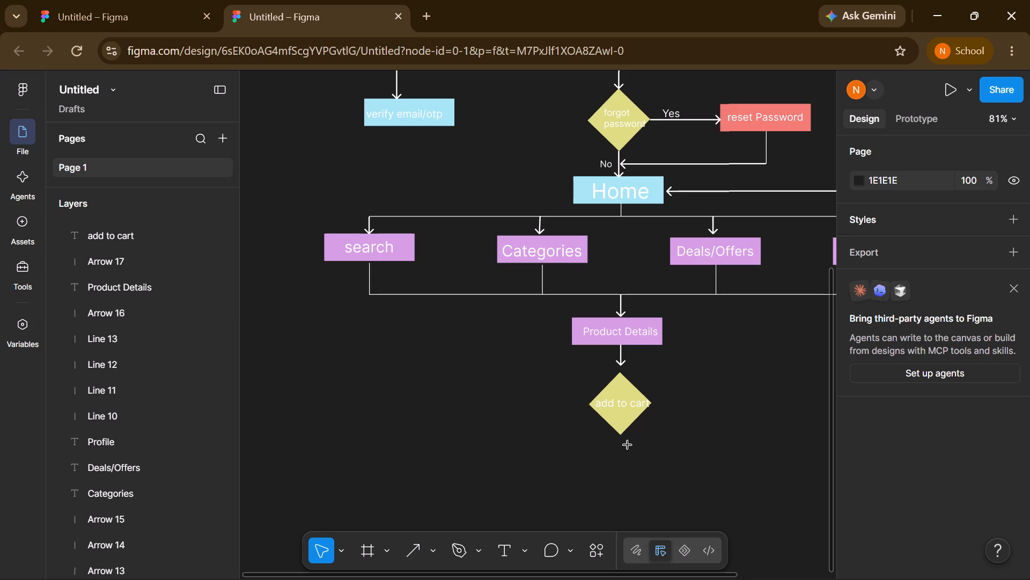
{"action": "left_click", "coordinate": [587, 405]}
{"action": "left_click_drag", "start_coordinate": [587, 405], "coordinate": [540, 406]}
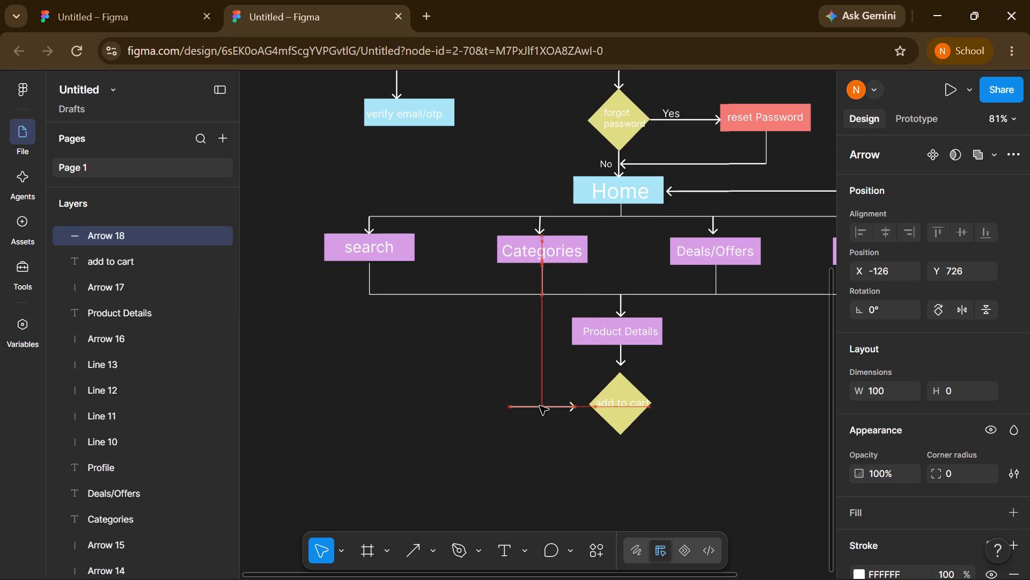
{"action": "left_click_drag", "start_coordinate": [540, 406], "coordinate": [528, 406]}
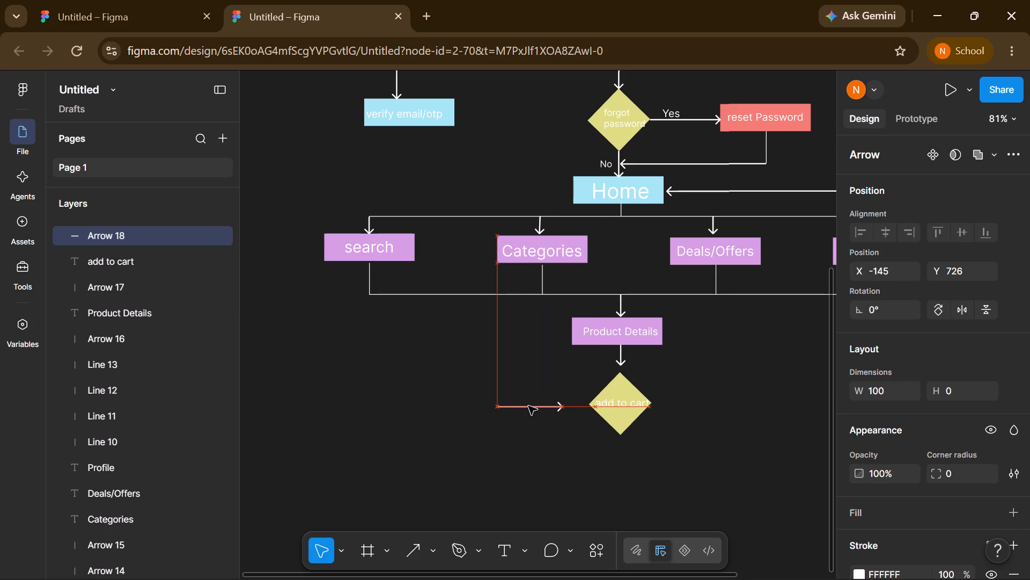
{"action": "left_click_drag", "start_coordinate": [528, 406], "coordinate": [528, 407]}
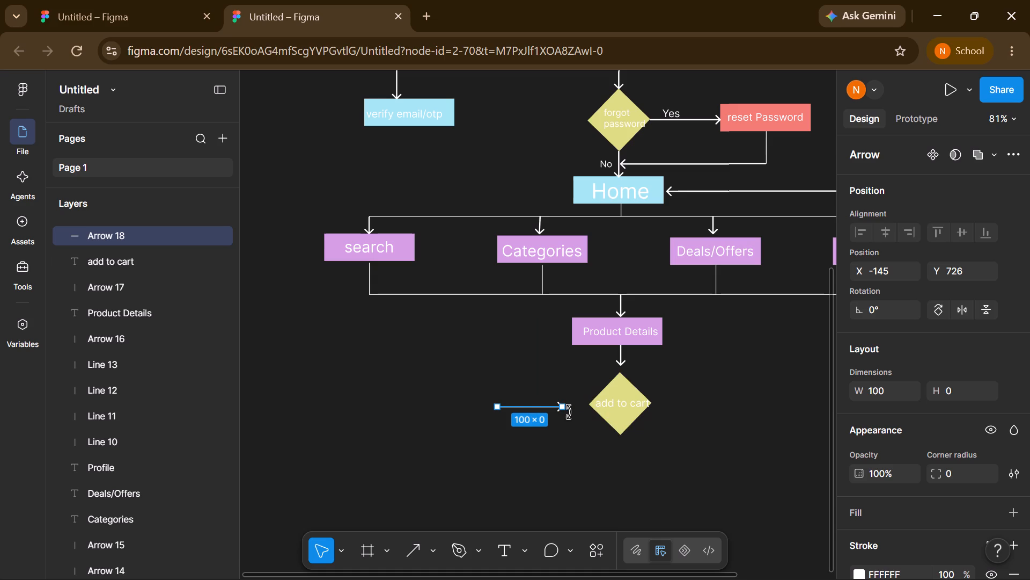
Reverse the new arrow to point left and move its tail next to the "add to cart" diamond's left corner.
{"action": "left_click_drag", "start_coordinate": [569, 412], "coordinate": [441, 395]}
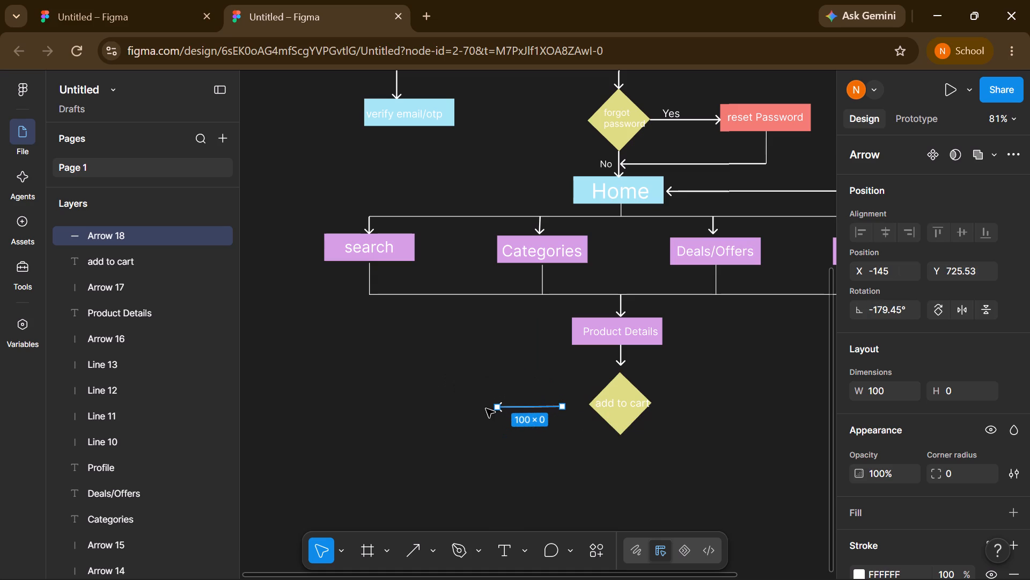
{"action": "left_click_drag", "start_coordinate": [538, 409], "coordinate": [552, 409]}
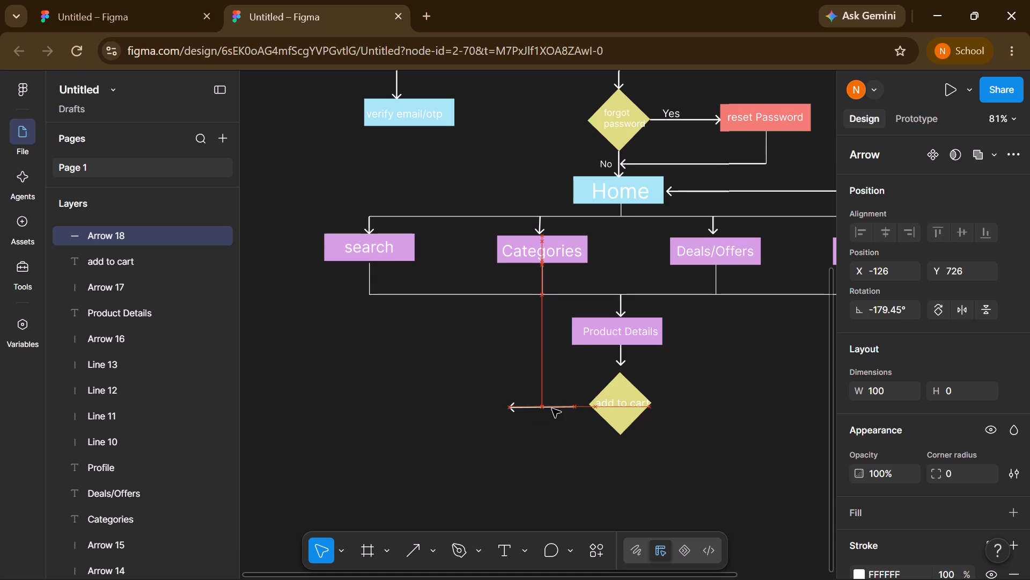
{"action": "left_click_drag", "start_coordinate": [552, 409], "coordinate": [562, 406]}
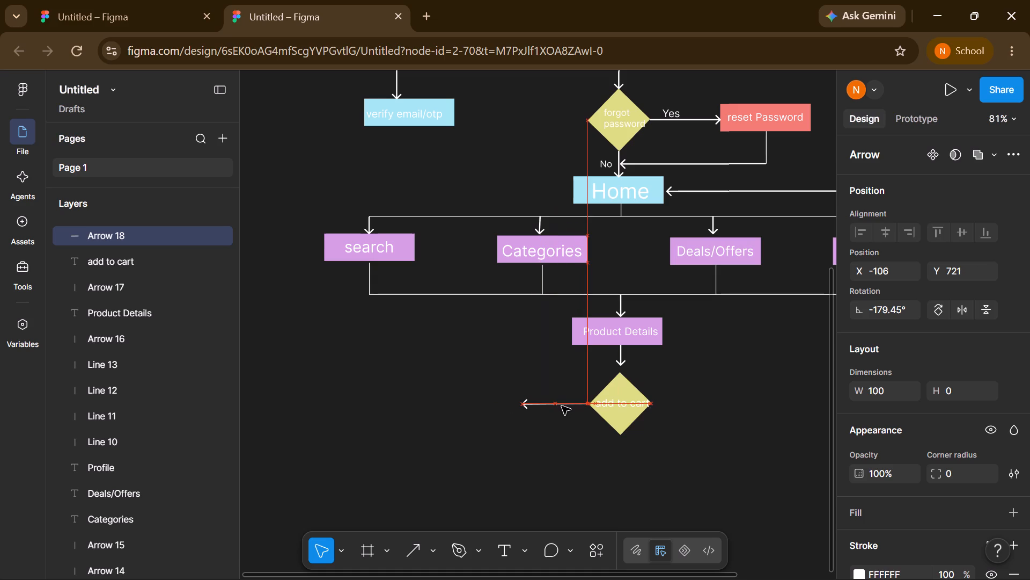
{"action": "left_click_drag", "start_coordinate": [562, 406], "coordinate": [560, 406]}
{"action": "left_click", "coordinate": [575, 427]}
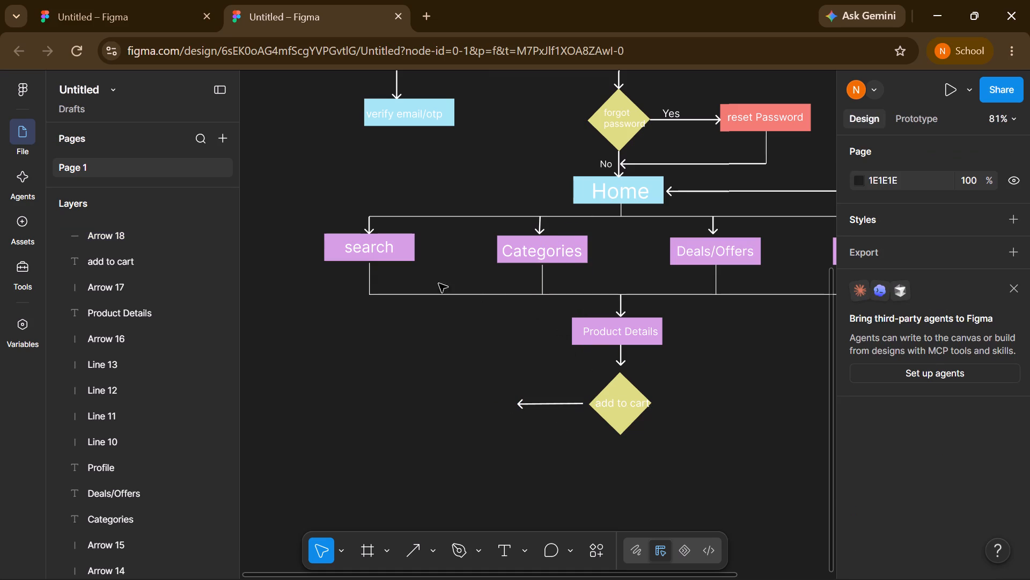
Duplicate the green "continue as guest" rectangle and place the copy at the left-pointing arrow's tip, at about X -252, Y 700.
{"action": "scroll", "coordinate": [536, 226], "scroll_direction": "left", "scroll_amount": 4}
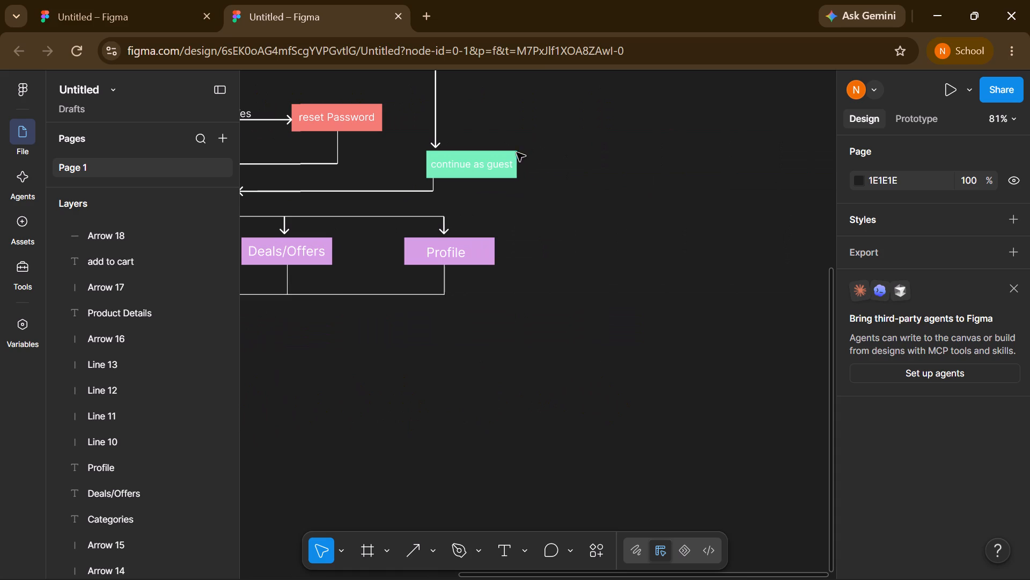
{"action": "left_click", "coordinate": [517, 153]}
{"action": "key", "text": "ctrl+d"}
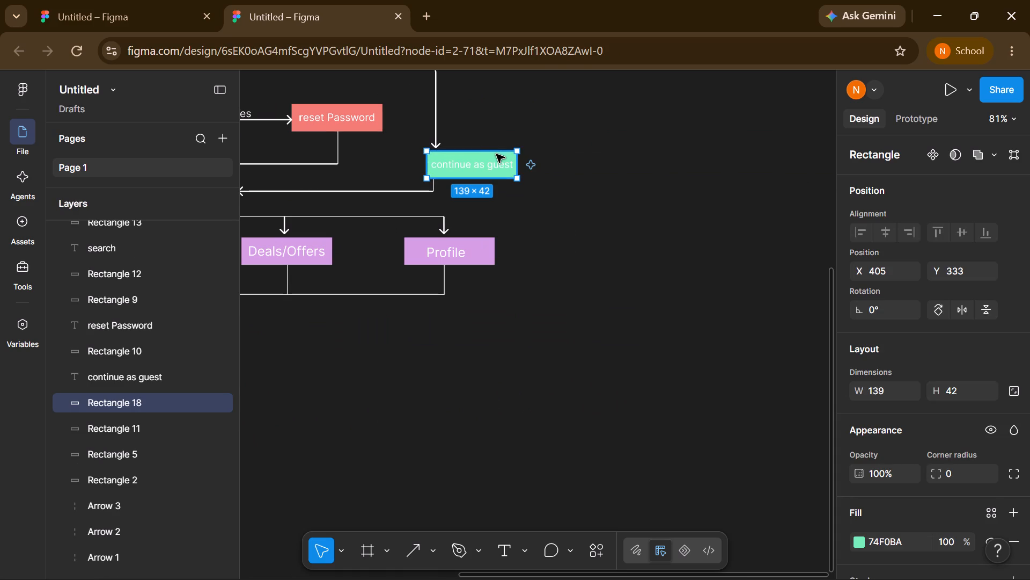
{"action": "left_click_drag", "start_coordinate": [498, 154], "coordinate": [311, 380]}
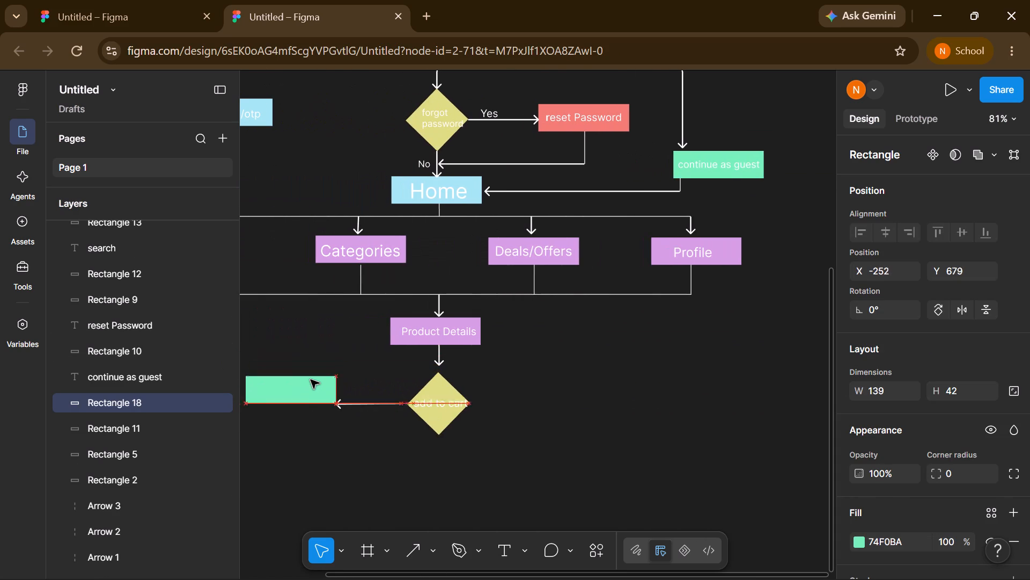
{"action": "left_click_drag", "start_coordinate": [311, 380], "coordinate": [318, 392]}
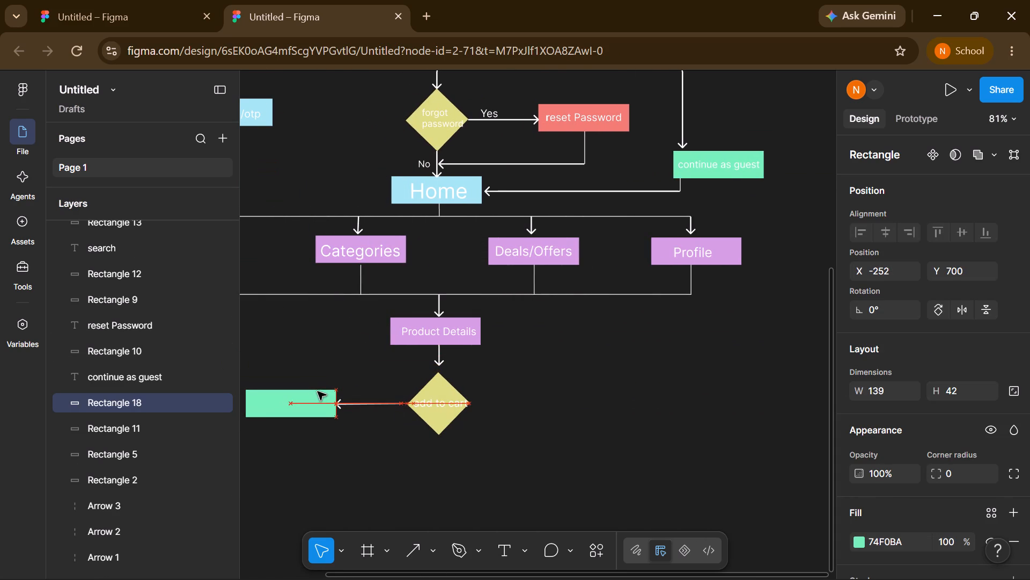
{"action": "left_click_drag", "start_coordinate": [318, 392], "coordinate": [318, 390]}
{"action": "left_click", "coordinate": [347, 375]}
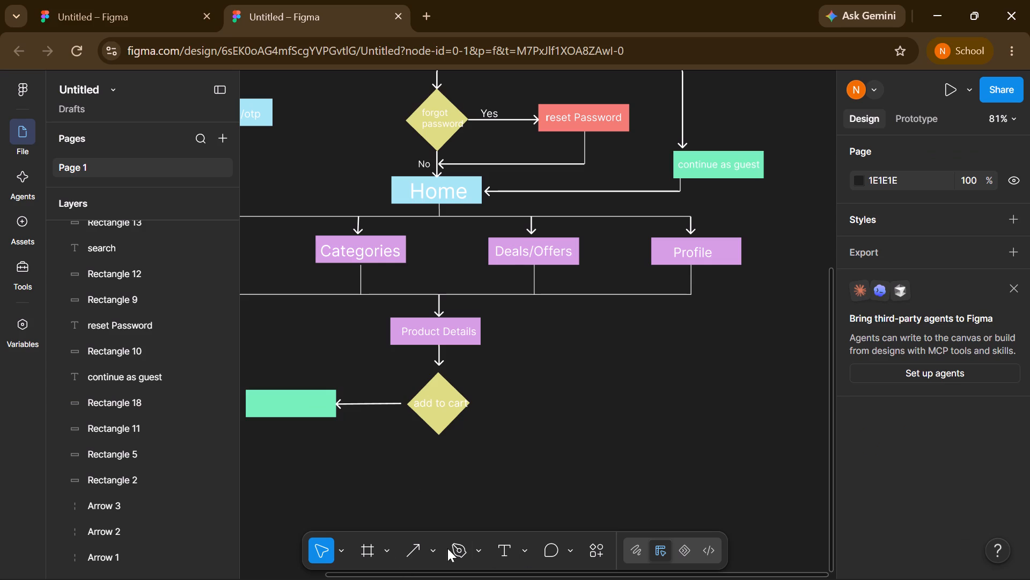
Add the text "Back to Browser" on the new green rectangle beside the "add to cart" diamond.
{"action": "left_click", "coordinate": [504, 552]}
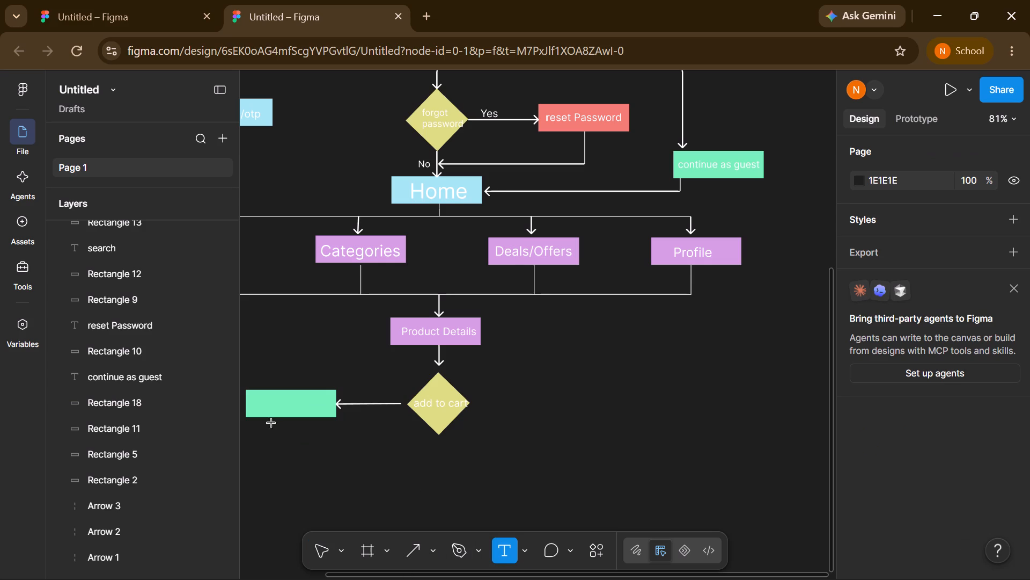
{"action": "left_click", "coordinate": [261, 402]}
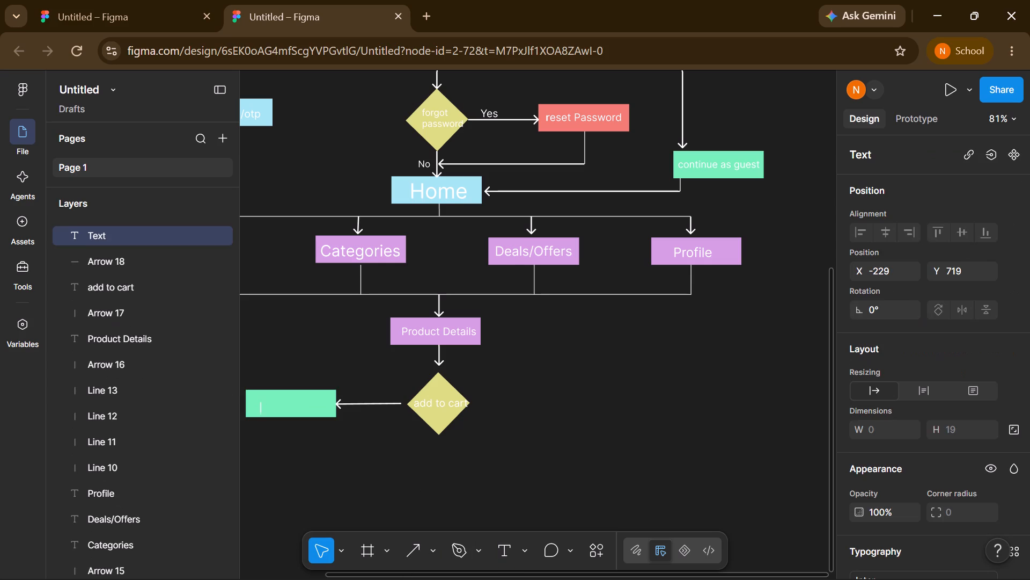
{"action": "type", "text": "Back to"}
{"action": "key", "text": "space"}
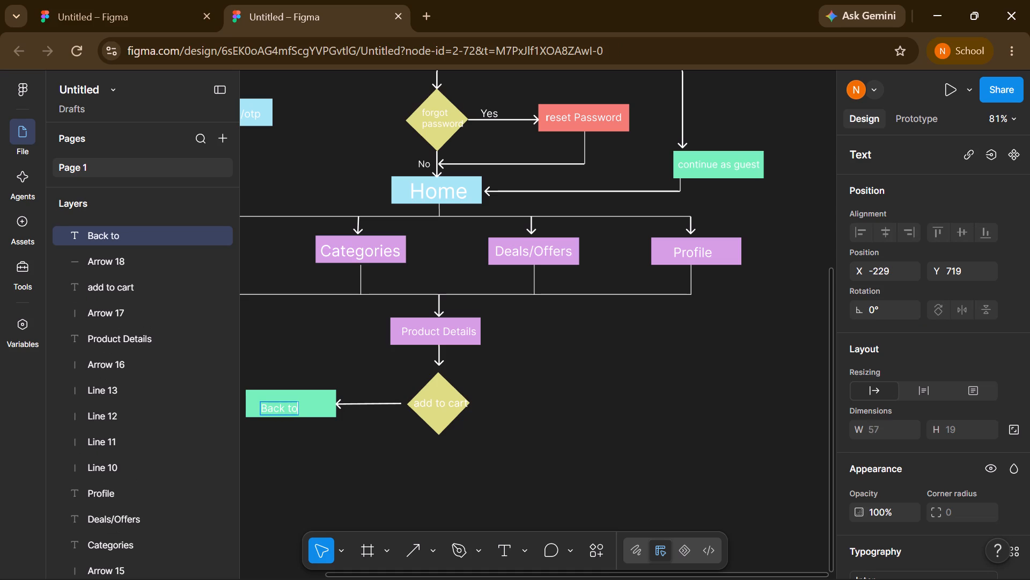
{"action": "type", "text": "Br"}
{"action": "type", "text": "owser"}
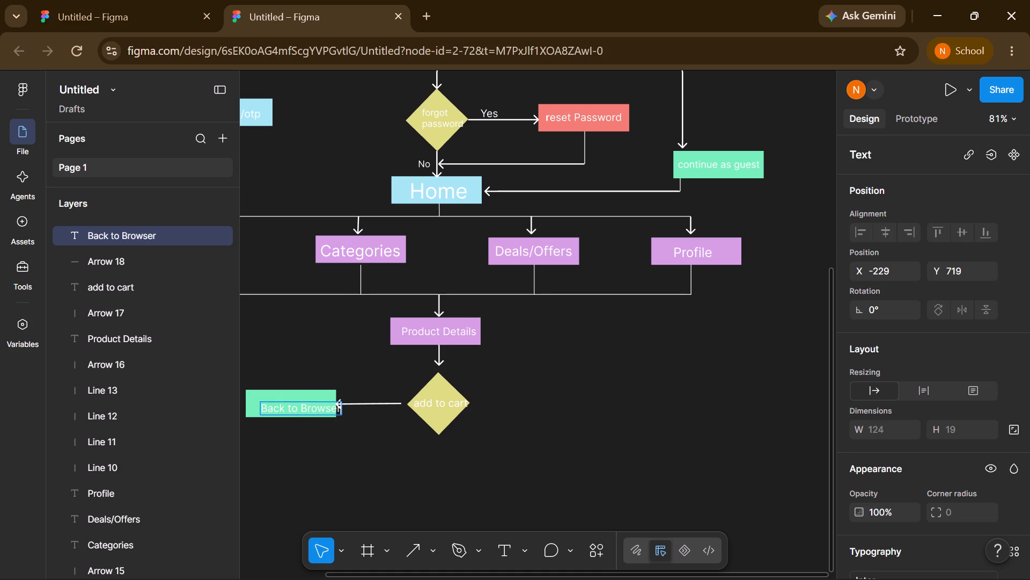
{"action": "left_click", "coordinate": [342, 441]}
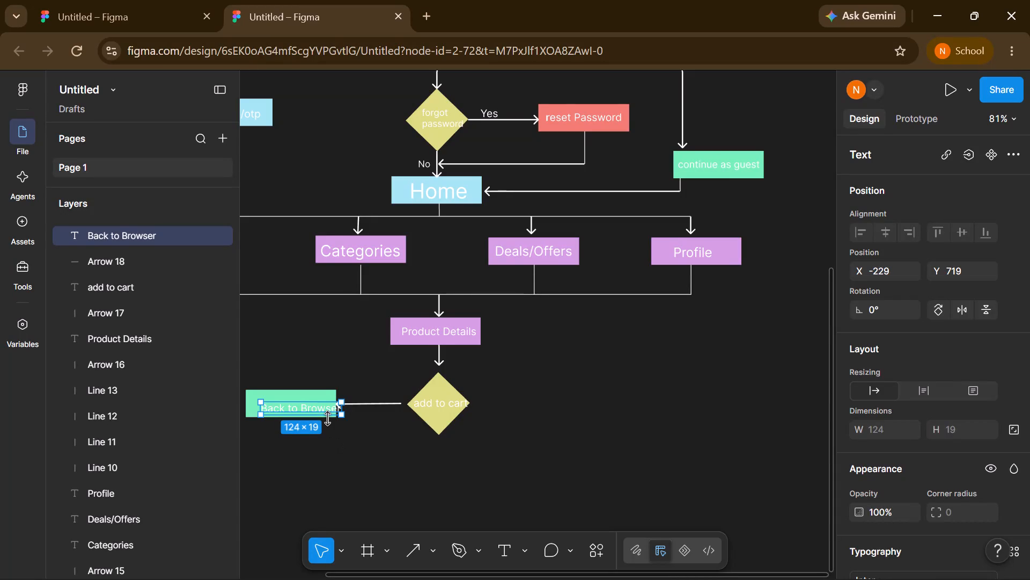
Centre the "Back to Browser" text on its green rectangle, at about X -245, Y 712.
{"action": "scroll", "coordinate": [351, 467], "scroll_direction": "right", "scroll_amount": 1}
{"action": "left_click_drag", "start_coordinate": [368, 407], "coordinate": [358, 404]}
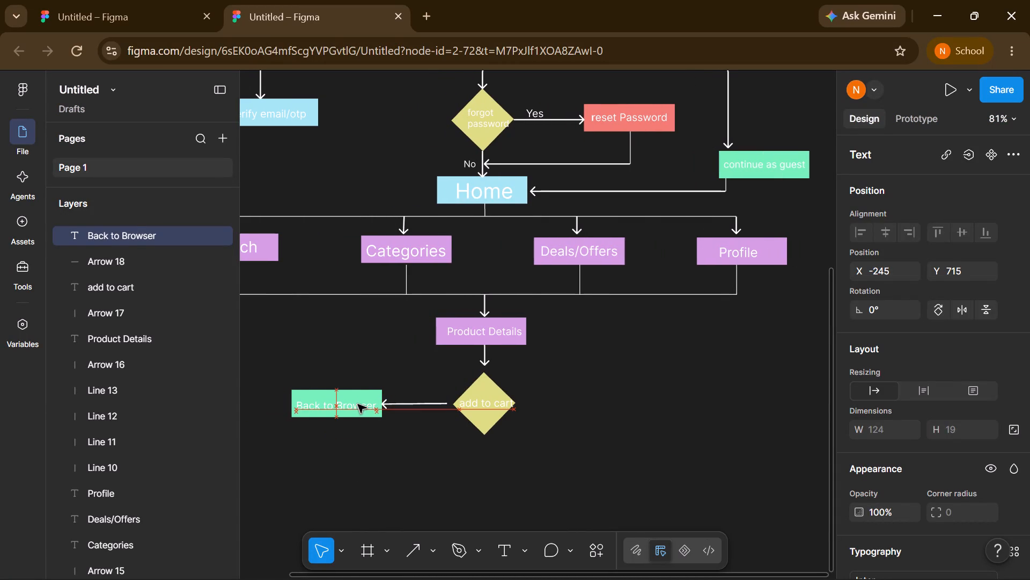
{"action": "left_click_drag", "start_coordinate": [358, 404], "coordinate": [357, 402]}
{"action": "left_click", "coordinate": [357, 402]}
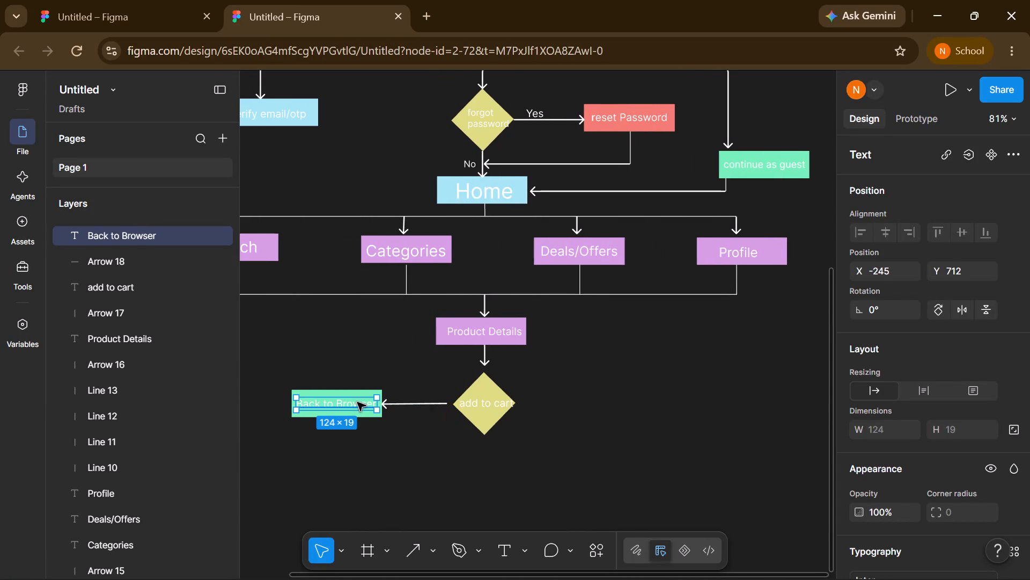
{"action": "left_click", "coordinate": [412, 437]}
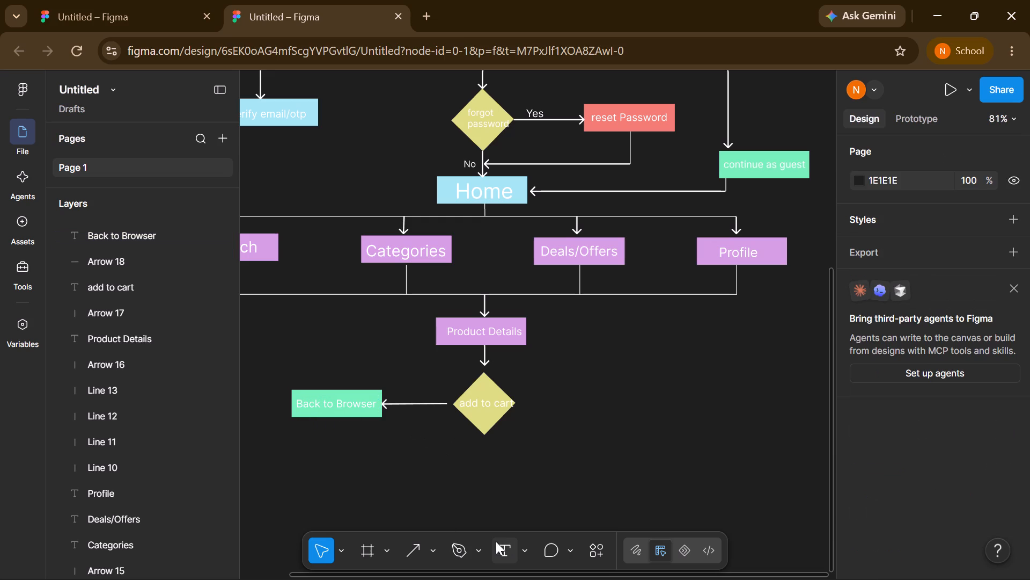
Add the label "NO" just above the arrow between the "add to cart" diamond and "Back to Browser", at about X -73, Y 701.
{"action": "left_click", "coordinate": [504, 546]}
{"action": "left_click", "coordinate": [408, 390]}
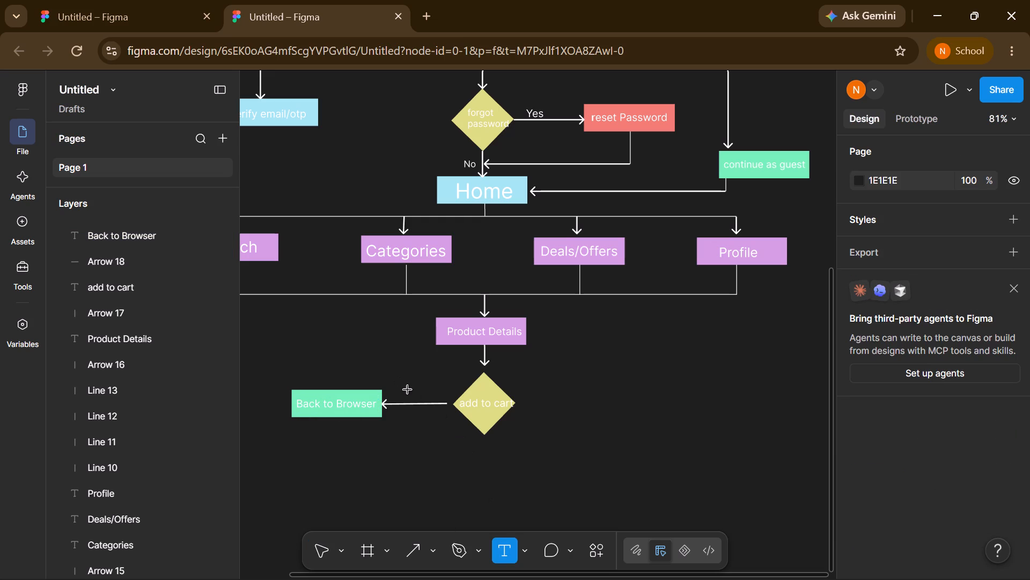
{"action": "key", "text": "n"}
{"action": "key", "text": "BackSpace"}
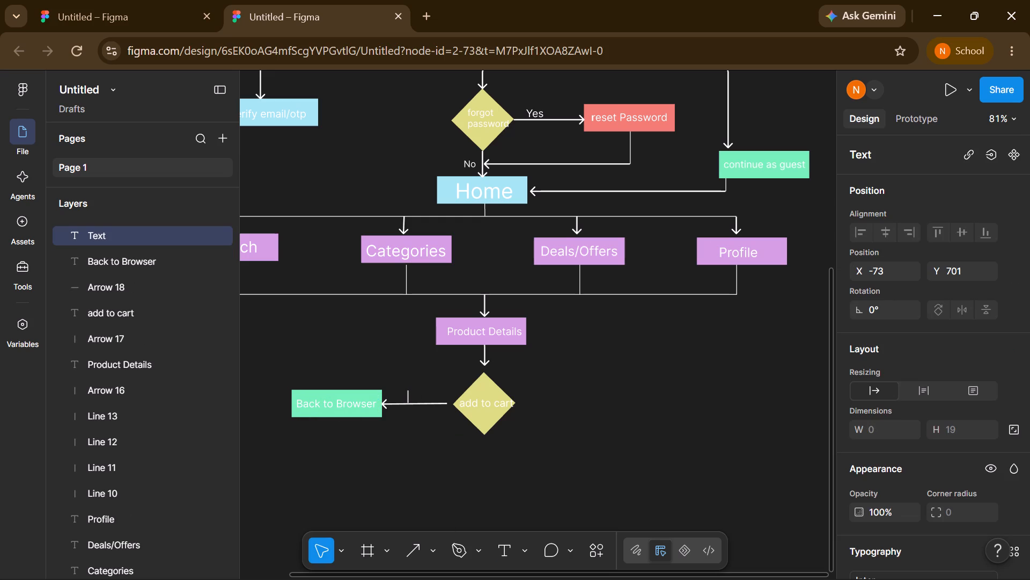
{"action": "type", "text": "NO"}
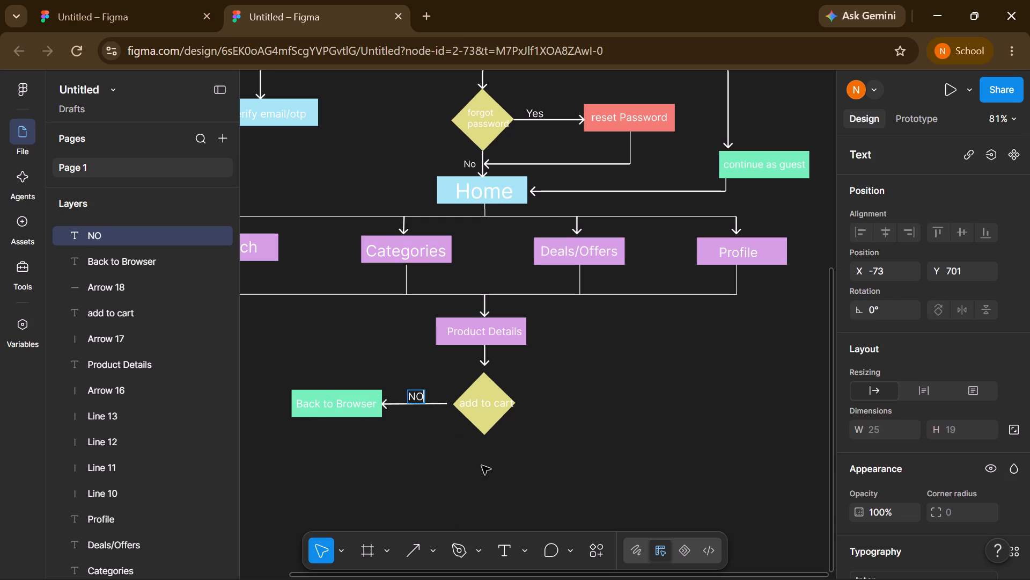
{"action": "left_click", "coordinate": [482, 466]}
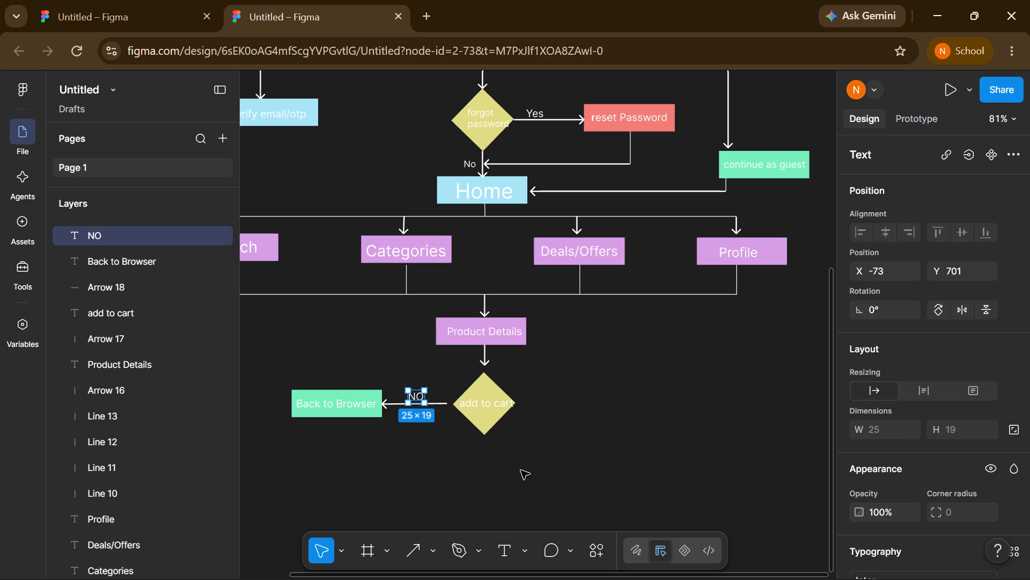
Draw a short vertical arrow pointing down from the bottom tip of the "add to cart" diamond.
{"action": "key", "text": "shift+l"}
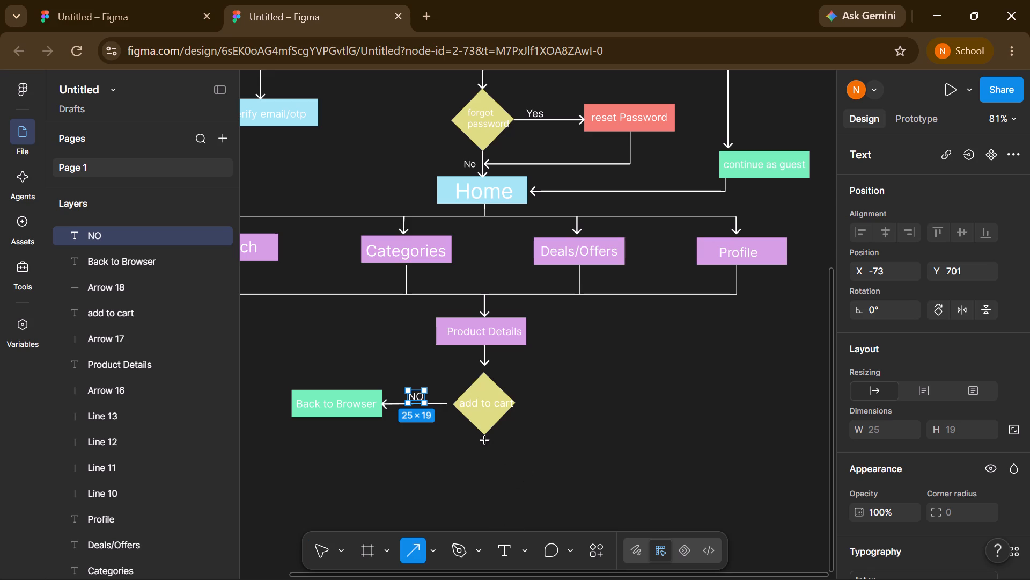
{"action": "left_click_drag", "start_coordinate": [485, 437], "coordinate": [483, 450]}
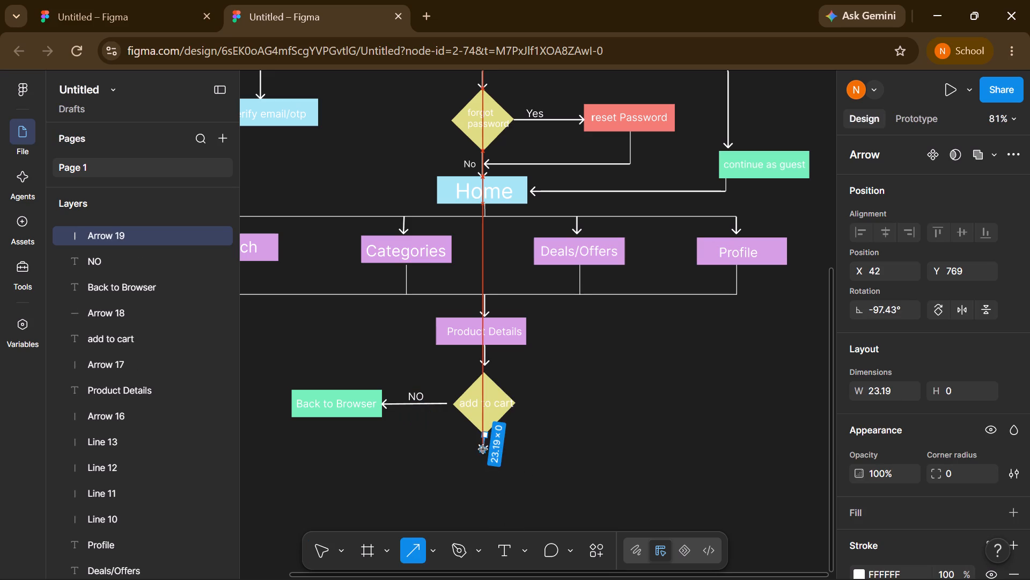
{"action": "left_click_drag", "start_coordinate": [483, 450], "coordinate": [487, 455]}
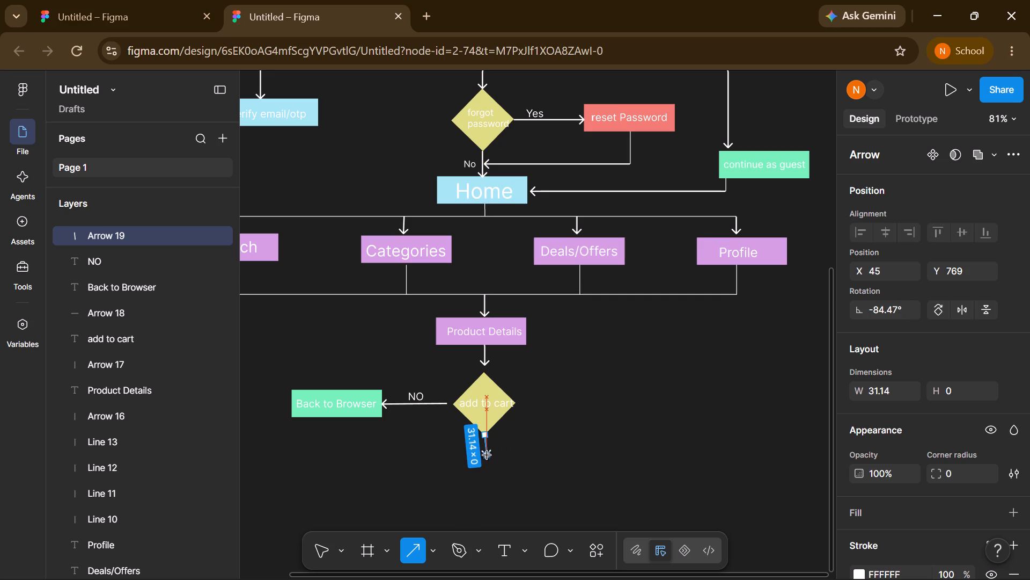
{"action": "left_click_drag", "start_coordinate": [487, 455], "coordinate": [485, 458]}
{"action": "left_click", "coordinate": [603, 476]}
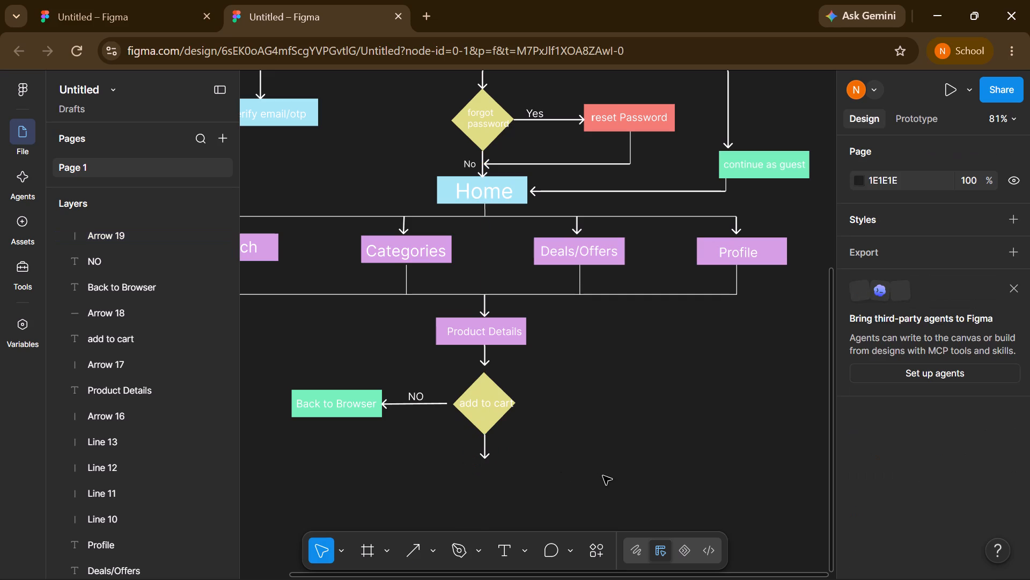
Duplicate the light-blue "Home" rectangle and place the copy at the tip of the arrow below "add to cart", at about X -30, Y 807.
{"action": "left_click", "coordinate": [528, 197]}
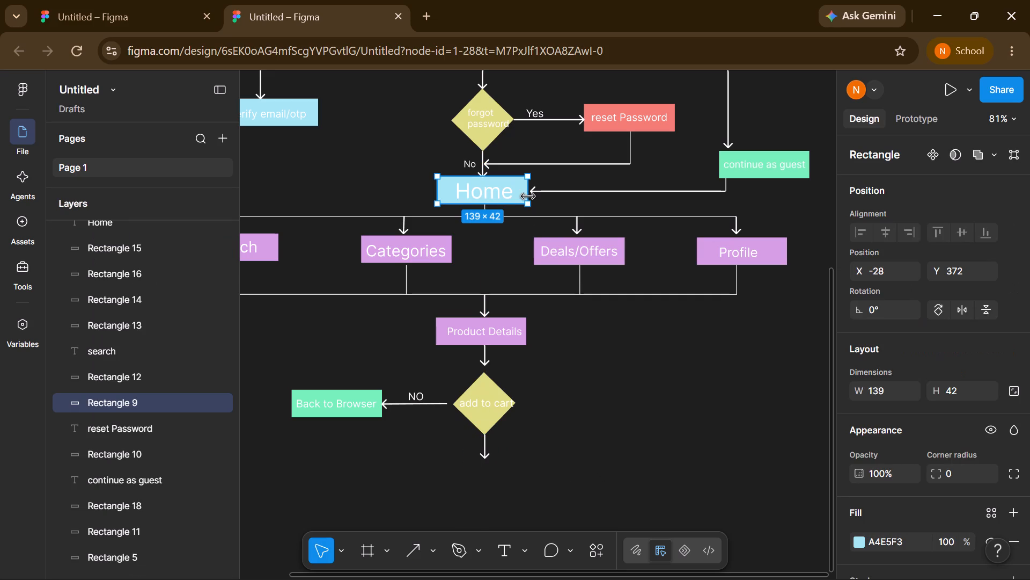
{"action": "key", "text": "ctrl+d"}
{"action": "left_click_drag", "start_coordinate": [520, 190], "coordinate": [523, 498]}
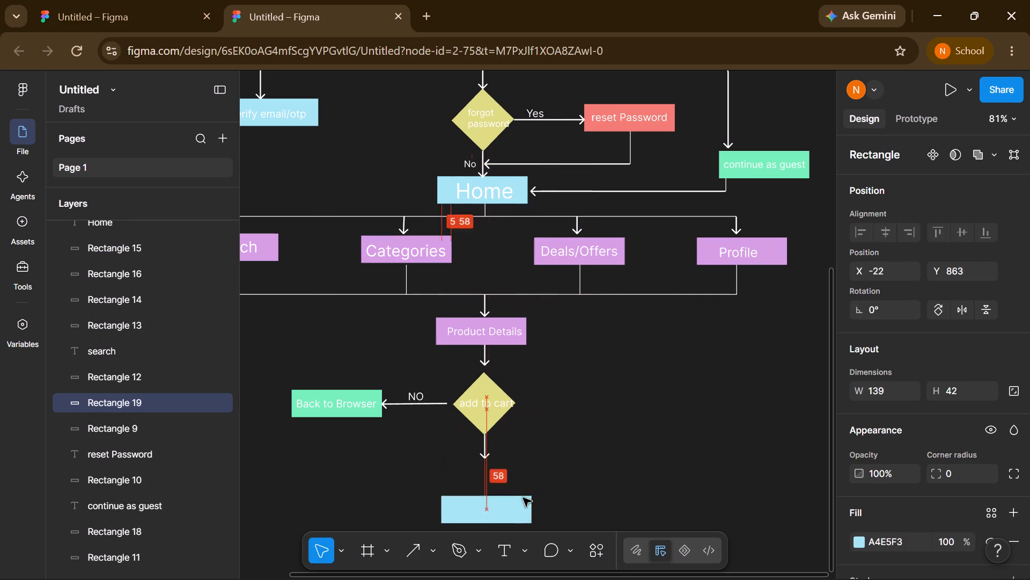
{"action": "left_click_drag", "start_coordinate": [523, 498], "coordinate": [520, 475]}
{"action": "left_click", "coordinate": [559, 470]}
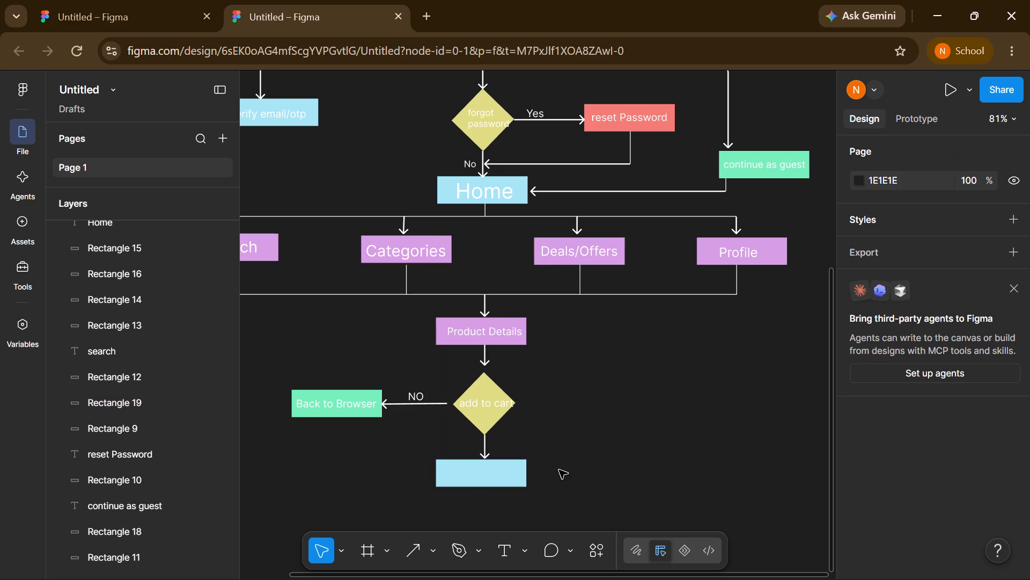
Add the text "Cart" on the new light-blue rectangle below the "add to cart" diamond.
{"action": "left_click", "coordinate": [503, 558]}
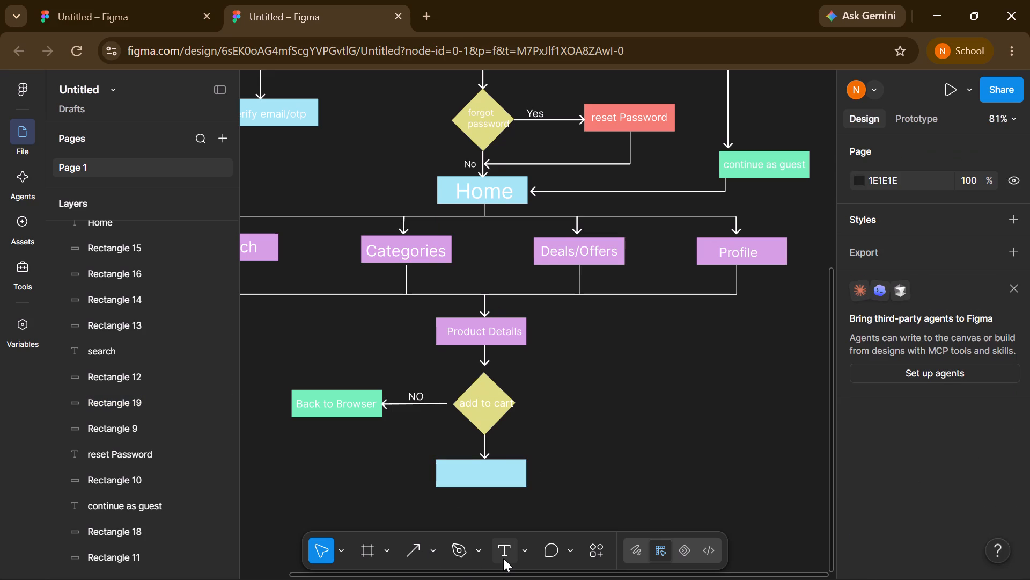
{"action": "left_click", "coordinate": [463, 473]}
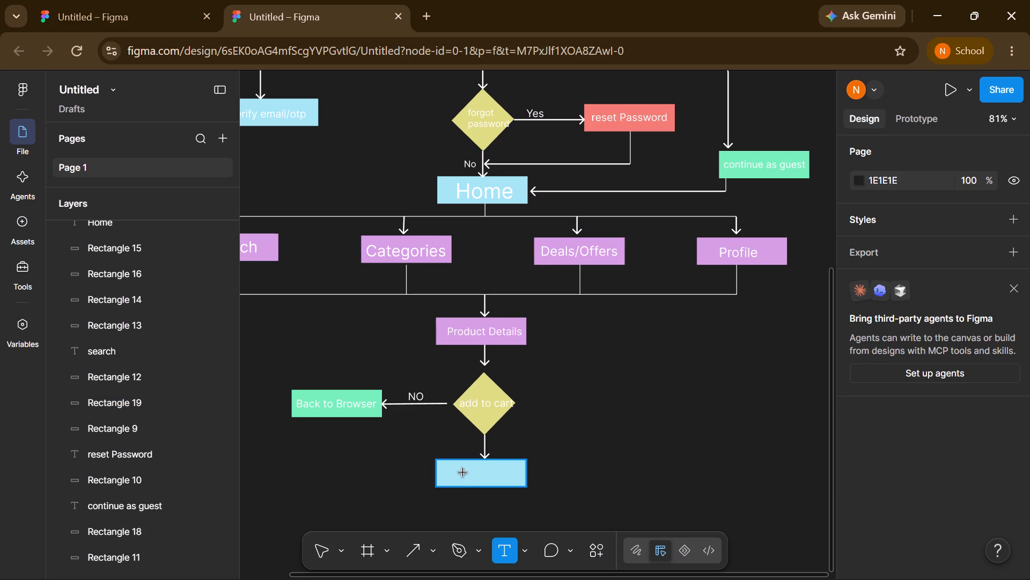
{"action": "type", "text": "Cart"}
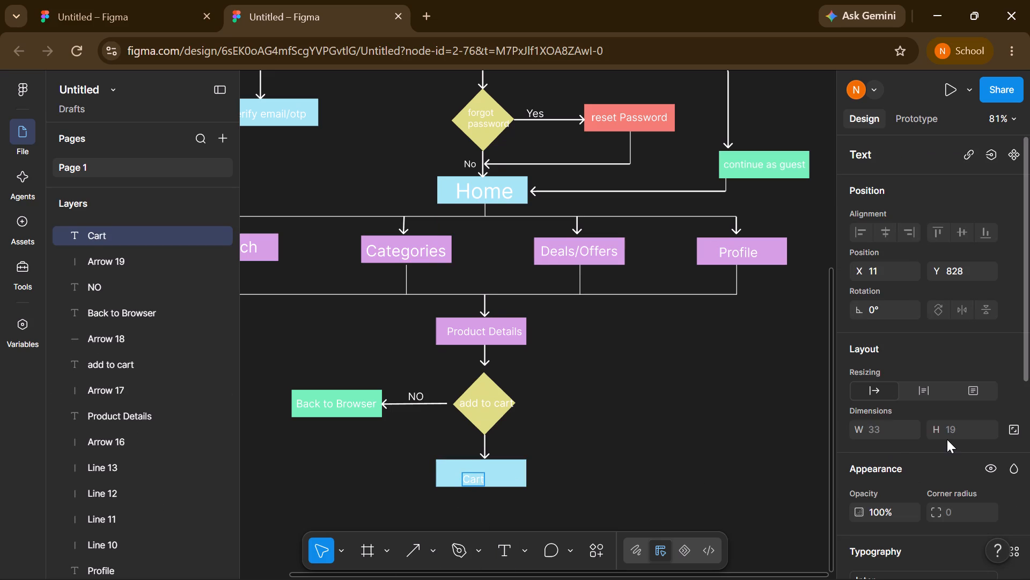
{"action": "left_click", "coordinate": [720, 427]}
Set the "Cart" text to font size 24 and centre it on its light-blue rectangle.
{"action": "scroll", "coordinate": [979, 458], "scroll_direction": "down", "scroll_amount": 3}
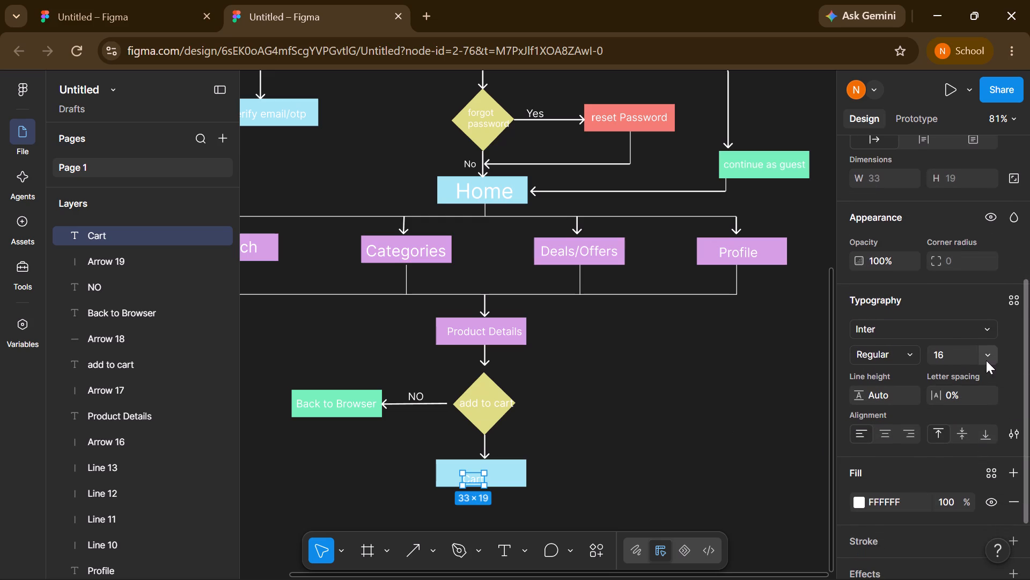
{"action": "left_click_drag", "start_coordinate": [987, 356], "coordinate": [979, 398]}
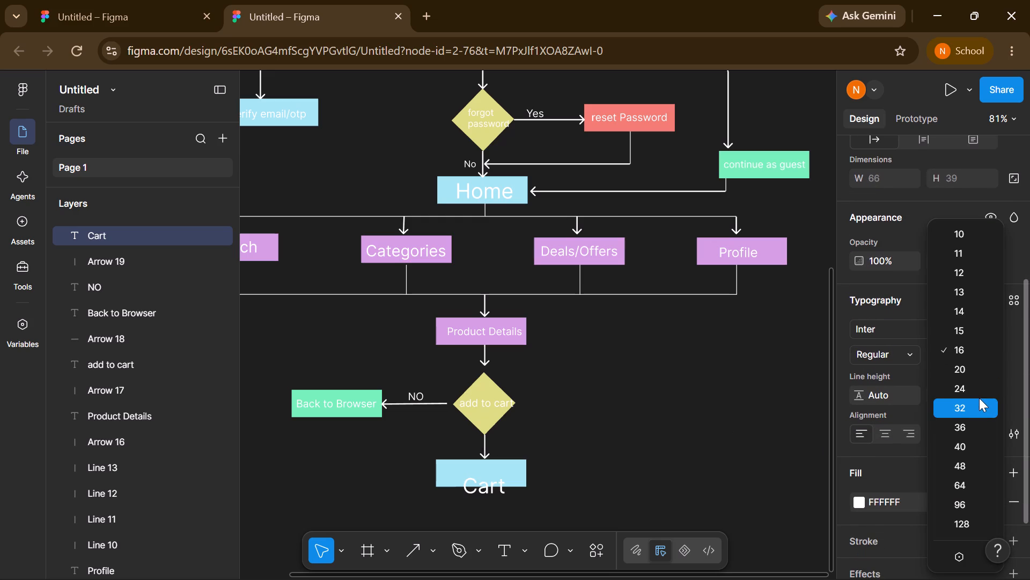
{"action": "left_click_drag", "start_coordinate": [979, 398], "coordinate": [975, 382]}
{"action": "left_click", "coordinate": [975, 382]}
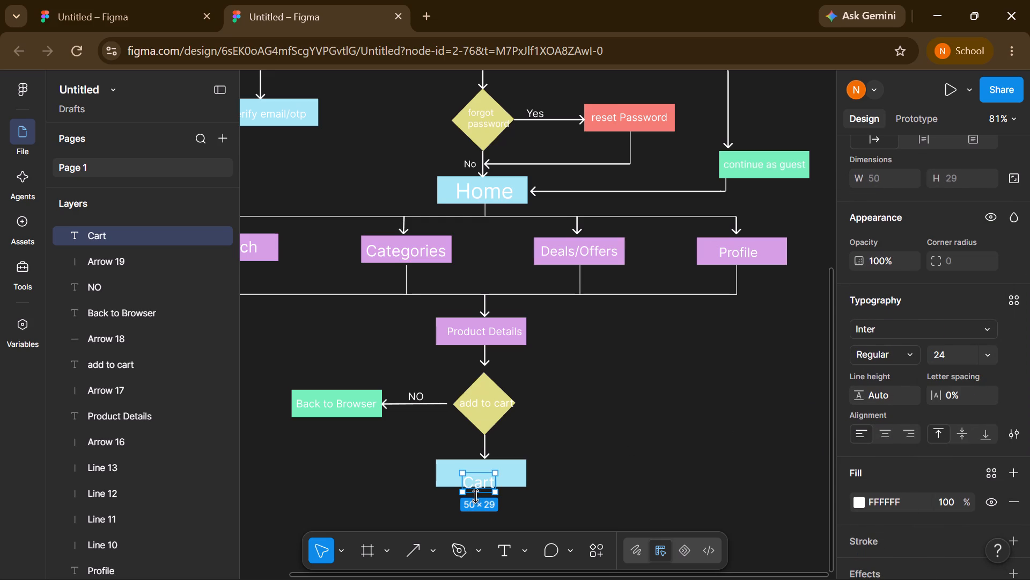
{"action": "left_click_drag", "start_coordinate": [477, 488], "coordinate": [485, 479]}
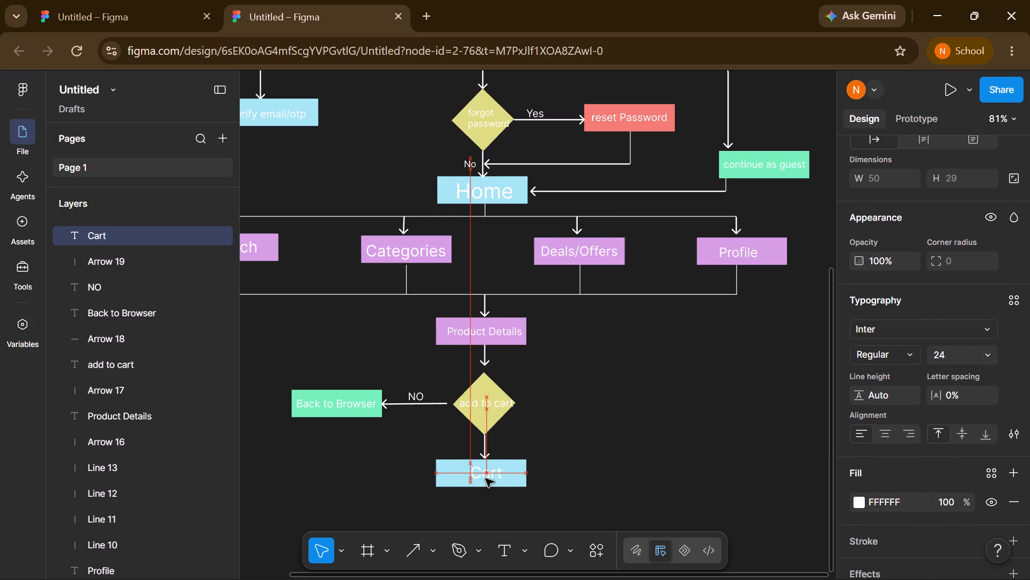
{"action": "left_click_drag", "start_coordinate": [485, 479], "coordinate": [484, 479]}
{"action": "left_click", "coordinate": [708, 465]}
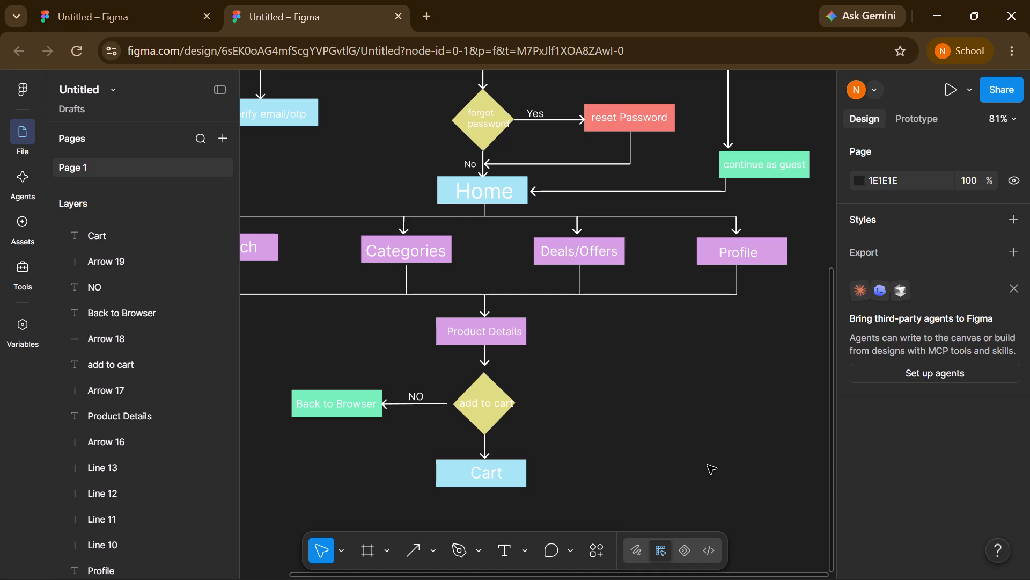
Draw a horizontal arrow about 98 long pointing right from the right edge of the "Cart" rectangle, at about X 111, Y 828.
{"action": "key", "text": "shift+l"}
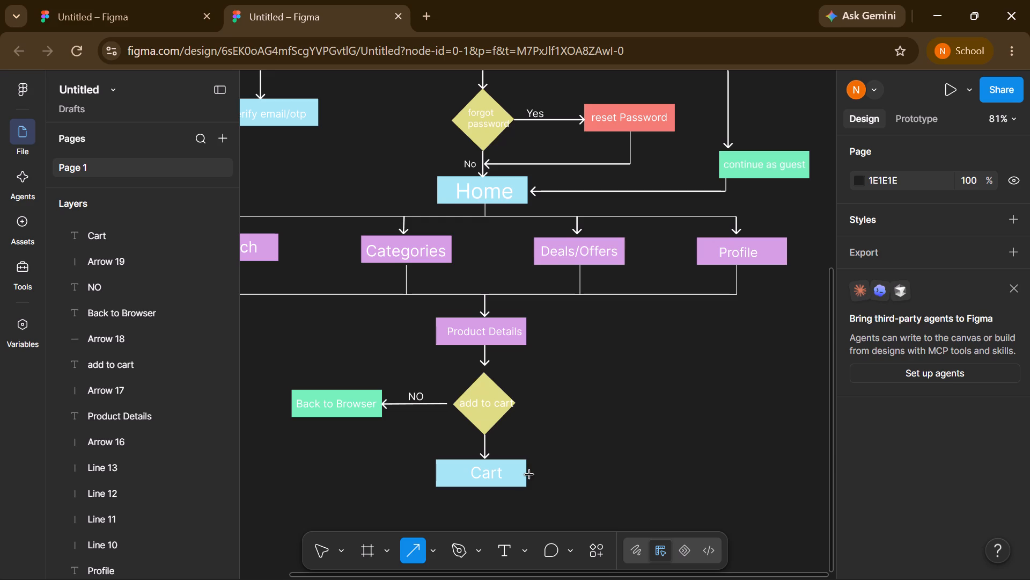
{"action": "left_click_drag", "start_coordinate": [529, 474], "coordinate": [575, 481]}
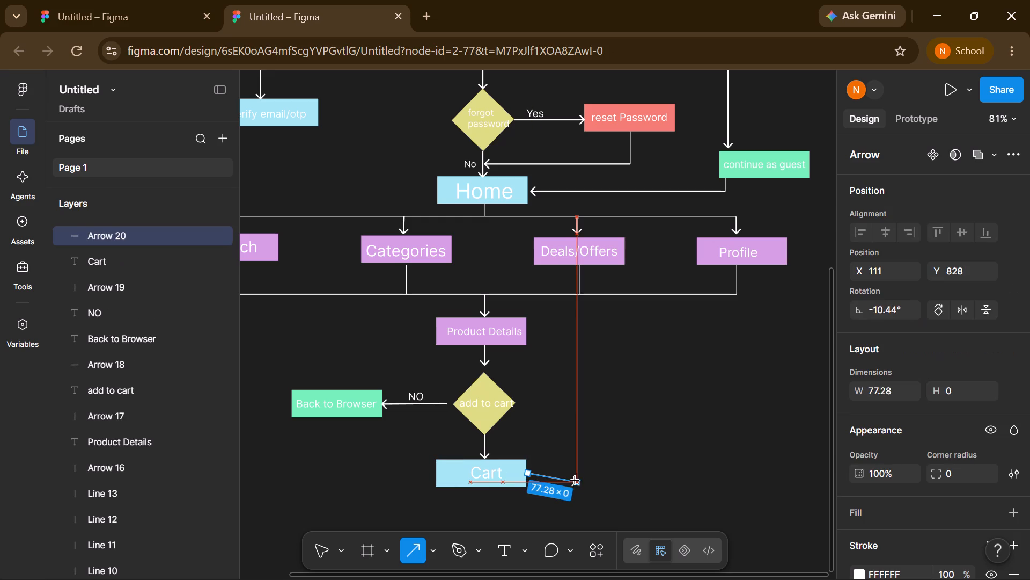
{"action": "left_click_drag", "start_coordinate": [575, 481], "coordinate": [590, 470]}
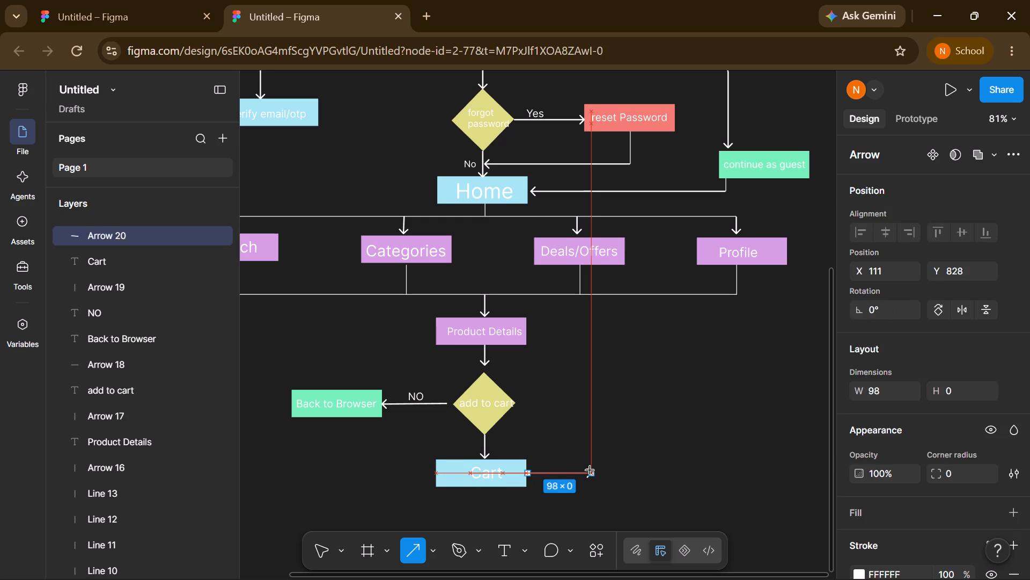
{"action": "left_click_drag", "start_coordinate": [590, 470], "coordinate": [590, 471]}
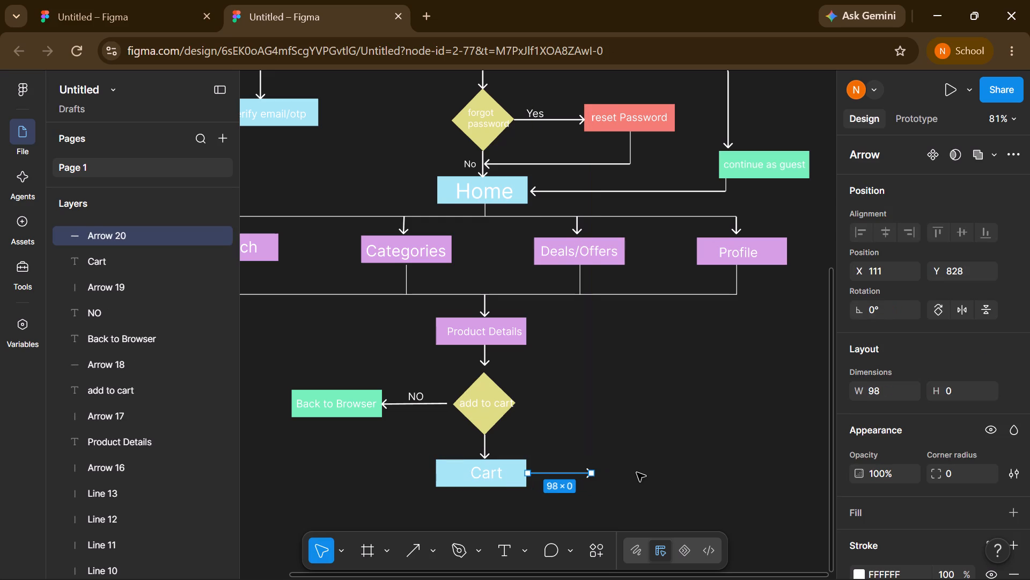
{"action": "left_click", "coordinate": [637, 473]}
Duplicate the "Cart" rectangle and place the copy at the right-pointing arrow's tip, at about X 209, Y 807.
{"action": "left_click", "coordinate": [517, 469]}
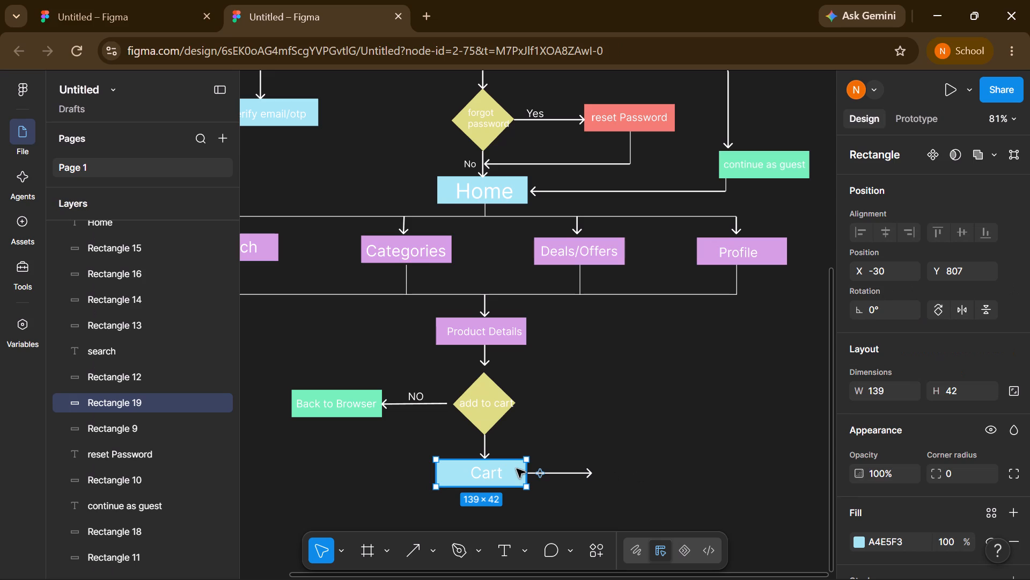
{"action": "key", "text": "ctrl+d"}
{"action": "left_click_drag", "start_coordinate": [517, 469], "coordinate": [626, 472]}
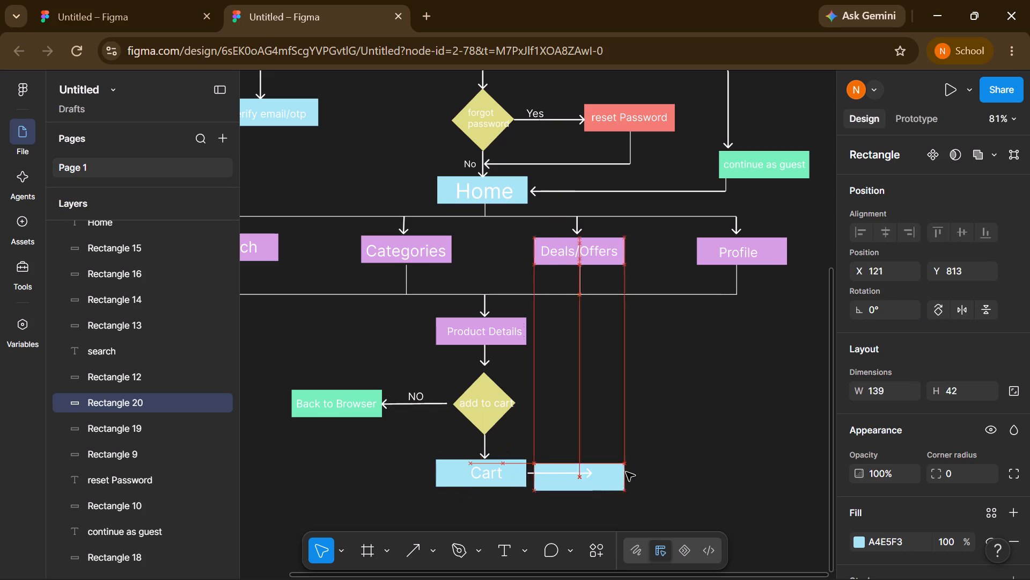
{"action": "left_click_drag", "start_coordinate": [626, 472], "coordinate": [675, 465]}
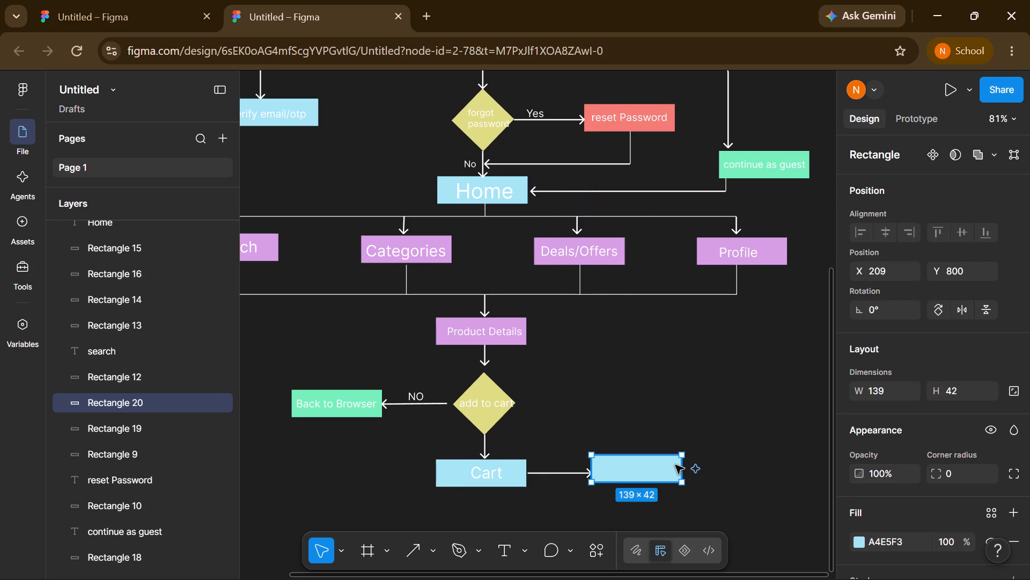
{"action": "left_click_drag", "start_coordinate": [675, 465], "coordinate": [676, 472]}
Add the text "Checkout" centred on the new light-blue rectangle beside "Cart", at about X 224, Y 817.
{"action": "scroll", "coordinate": [753, 450], "scroll_direction": "left", "scroll_amount": 1}
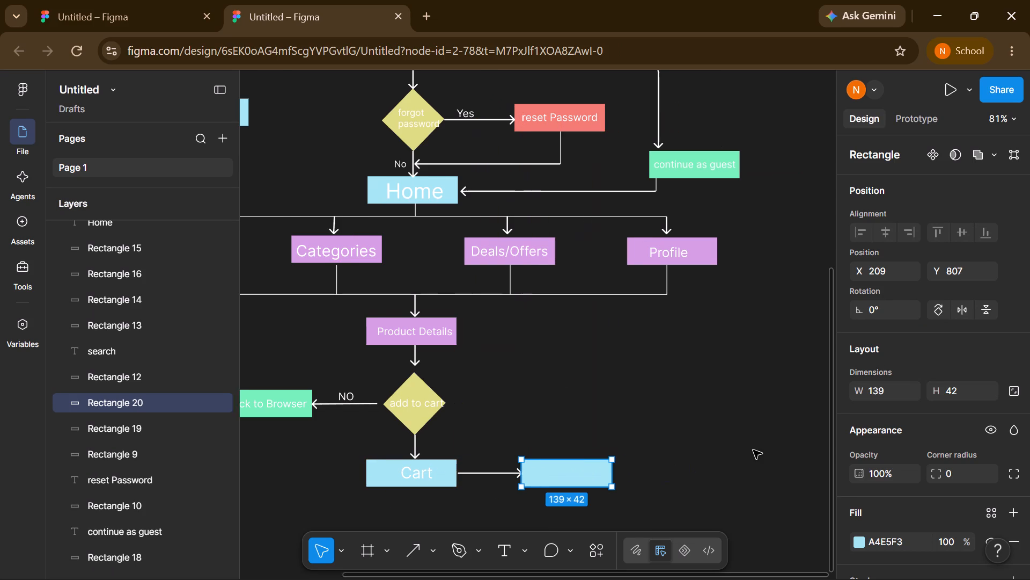
{"action": "scroll", "coordinate": [753, 450], "scroll_direction": "left", "scroll_amount": 1}
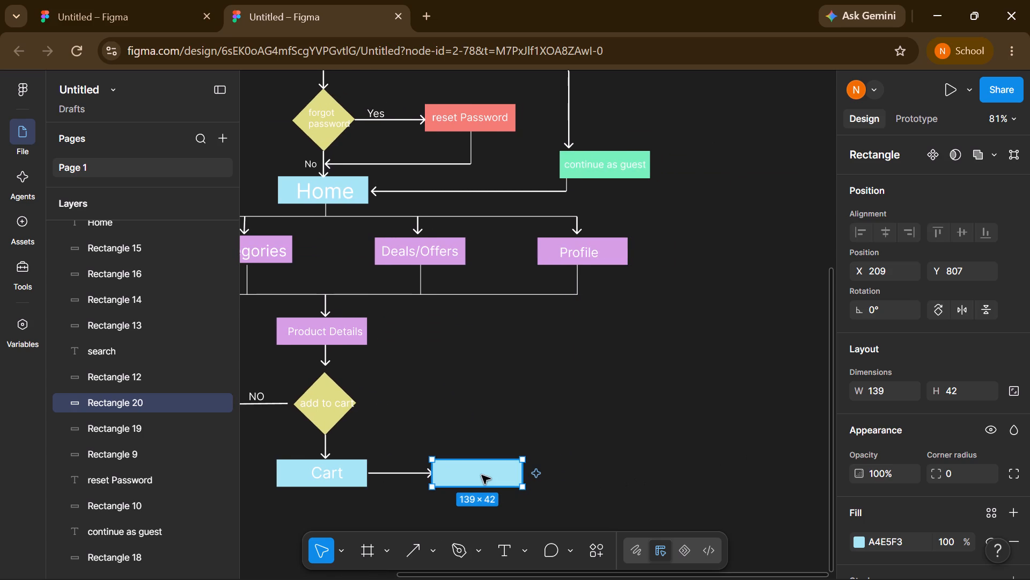
{"action": "left_click", "coordinate": [624, 476]}
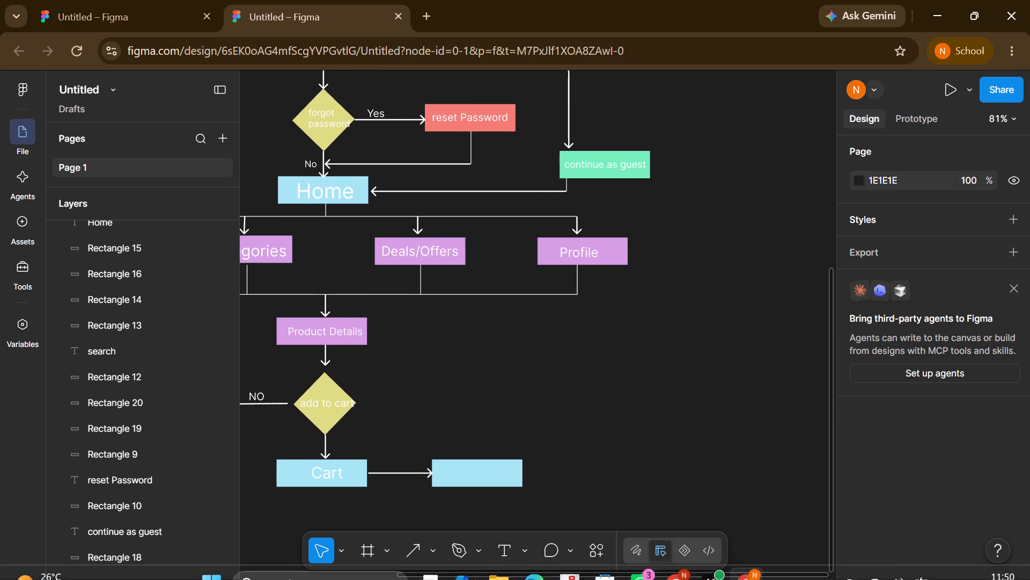
{"action": "left_click", "coordinate": [508, 540]}
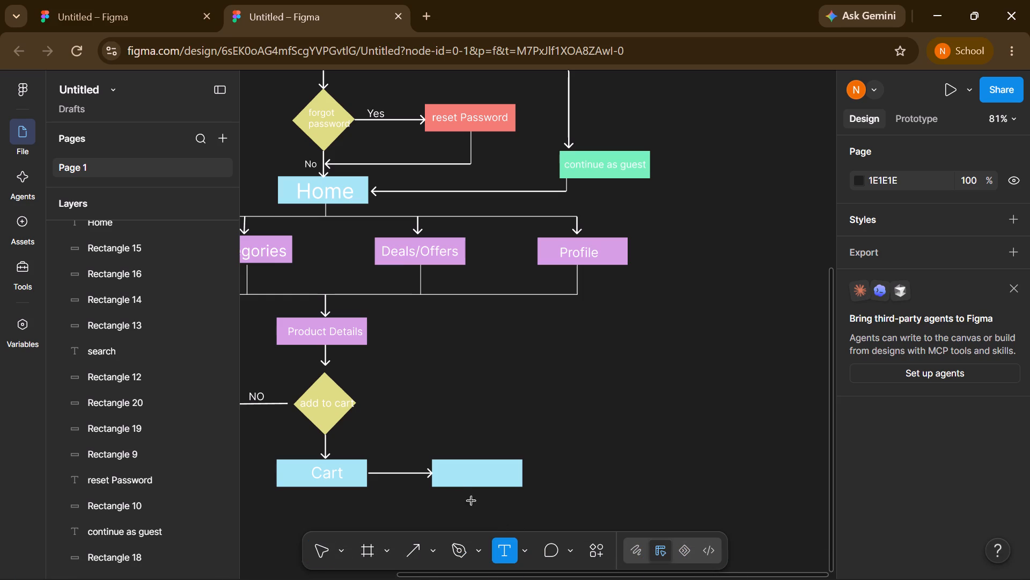
{"action": "left_click", "coordinate": [438, 471]}
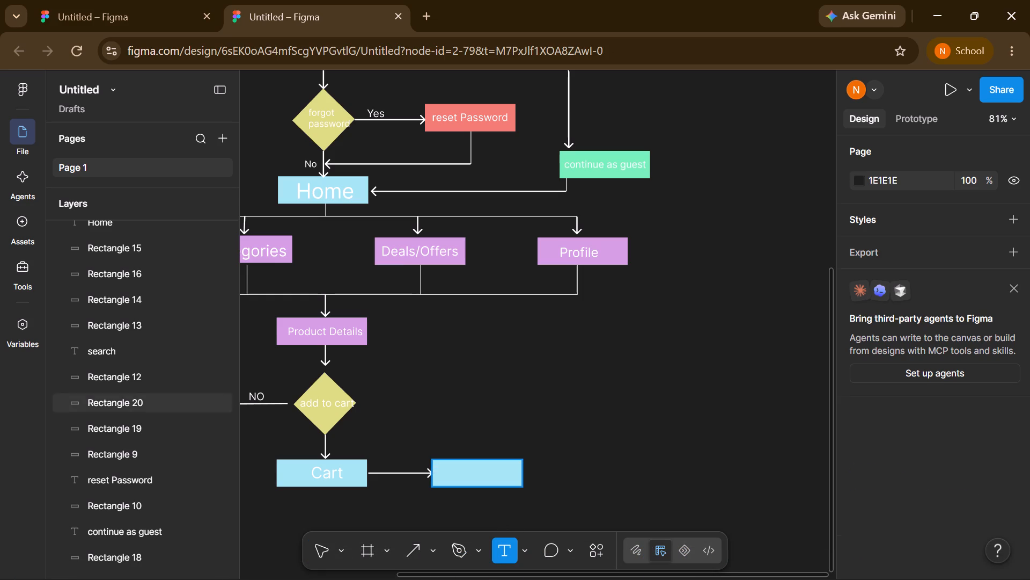
{"action": "type", "text": "Checkout"}
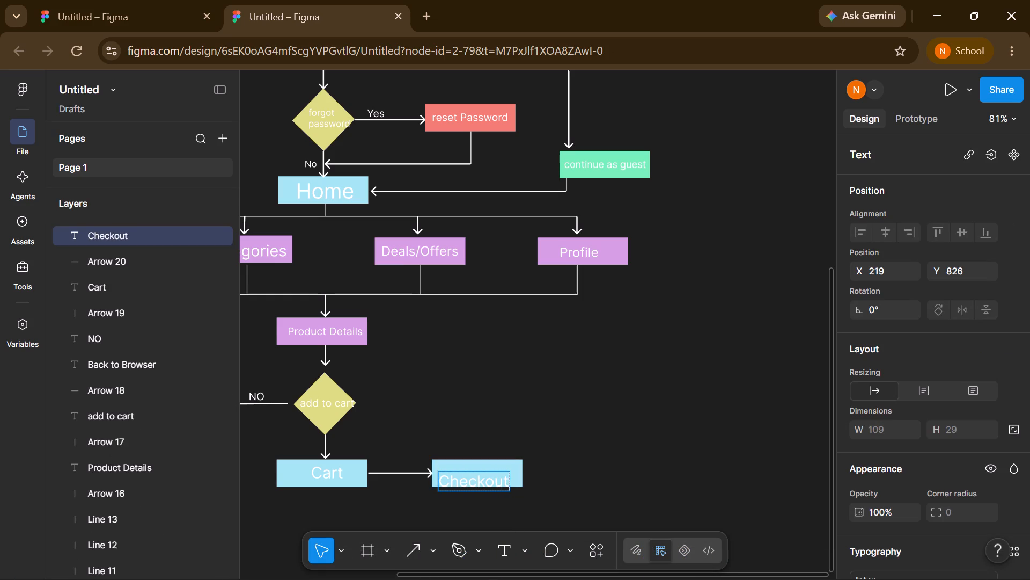
{"action": "left_click", "coordinate": [501, 496]}
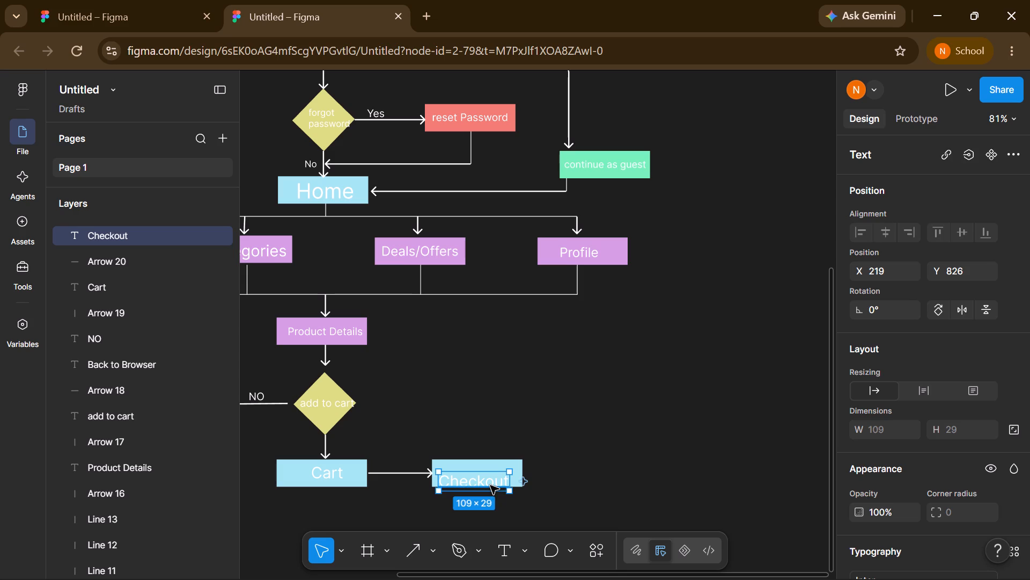
{"action": "left_click_drag", "start_coordinate": [490, 485], "coordinate": [494, 480]}
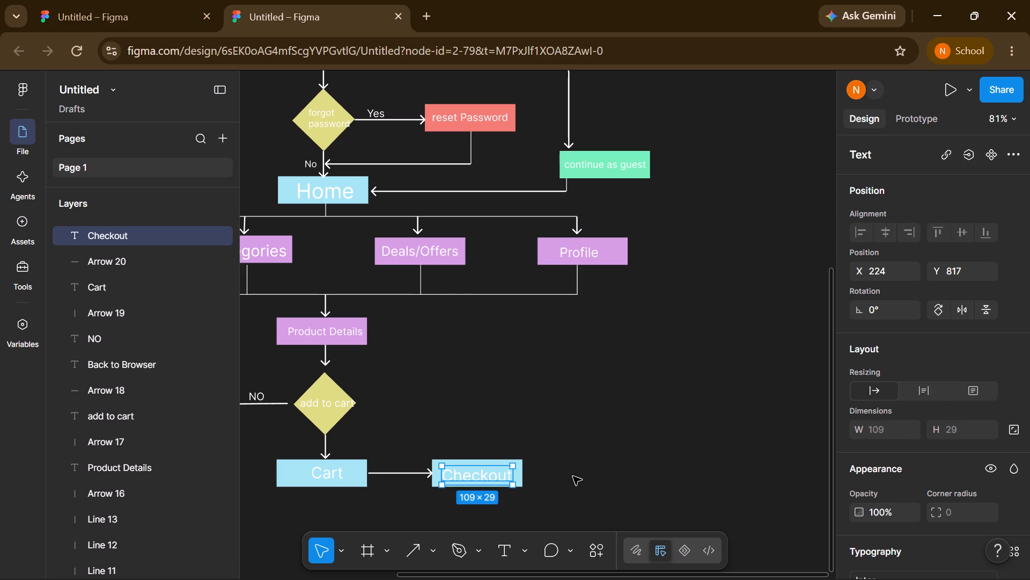
{"action": "left_click", "coordinate": [573, 476]}
Draw a horizontal arrow about 84 long pointing right from the right edge of the "Checkout" rectangle, at about X 348, Y 828.
{"action": "scroll", "coordinate": [573, 476], "scroll_direction": "down", "scroll_amount": 1}
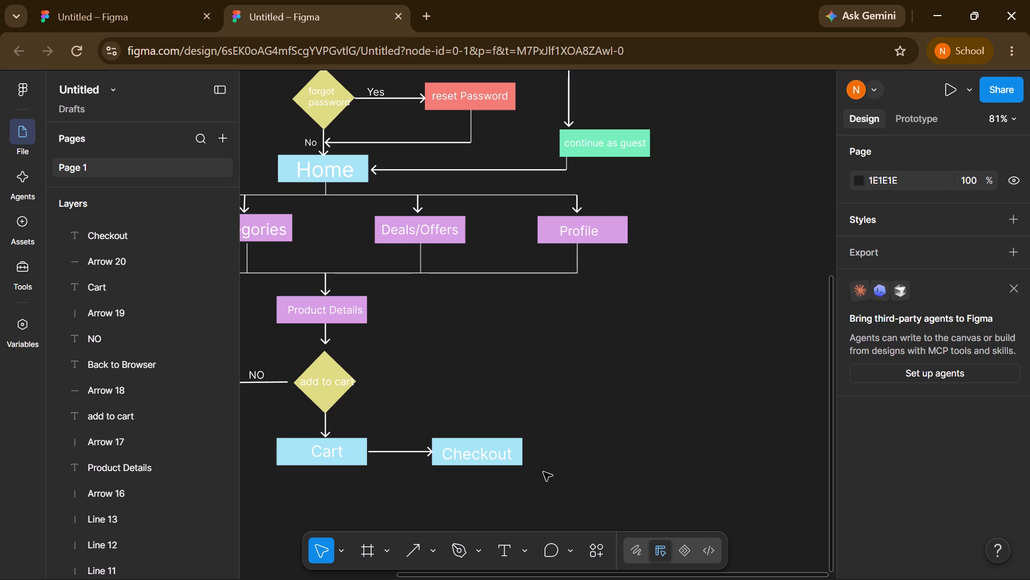
{"action": "key", "text": "shift+l"}
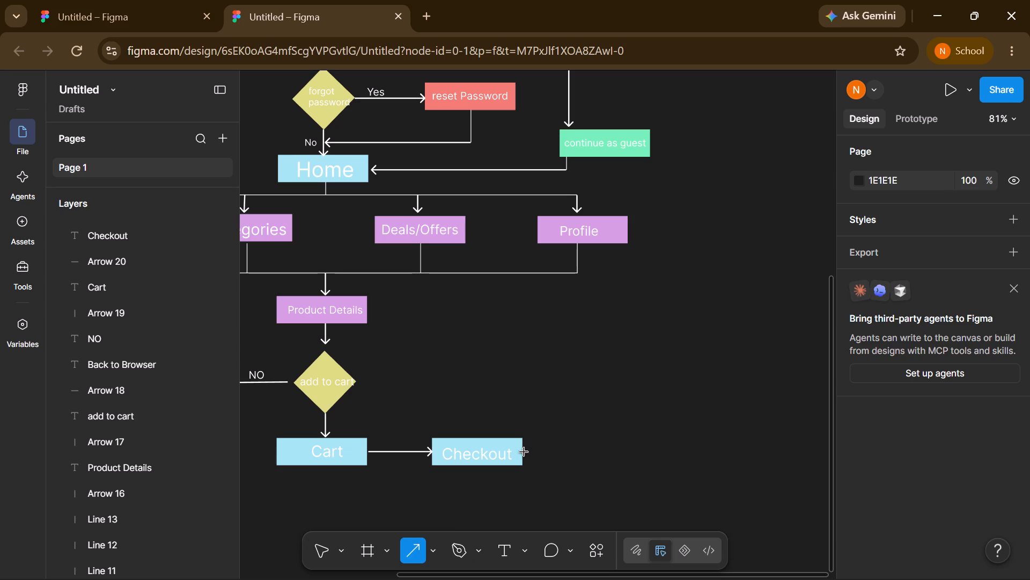
{"action": "left_click_drag", "start_coordinate": [524, 452], "coordinate": [576, 450]}
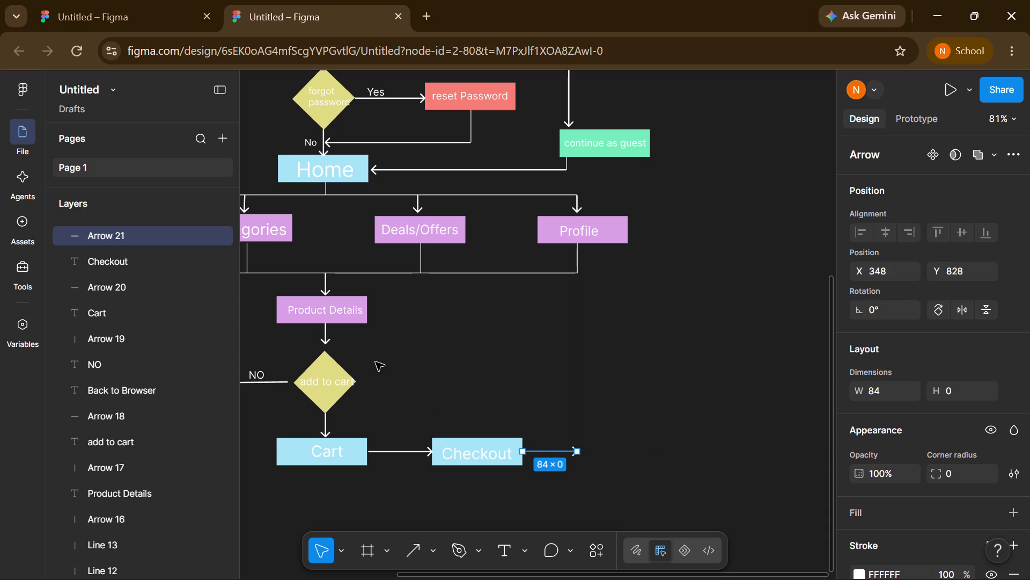
{"action": "left_click", "coordinate": [376, 362]}
Duplicate the yellow "add to cart" diamond and place the copy at the "Checkout" arrow's tip, at about X 436, Y 779.
{"action": "left_click", "coordinate": [343, 369]}
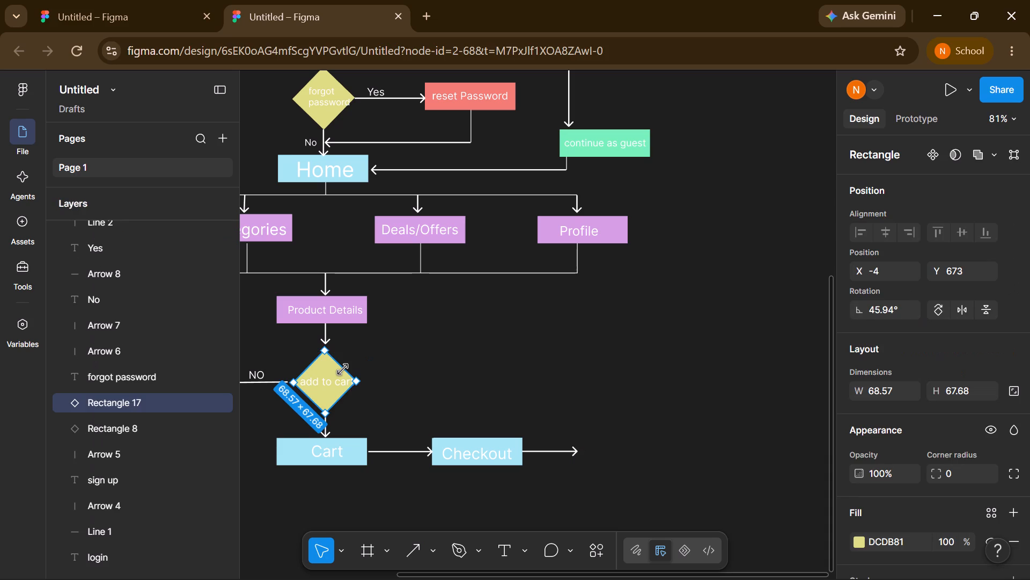
{"action": "key", "text": "ctrl+d"}
{"action": "left_click_drag", "start_coordinate": [319, 370], "coordinate": [593, 422]}
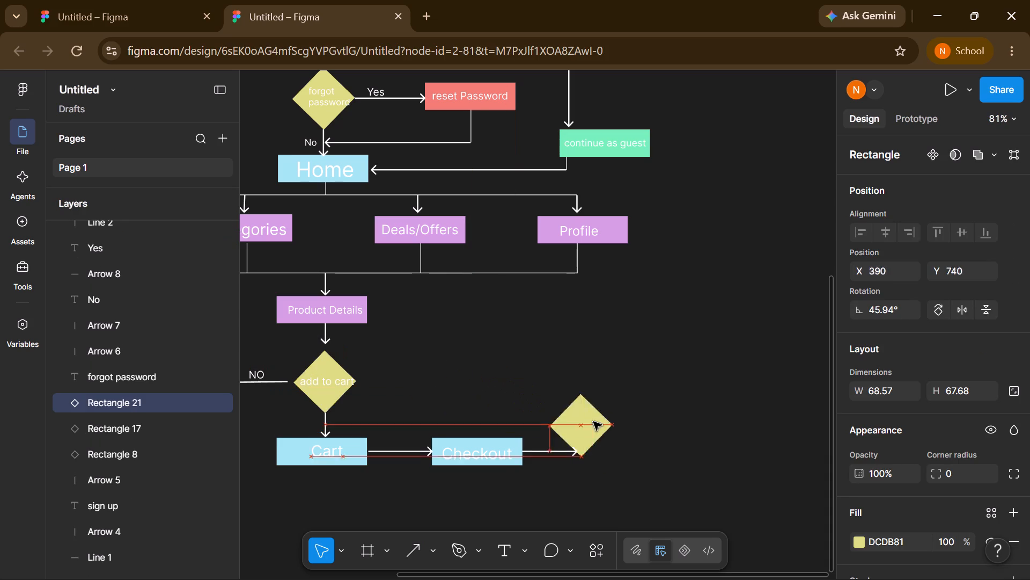
{"action": "left_click_drag", "start_coordinate": [593, 422], "coordinate": [608, 438]}
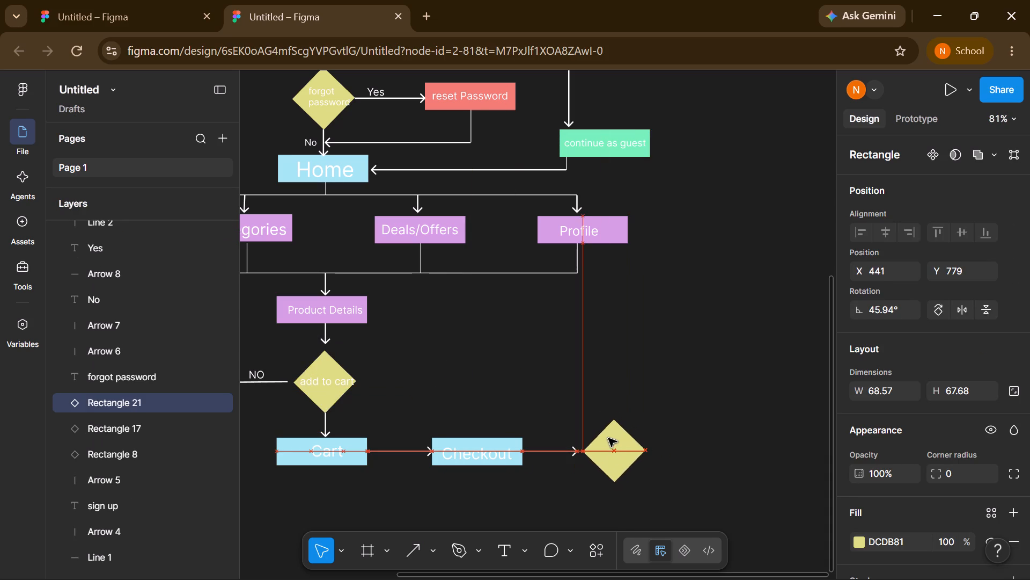
{"action": "left_click_drag", "start_coordinate": [608, 438], "coordinate": [606, 438]}
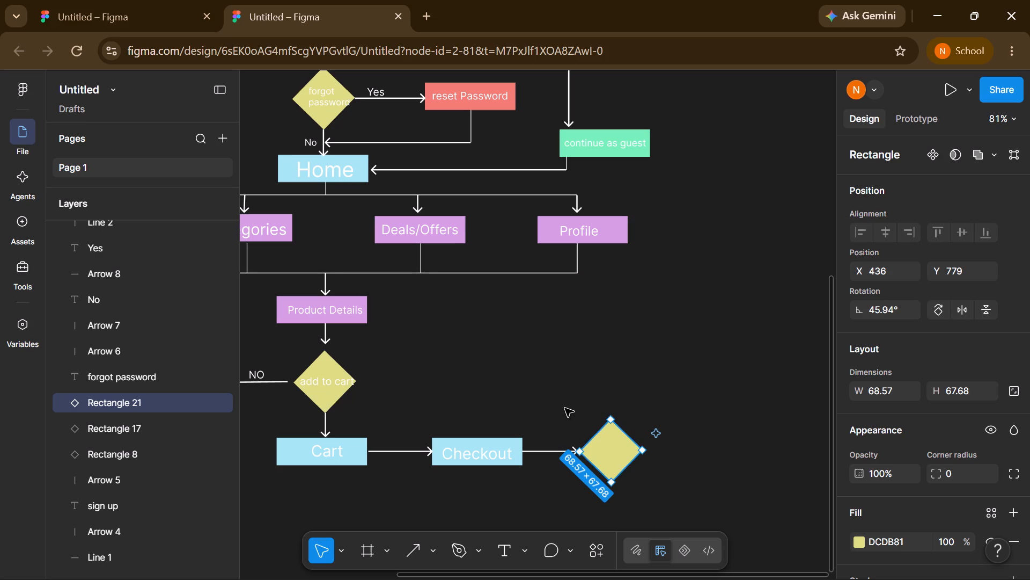
{"action": "left_click", "coordinate": [565, 406]}
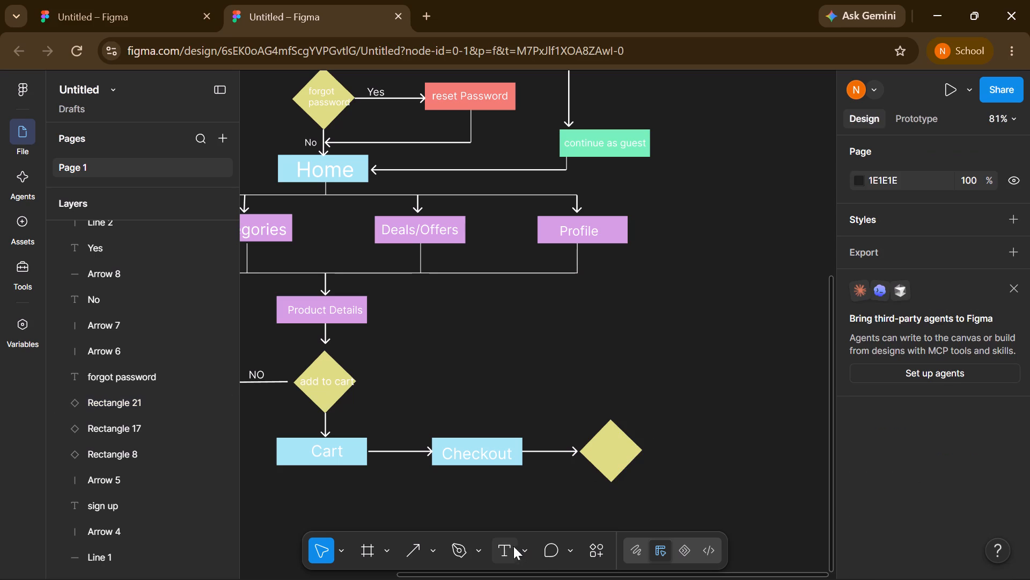
Add the two-line text "Have Addres?" on the new yellow diamond beside "Checkout".
{"action": "left_click", "coordinate": [503, 549]}
{"action": "left_click", "coordinate": [601, 446]}
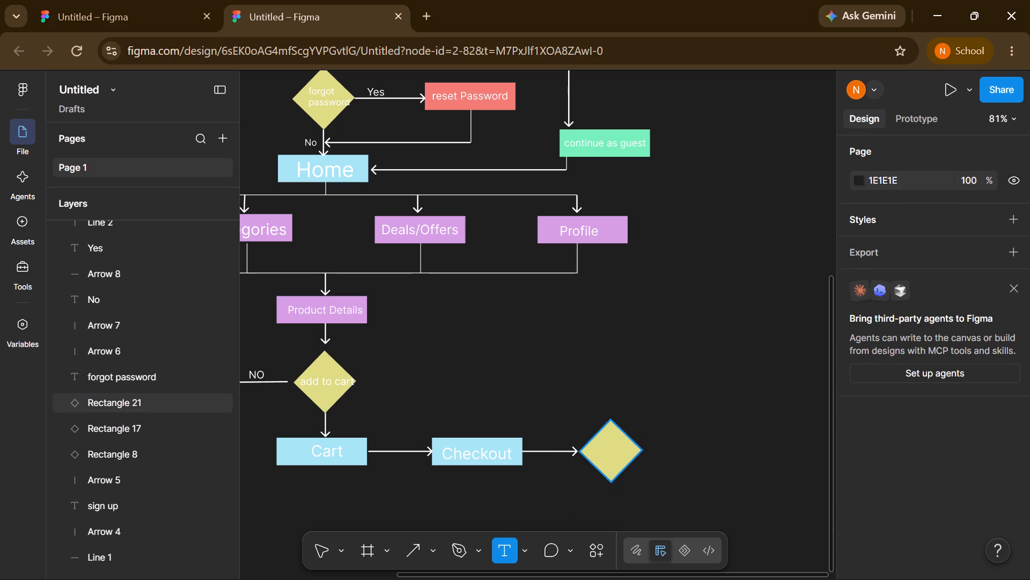
{"action": "type", "text": "Have"}
{"action": "key", "text": "Return"}
{"action": "type", "text": "Addre"}
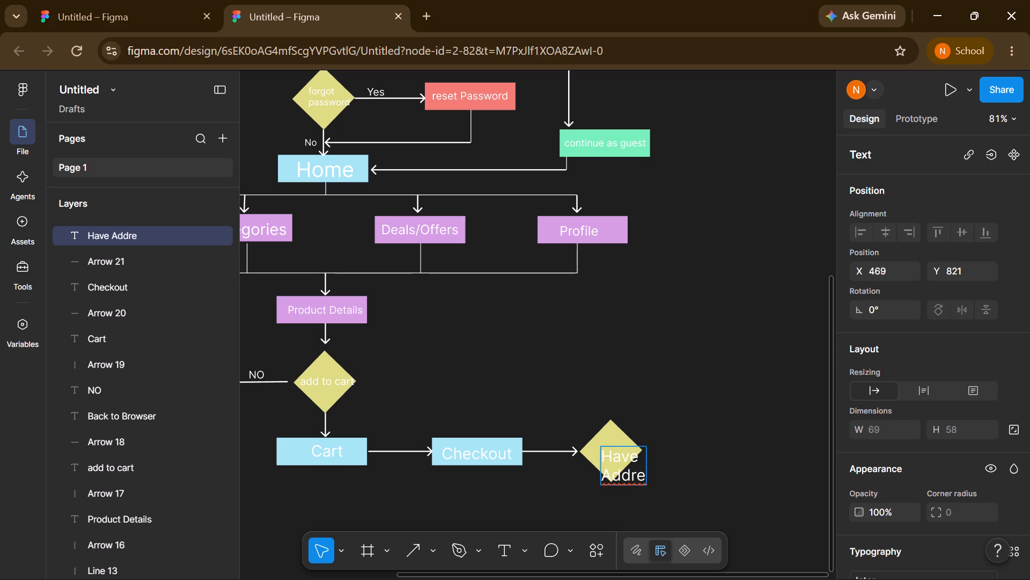
{"action": "key", "text": "s"}
{"action": "key", "text": "shift+question"}
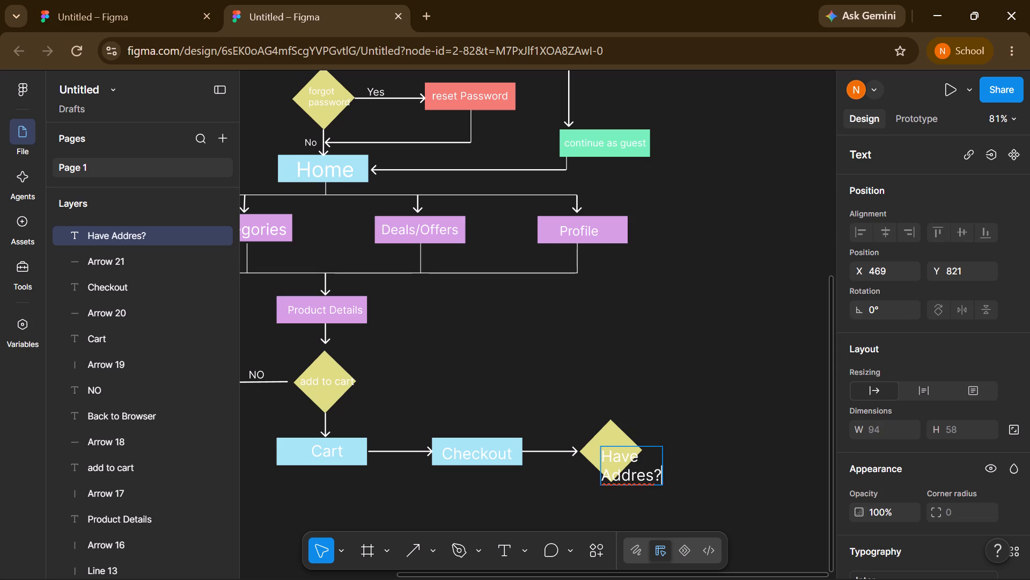
{"action": "left_click", "coordinate": [725, 477]}
Set the "Have Addres?" text to font size 15 and centre it on its yellow diamond.
{"action": "scroll", "coordinate": [979, 432], "scroll_direction": "down", "scroll_amount": 1}
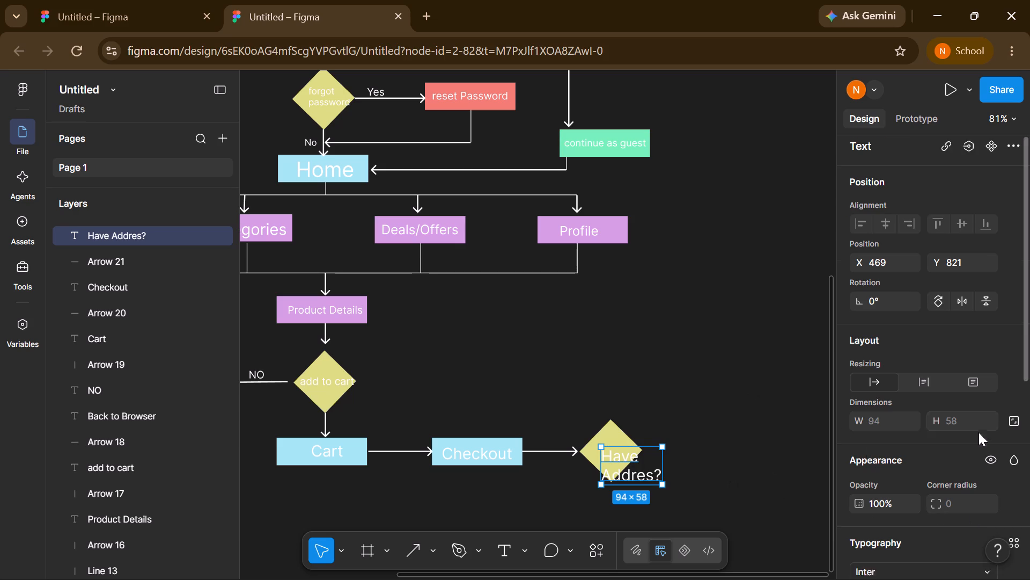
{"action": "scroll", "coordinate": [979, 432], "scroll_direction": "down", "scroll_amount": 2}
{"action": "left_click", "coordinate": [983, 299]}
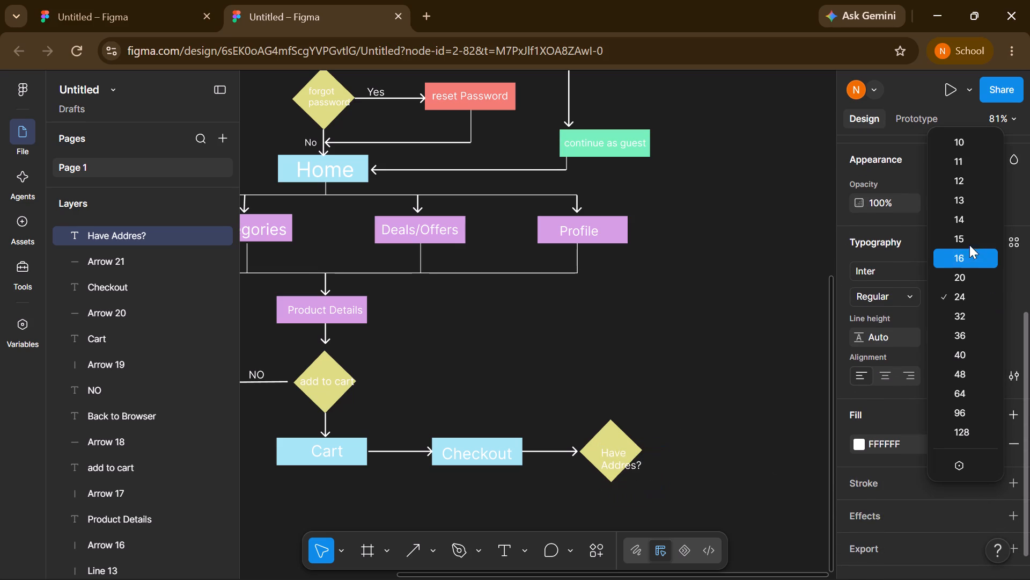
{"action": "left_click", "coordinate": [974, 231]}
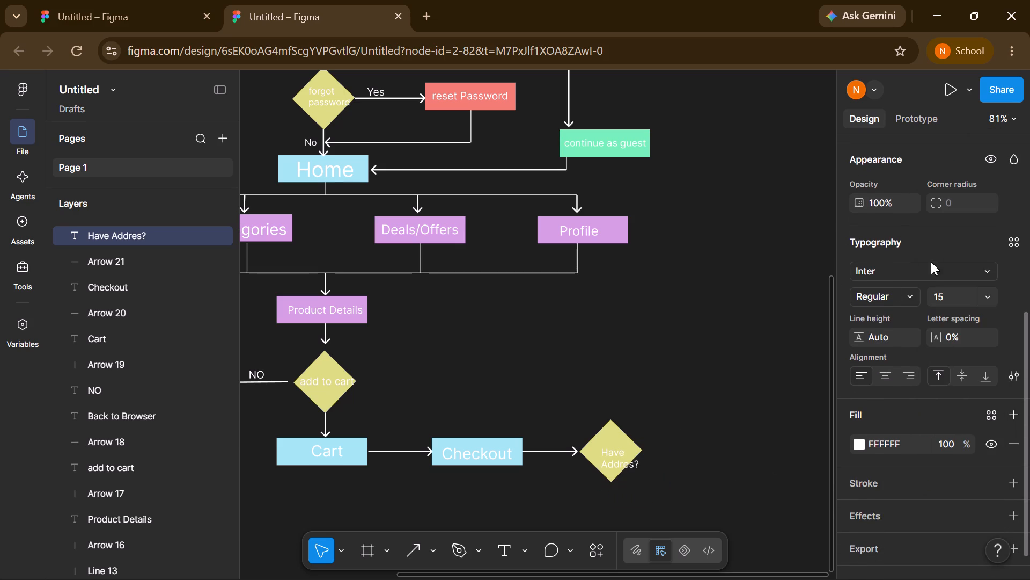
{"action": "left_click_drag", "start_coordinate": [635, 459], "coordinate": [628, 453]}
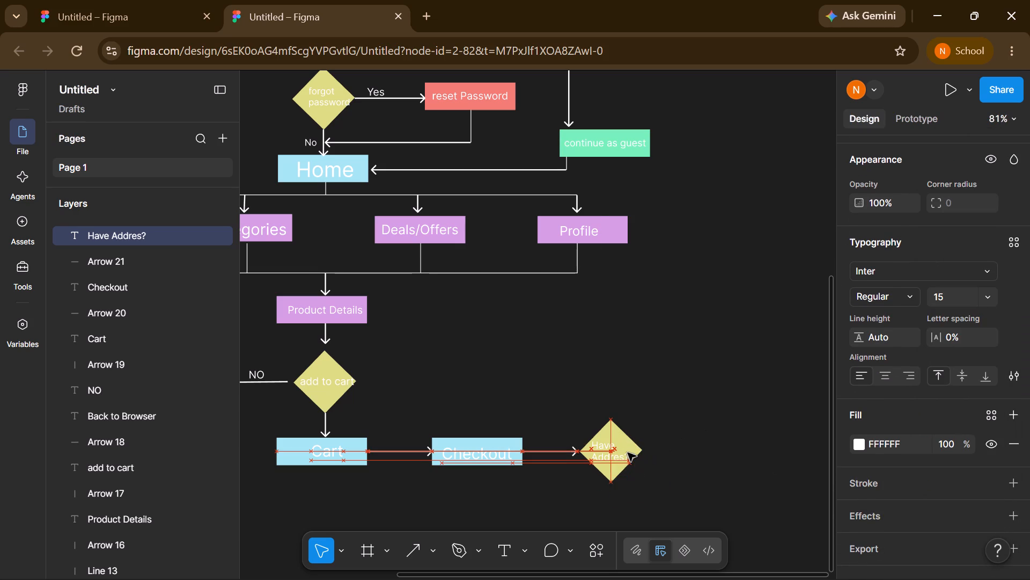
{"action": "left_click_drag", "start_coordinate": [628, 453], "coordinate": [628, 452]}
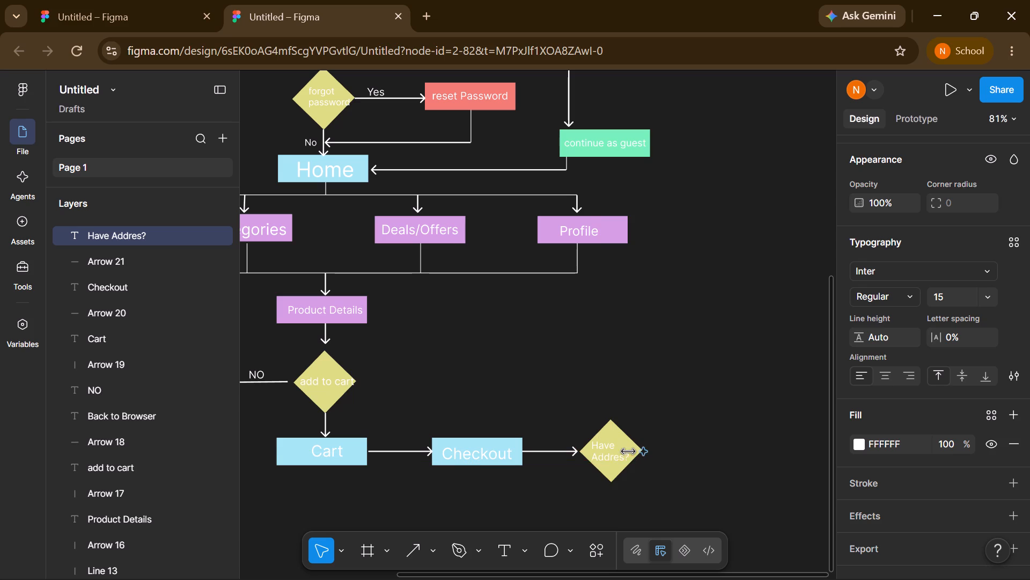
{"action": "left_click", "coordinate": [672, 441]}
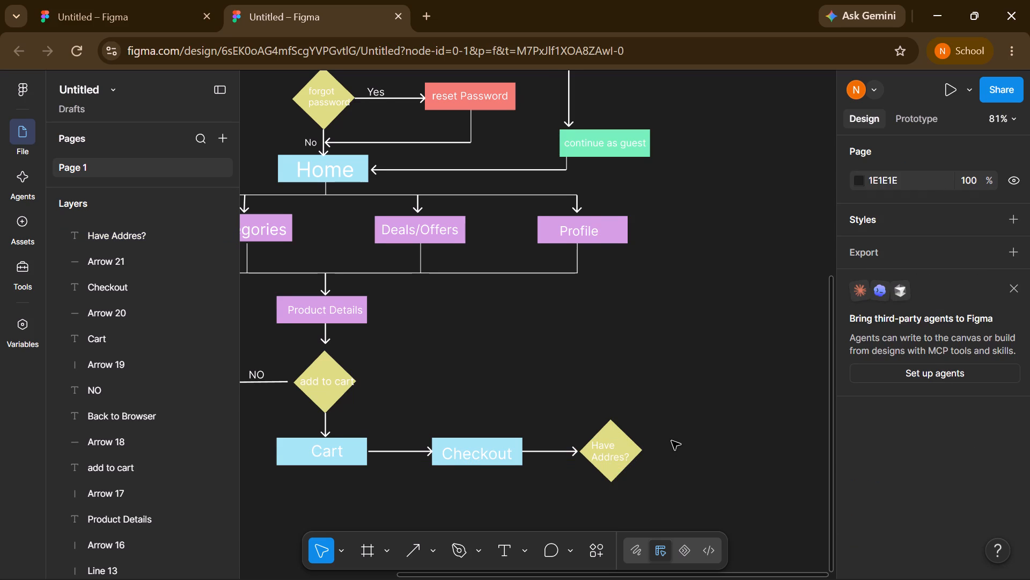
Draw a vertical arrow pointing up from the top corner of the "Have Addres?" diamond, ending about level with the "add to cart" diamond's centre.
{"action": "scroll", "coordinate": [672, 441], "scroll_direction": "left", "scroll_amount": 1}
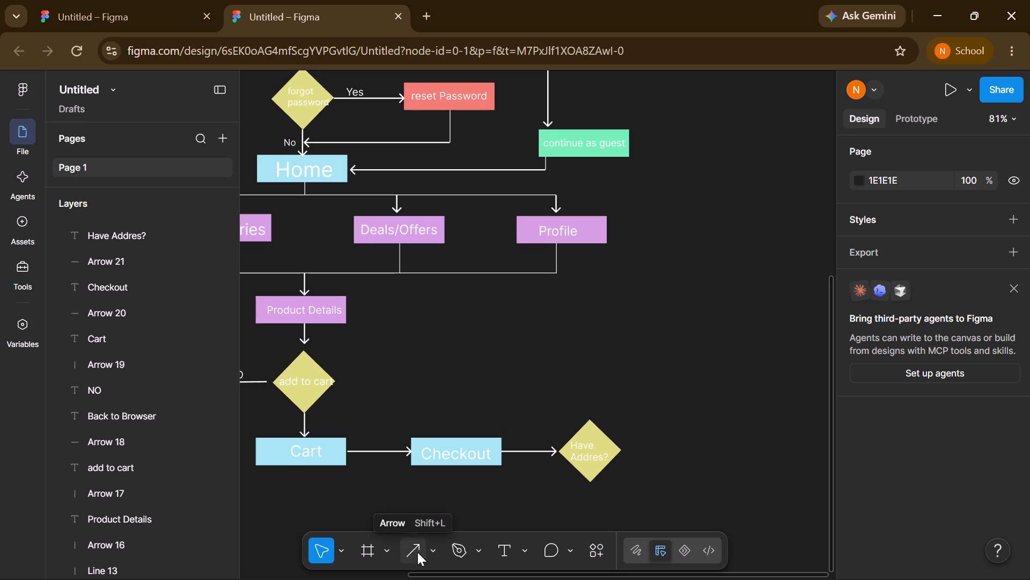
{"action": "left_click_drag", "start_coordinate": [417, 552], "coordinate": [620, 381]}
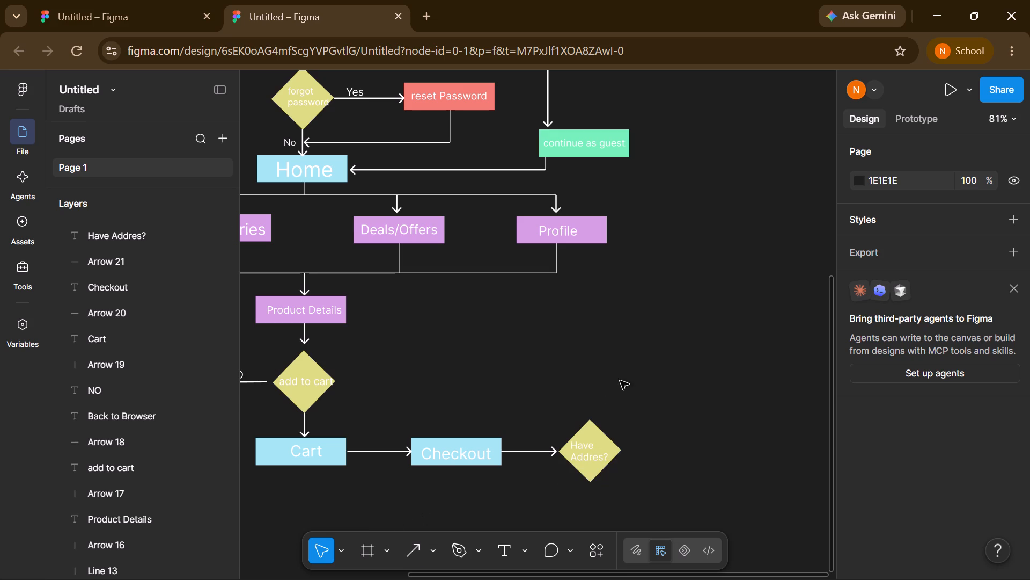
{"action": "left_click_drag", "start_coordinate": [620, 381], "coordinate": [627, 376]}
{"action": "key", "text": "shift+l"}
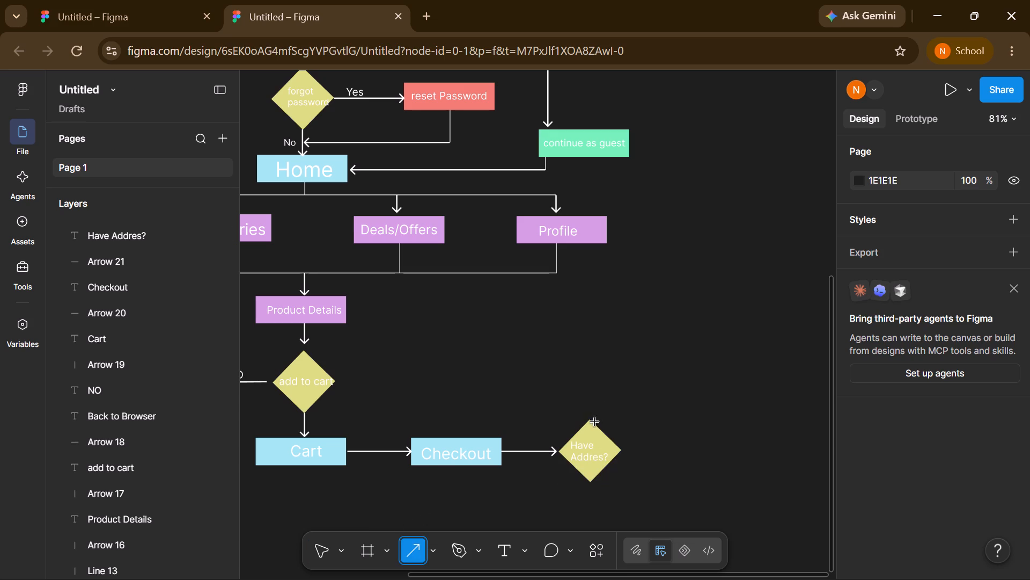
{"action": "left_click_drag", "start_coordinate": [591, 418], "coordinate": [590, 388]}
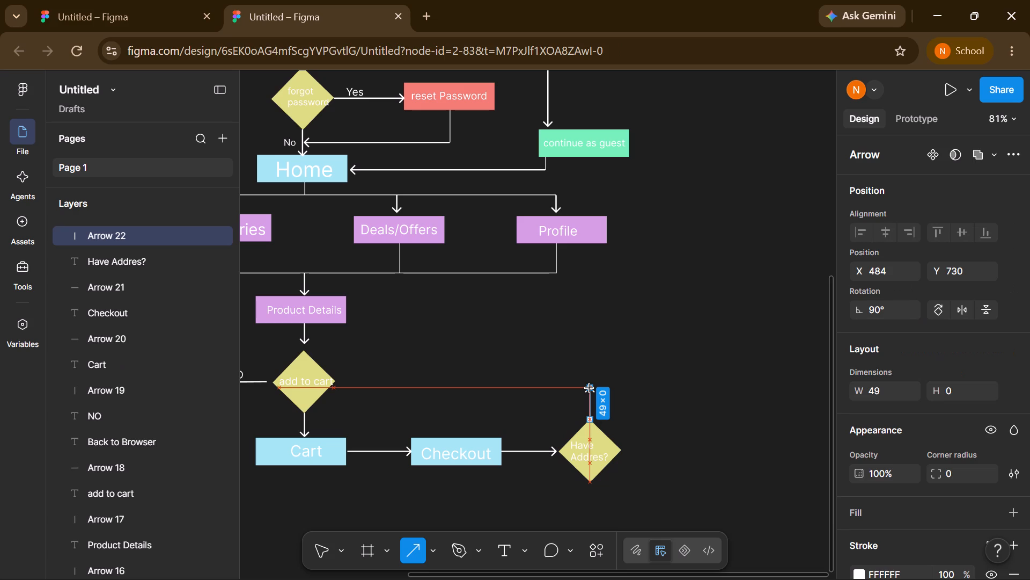
{"action": "left_click_drag", "start_coordinate": [590, 388], "coordinate": [588, 381]}
{"action": "left_click", "coordinate": [683, 378]}
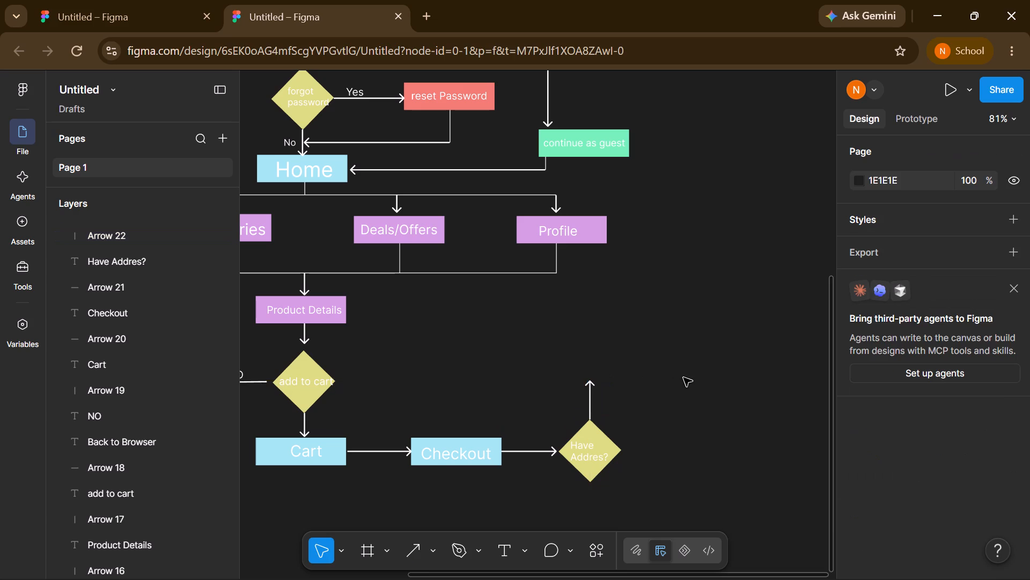
Duplicate the green "continue as guest" rectangle and place the copy at the upward arrow's tip, at about X 405, Y 674.
{"action": "left_click", "coordinate": [630, 135]}
{"action": "key", "text": "ctrl+d"}
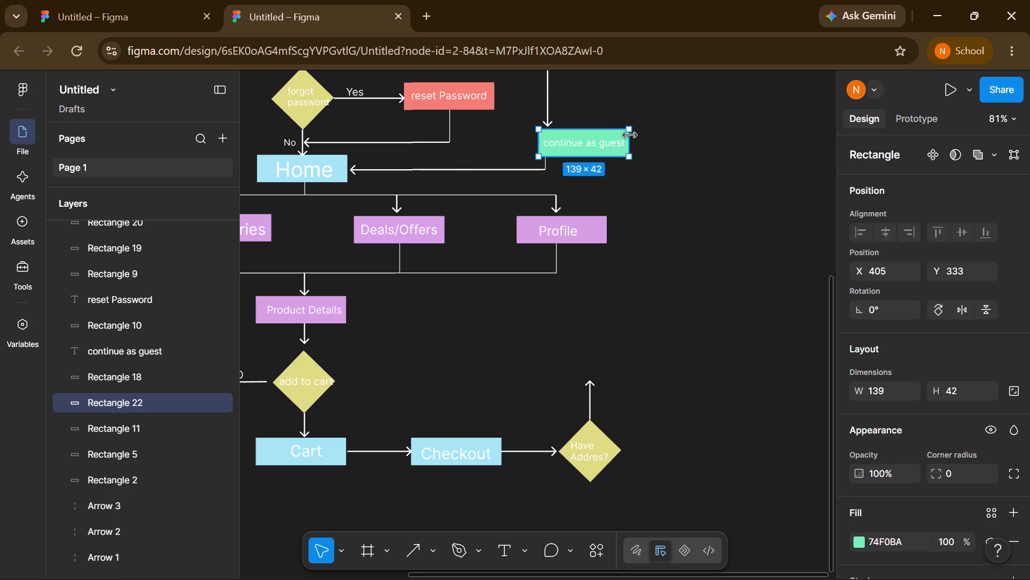
{"action": "left_click_drag", "start_coordinate": [614, 133], "coordinate": [613, 355]}
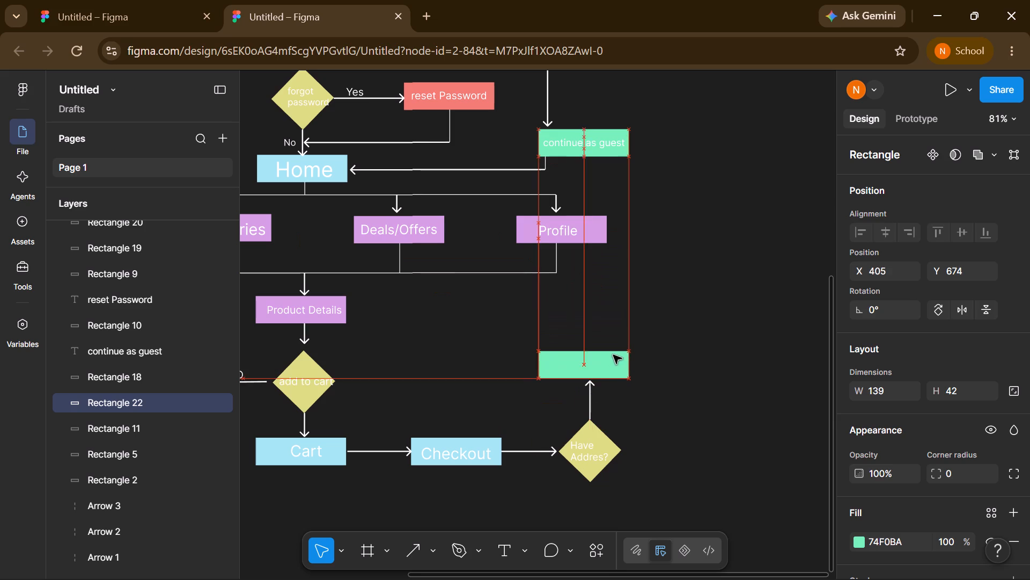
{"action": "left_click_drag", "start_coordinate": [613, 355], "coordinate": [615, 356]}
{"action": "left_click", "coordinate": [672, 350]}
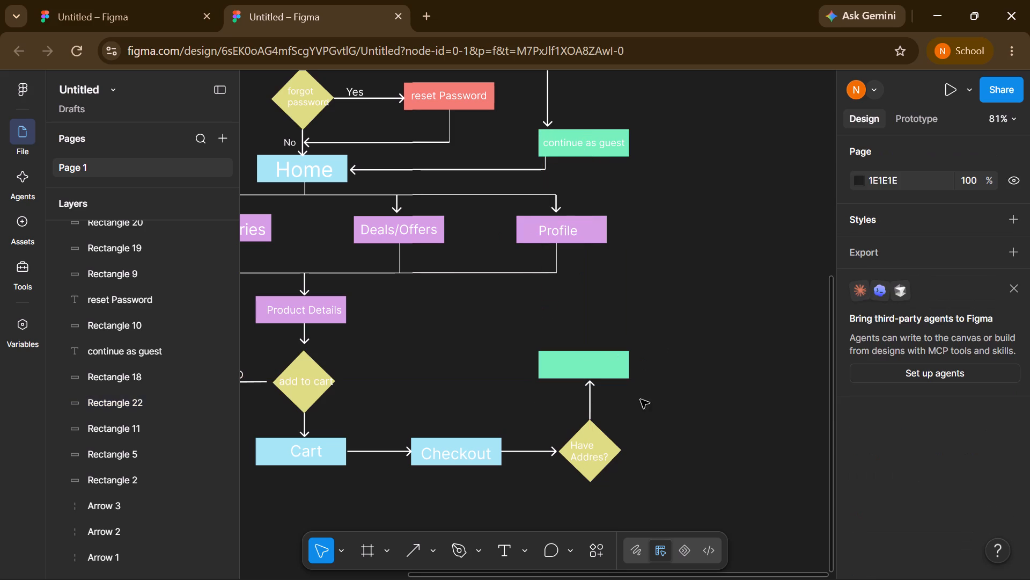
Add the text "Add/Select Address" on the new green rectangle above the "Have Addres?" diamond, at about X 405, Y 687.
{"action": "left_click", "coordinate": [506, 549]}
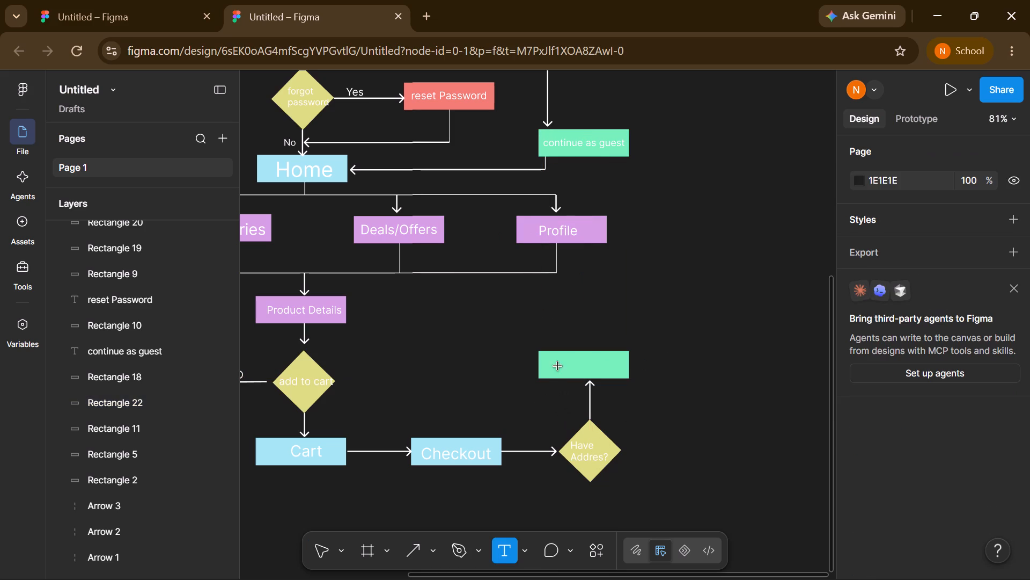
{"action": "left_click", "coordinate": [544, 367]}
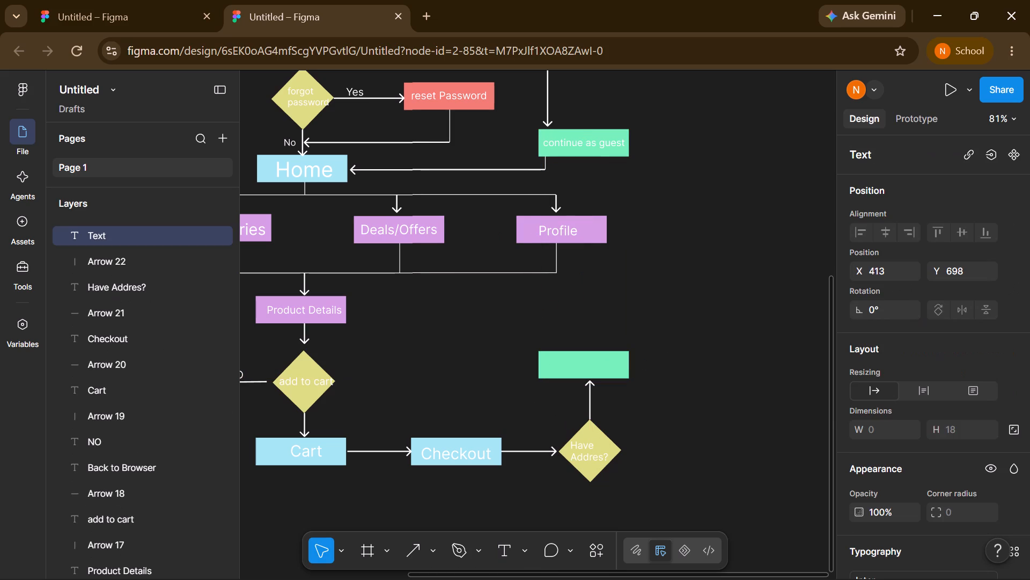
{"action": "type", "text": "Add"}
{"action": "key", "text": "slash"}
{"action": "key", "text": "shift+s"}
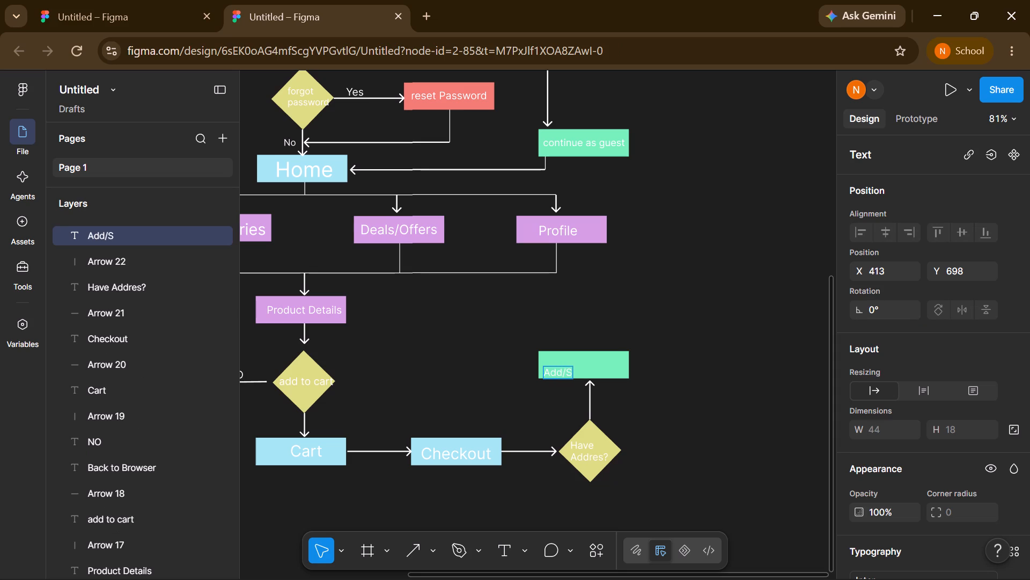
{"action": "type", "text": "elect Ad"}
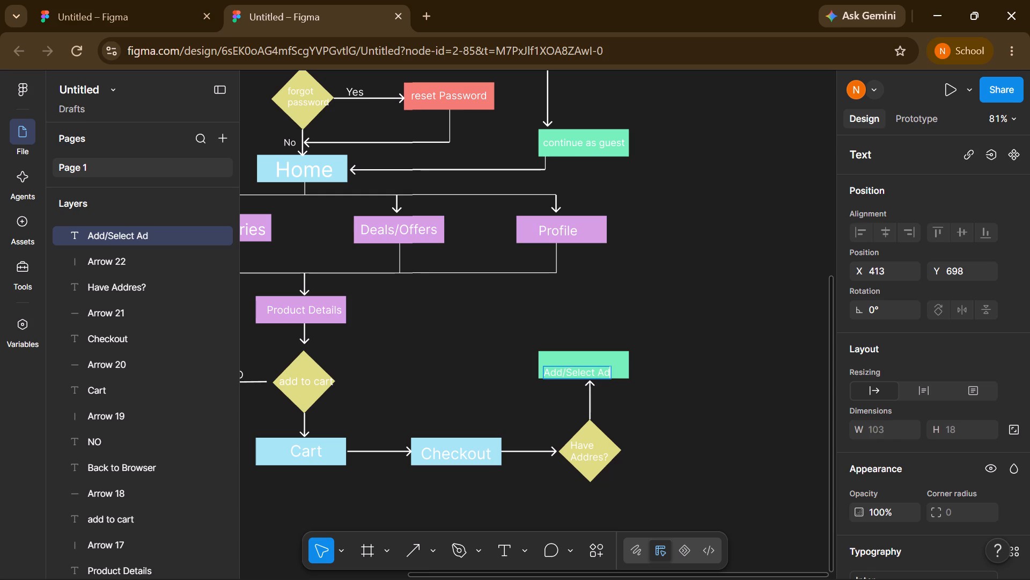
{"action": "type", "text": "dress"}
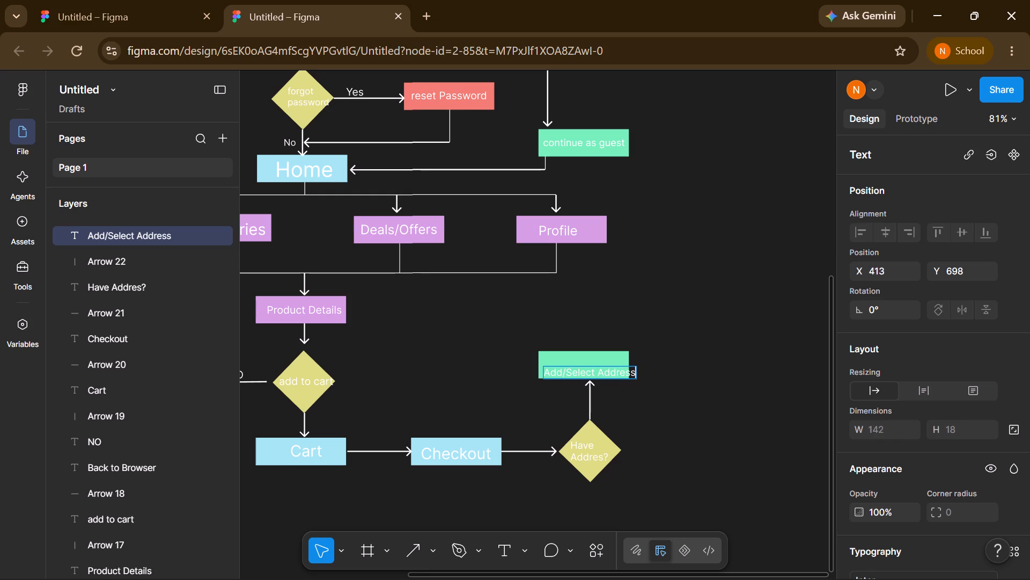
{"action": "left_click", "coordinate": [692, 379]}
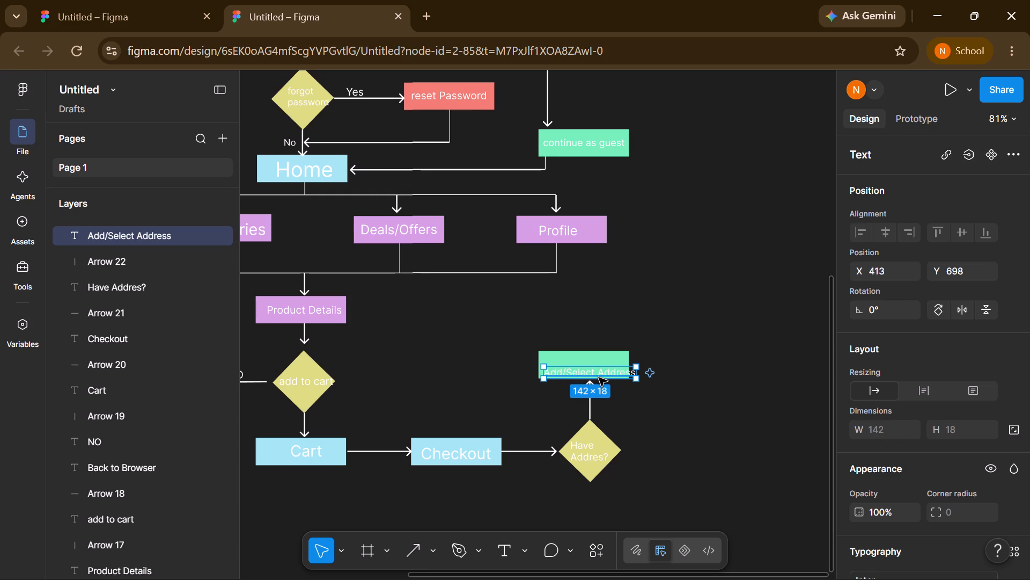
{"action": "left_click_drag", "start_coordinate": [600, 372], "coordinate": [592, 366]}
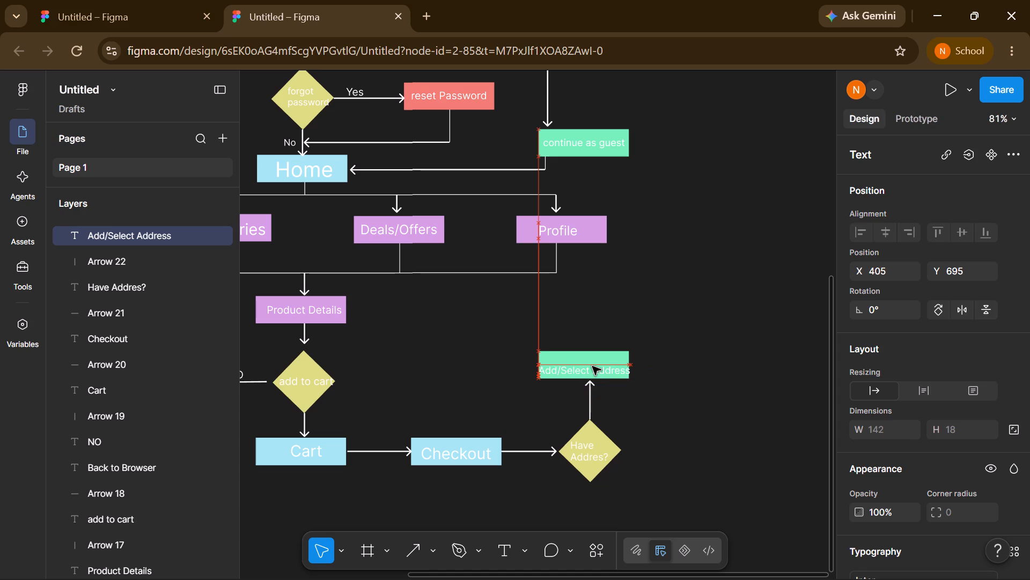
{"action": "left_click_drag", "start_coordinate": [592, 366], "coordinate": [594, 366]}
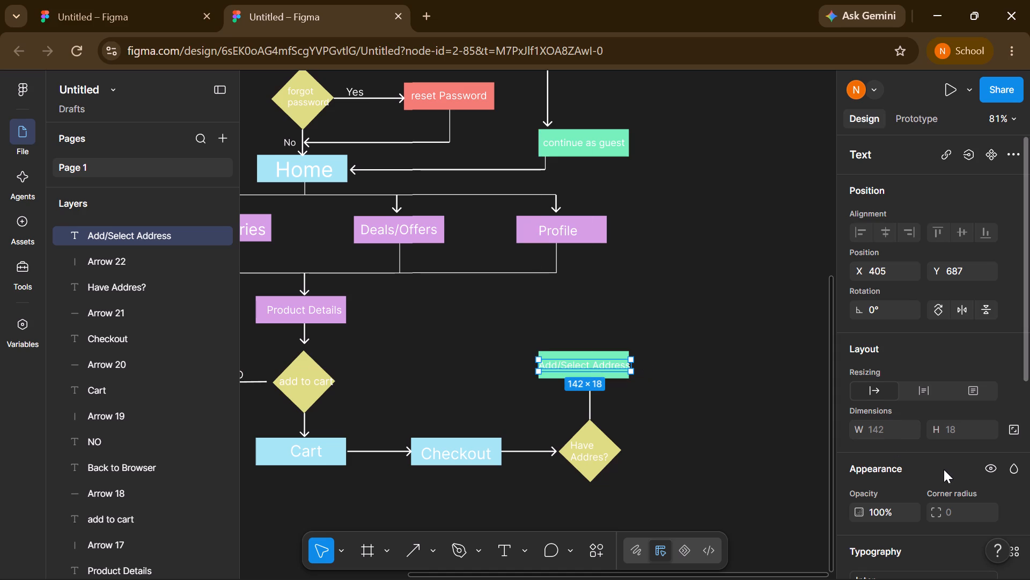
Set the "Add/Select Address" text to font size 14 so it fits within its green rectangle.
{"action": "scroll", "coordinate": [944, 469], "scroll_direction": "down", "scroll_amount": 3}
{"action": "left_click", "coordinate": [986, 408]}
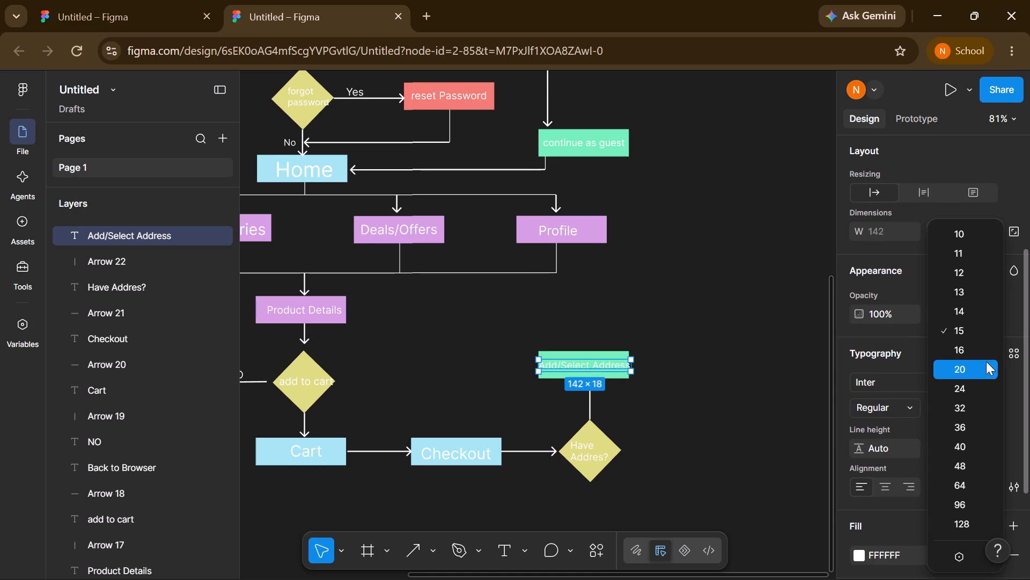
{"action": "left_click", "coordinate": [977, 313]}
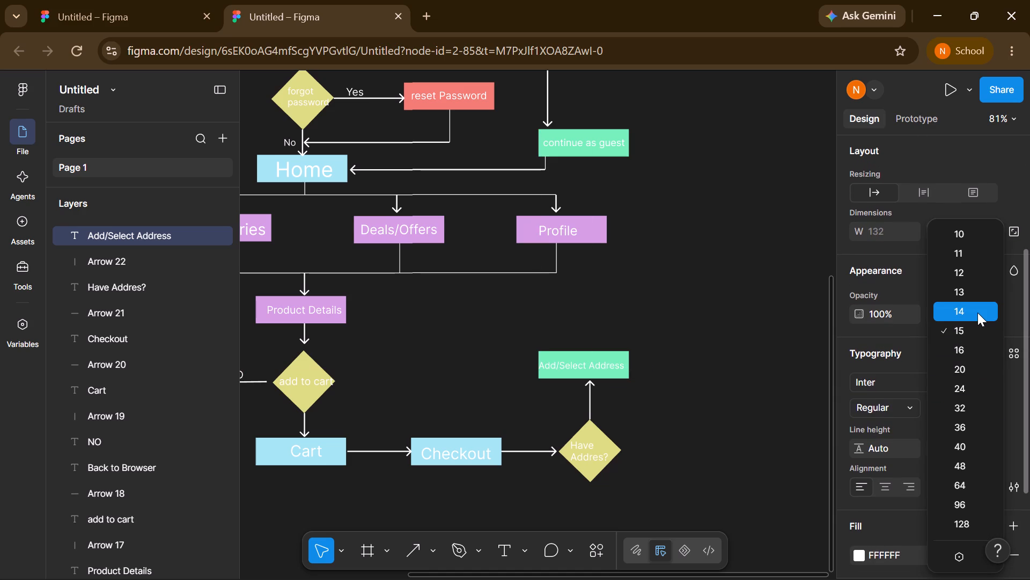
{"action": "left_click", "coordinate": [600, 364]}
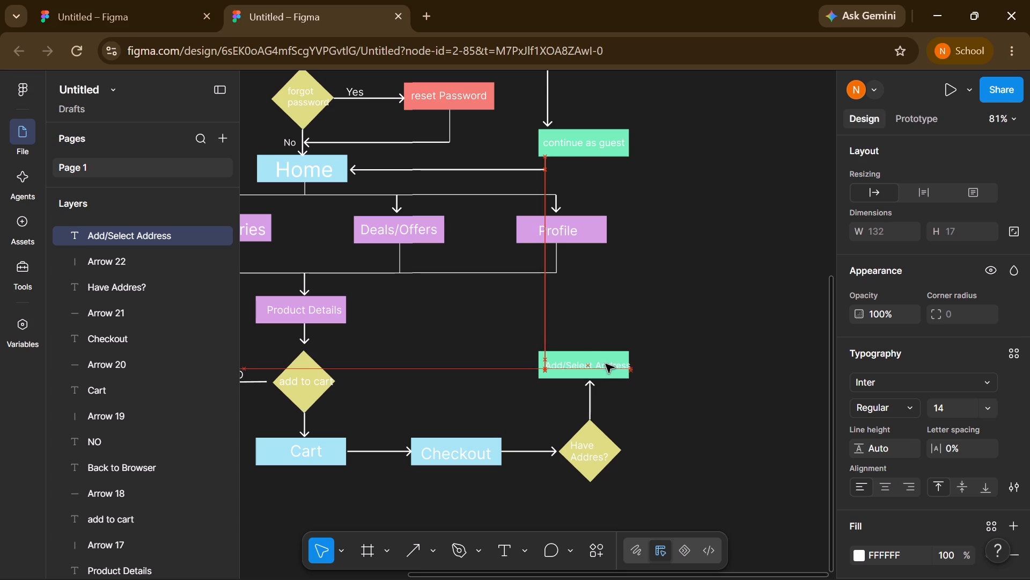
{"action": "left_click", "coordinate": [714, 352]}
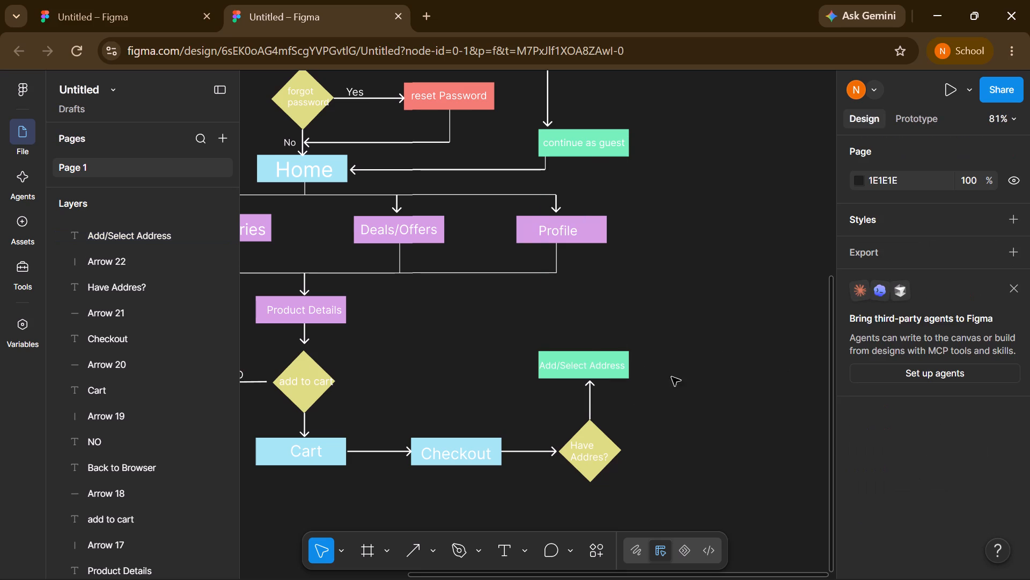
Add a "No" label at font size 20 just right of the arrow rising from the "Have Addres?" diamond.
{"action": "left_click", "coordinate": [501, 545]}
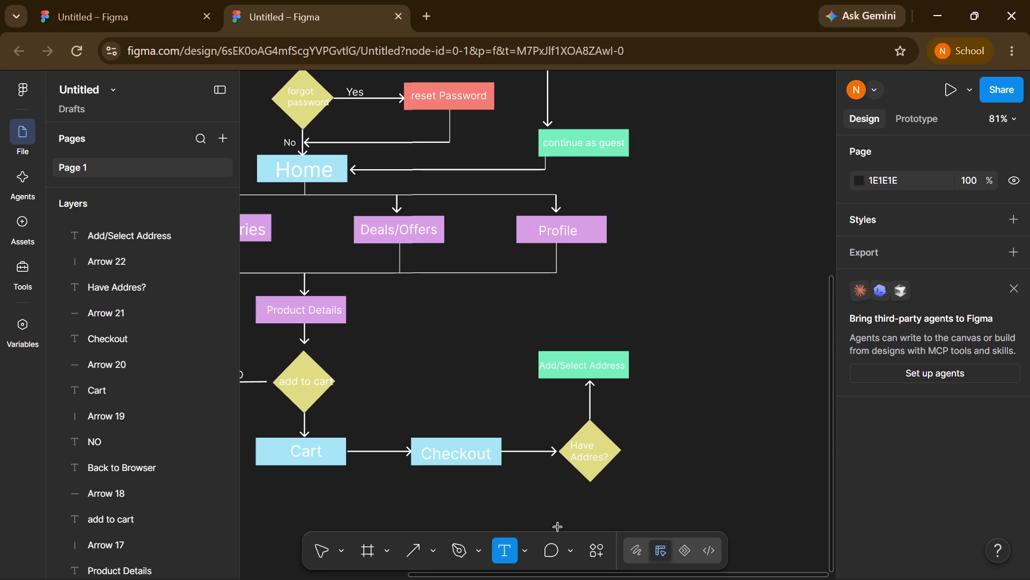
{"action": "left_click", "coordinate": [597, 405]}
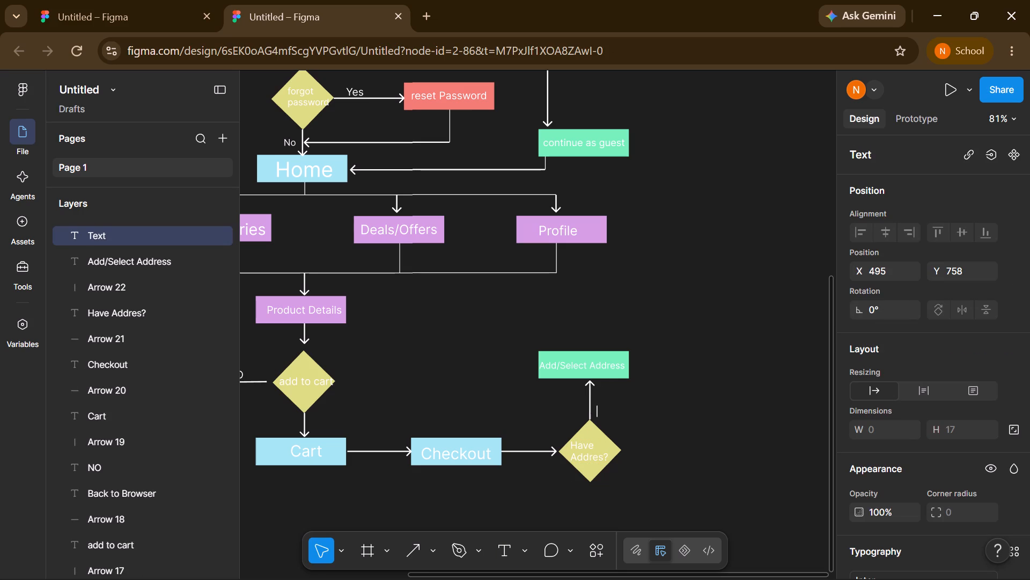
{"action": "type", "text": "No"}
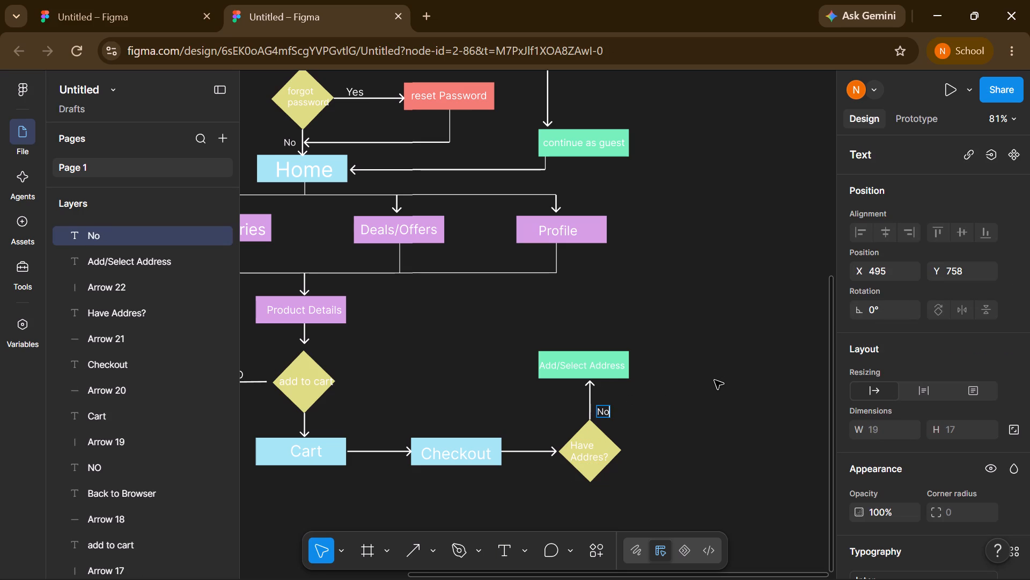
{"action": "left_click", "coordinate": [715, 380]}
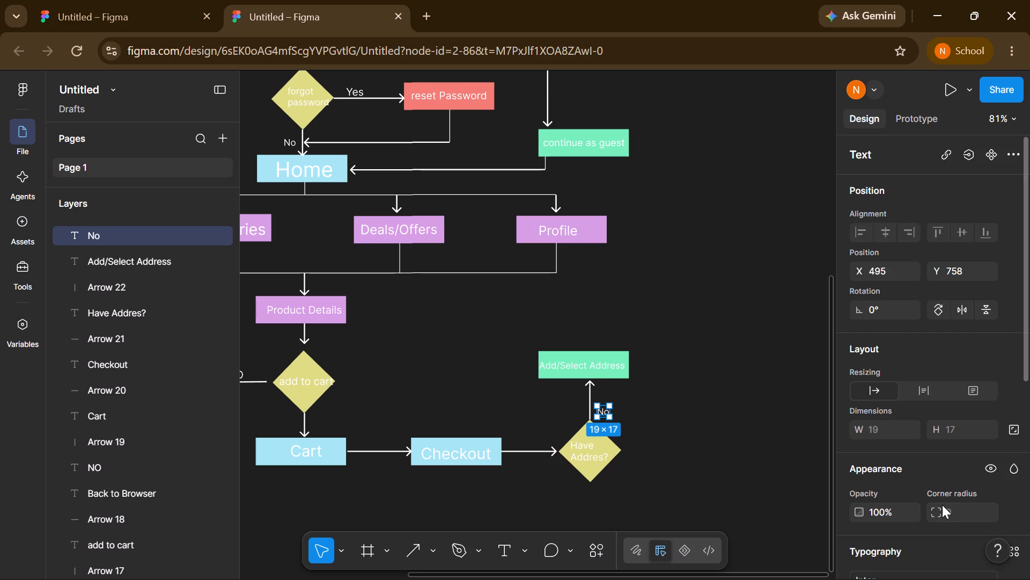
{"action": "scroll", "coordinate": [947, 504], "scroll_direction": "down", "scroll_amount": 2}
{"action": "left_click", "coordinate": [988, 299]}
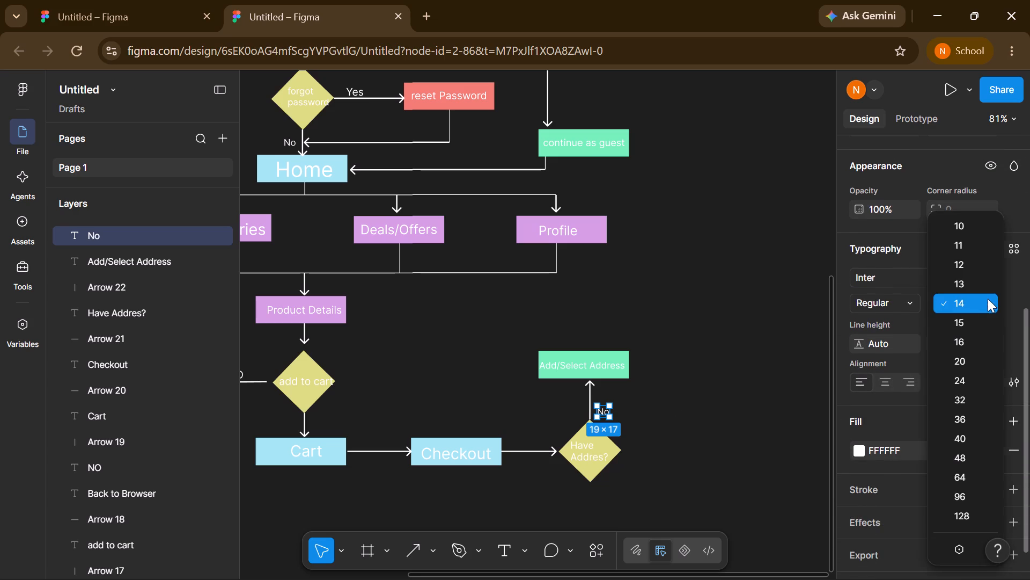
{"action": "left_click", "coordinate": [976, 359]}
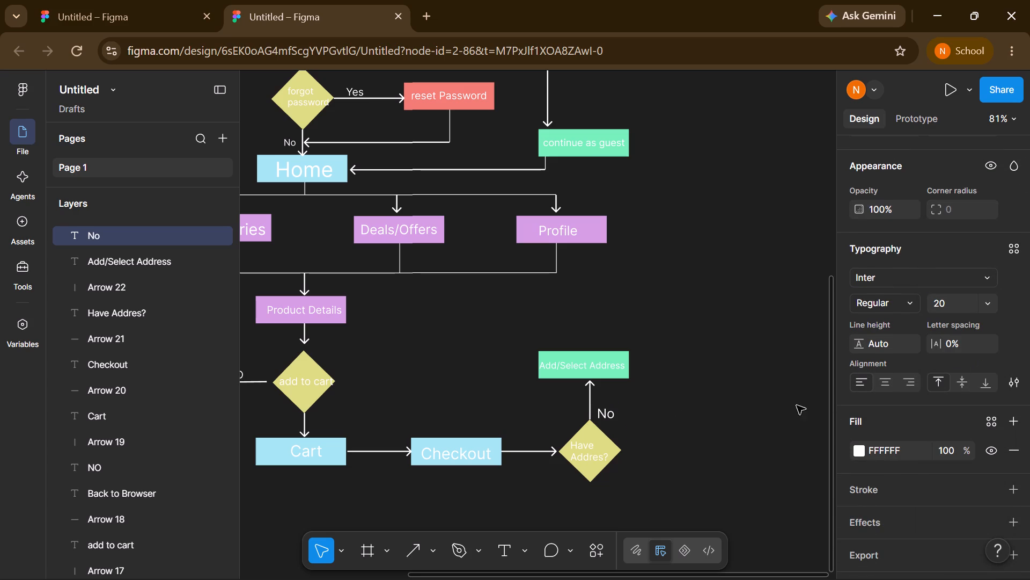
{"action": "left_click_drag", "start_coordinate": [607, 415], "coordinate": [606, 405]}
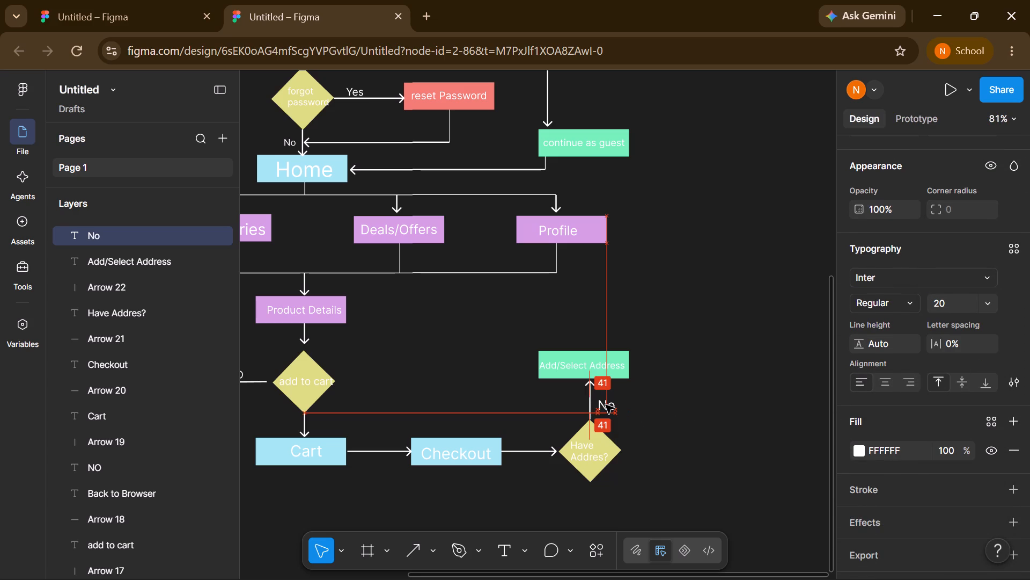
{"action": "left_click_drag", "start_coordinate": [606, 405], "coordinate": [606, 405]}
{"action": "left_click", "coordinate": [704, 416]}
Draw a short horizontal line, about 21 long, outward from the right corner of the "Have Addres?" diamond.
{"action": "scroll", "coordinate": [704, 416], "scroll_direction": "right", "scroll_amount": 1}
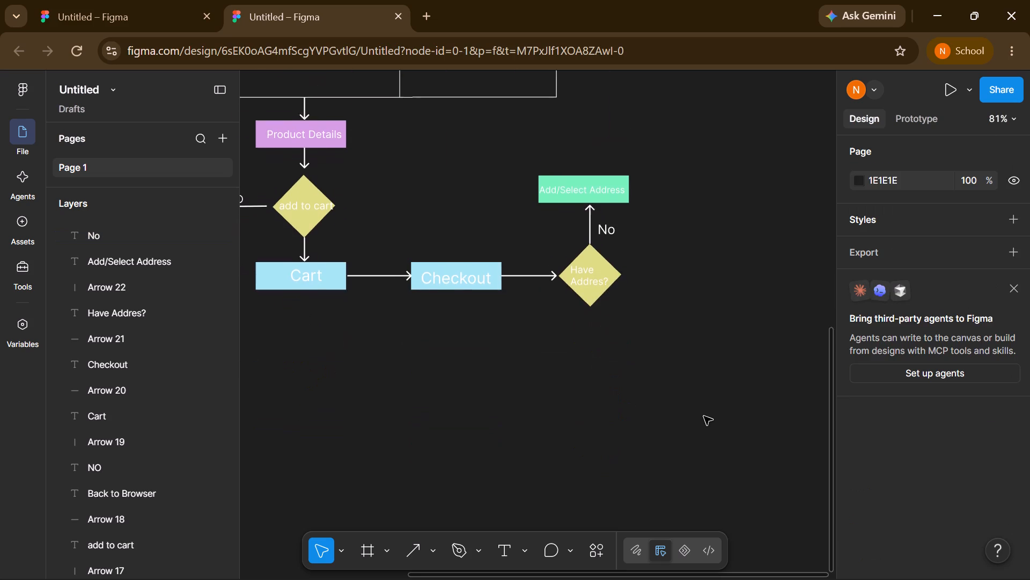
{"action": "scroll", "coordinate": [704, 416], "scroll_direction": "right", "scroll_amount": 2}
{"action": "scroll", "coordinate": [704, 416], "scroll_direction": "left", "scroll_amount": 1}
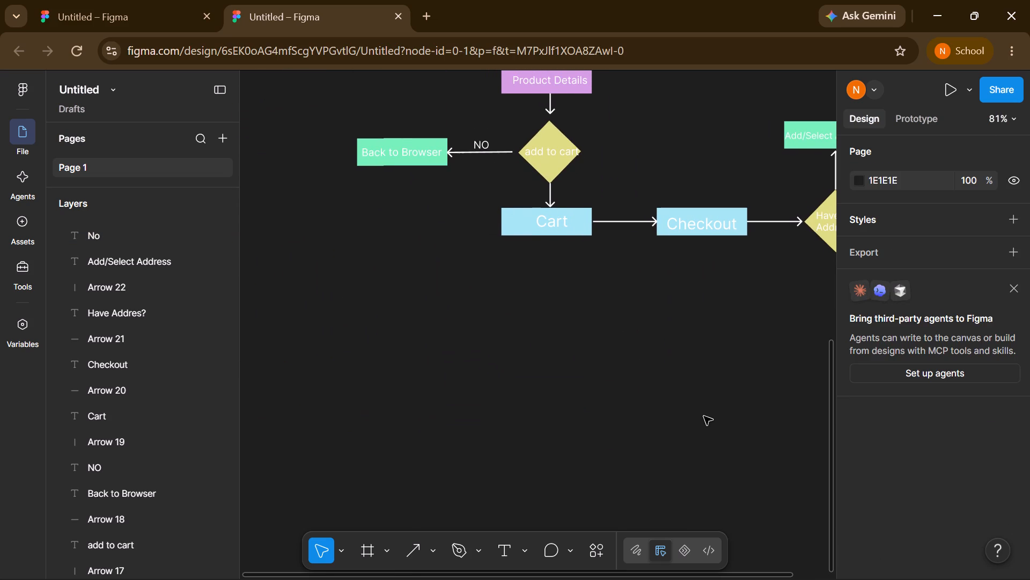
{"action": "scroll", "coordinate": [704, 416], "scroll_direction": "left", "scroll_amount": 2}
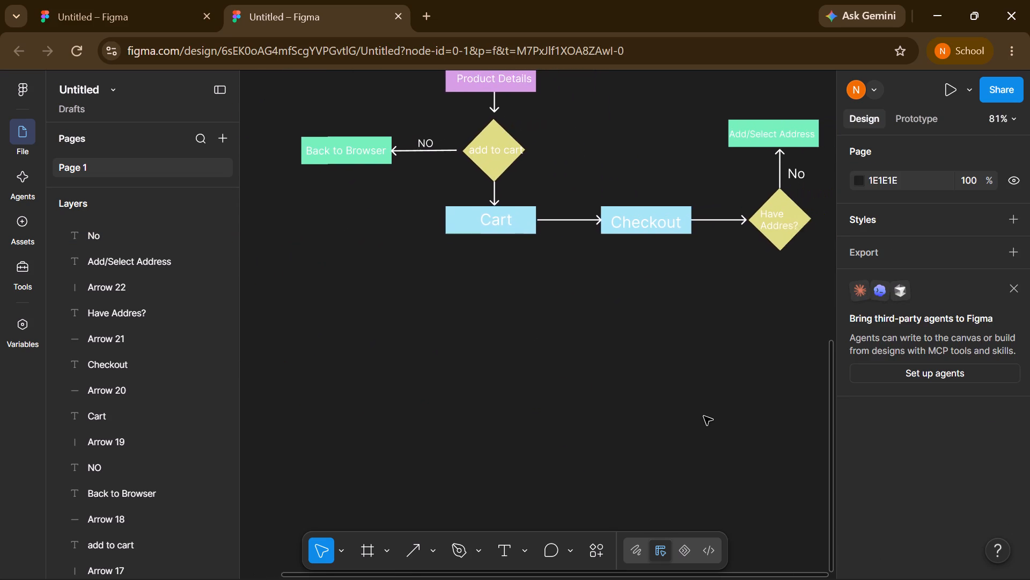
{"action": "scroll", "coordinate": [704, 416], "scroll_direction": "left", "scroll_amount": 1}
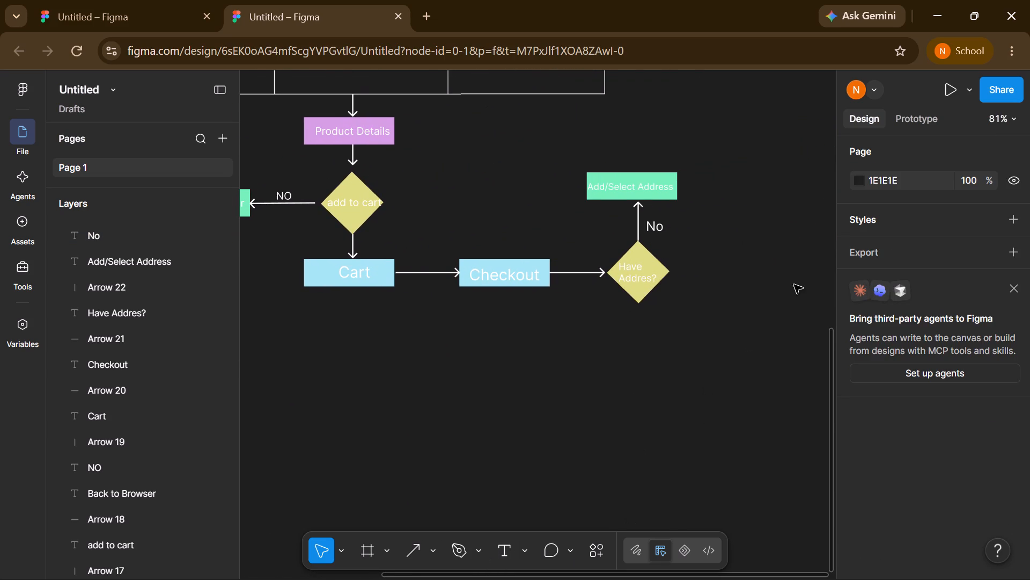
{"action": "key", "text": "l"}
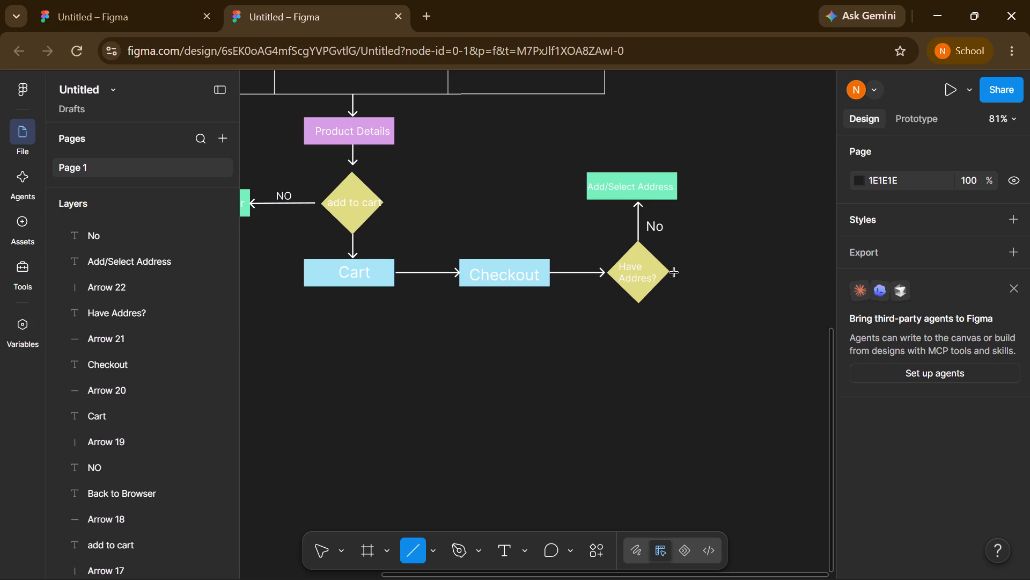
{"action": "left_click_drag", "start_coordinate": [671, 272], "coordinate": [683, 271]}
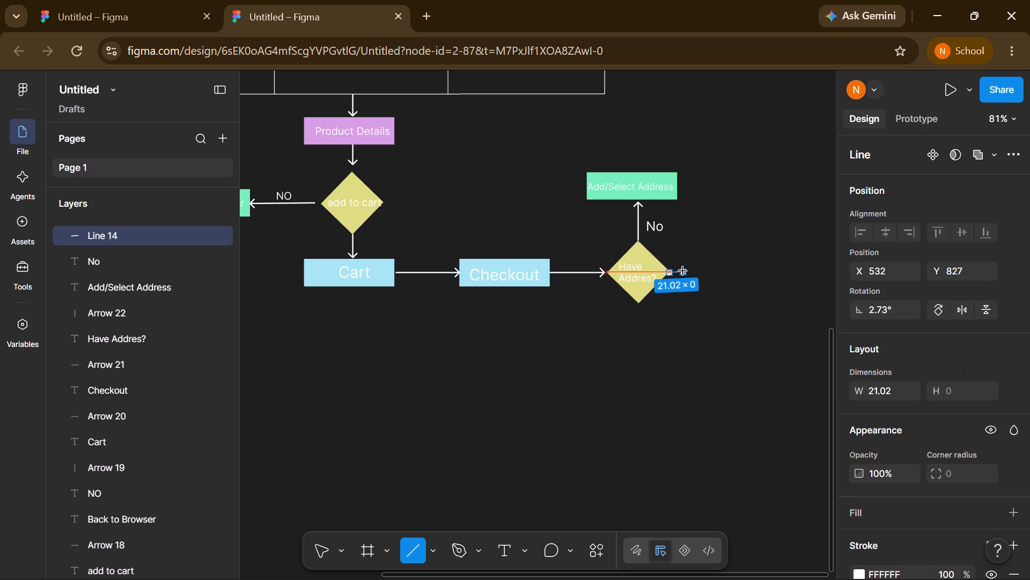
{"action": "left_click_drag", "start_coordinate": [683, 271], "coordinate": [682, 272]}
{"action": "left_click", "coordinate": [724, 279]}
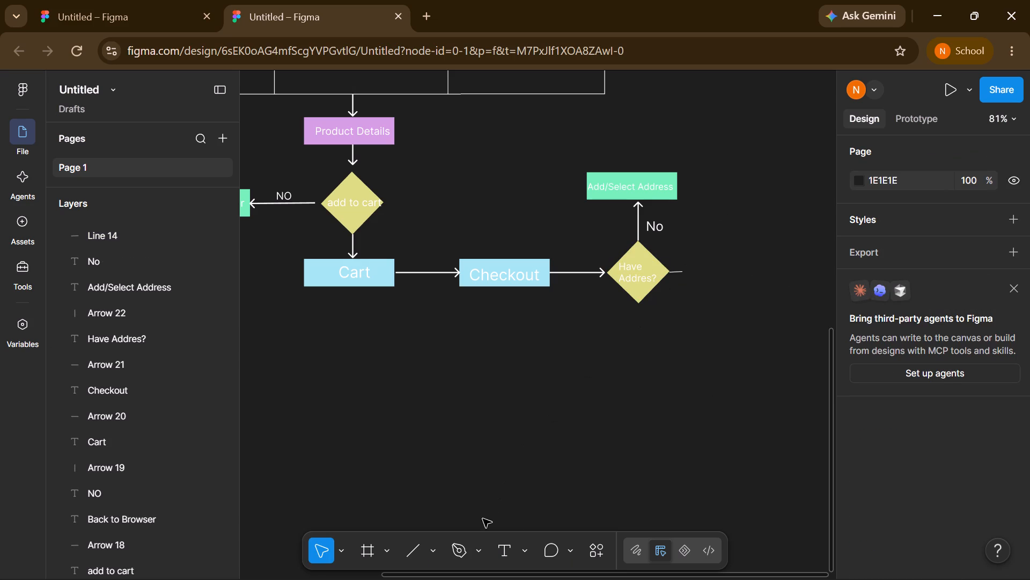
Add a "Yes" label just past the end of the short line, vertically level with it.
{"action": "left_click", "coordinate": [504, 546]}
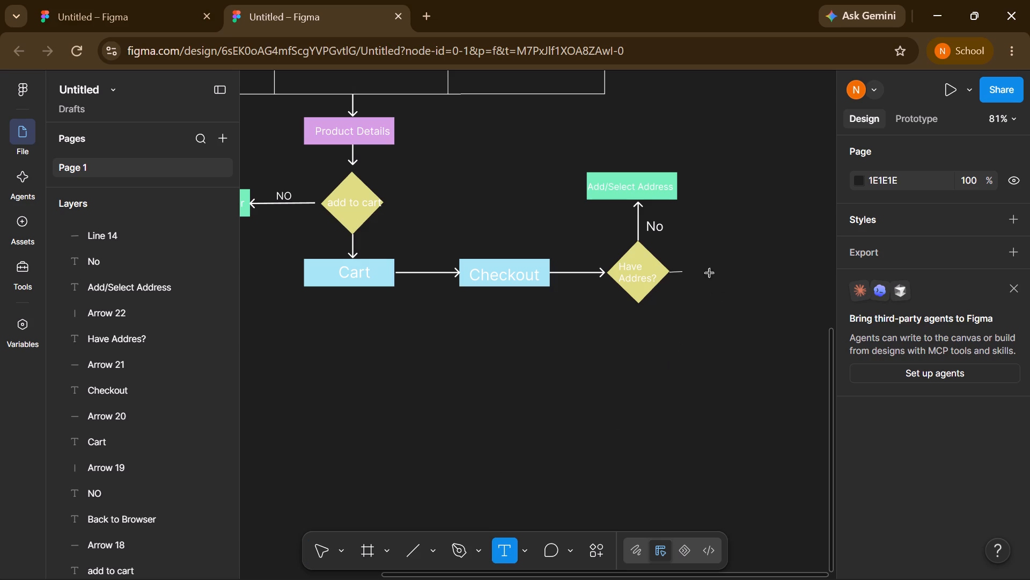
{"action": "left_click", "coordinate": [689, 271]}
{"action": "key", "text": "y"}
{"action": "key", "text": "BackSpace"}
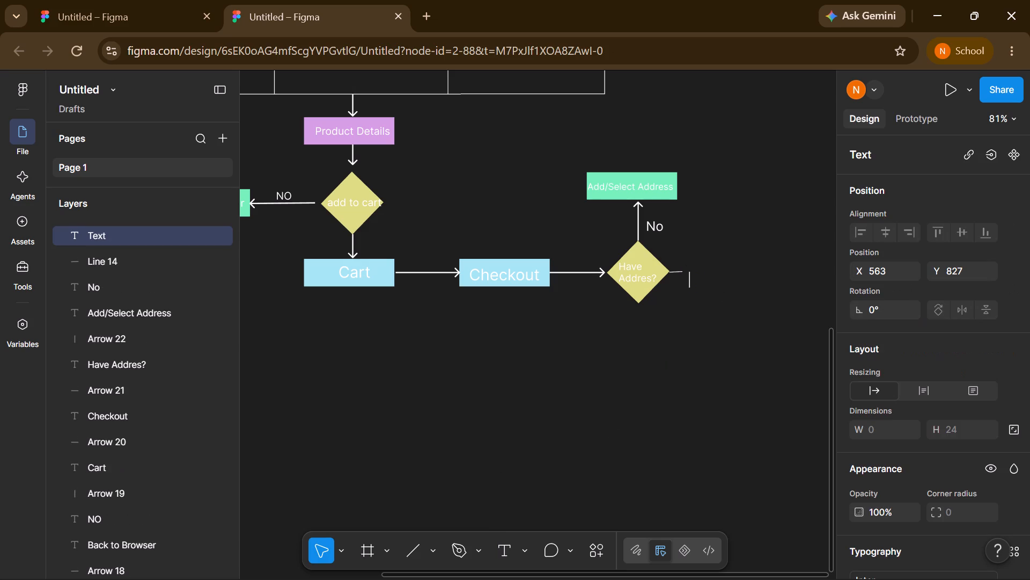
{"action": "type", "text": "Yes"}
{"action": "left_click_drag", "start_coordinate": [759, 262], "coordinate": [700, 282]}
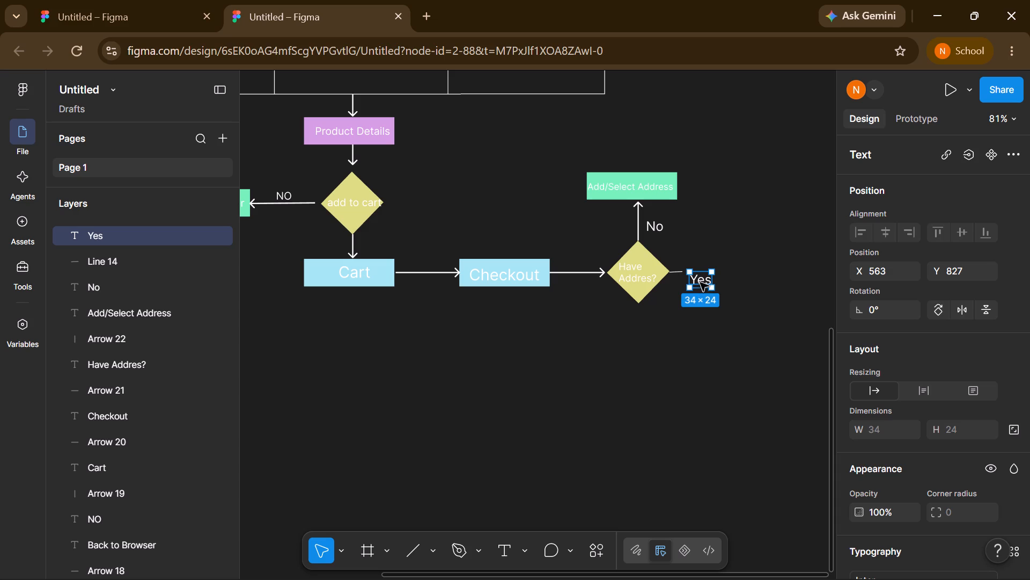
{"action": "left_click_drag", "start_coordinate": [700, 282], "coordinate": [701, 282]}
{"action": "left_click_drag", "start_coordinate": [701, 282], "coordinate": [702, 275]}
{"action": "left_click", "coordinate": [749, 279]}
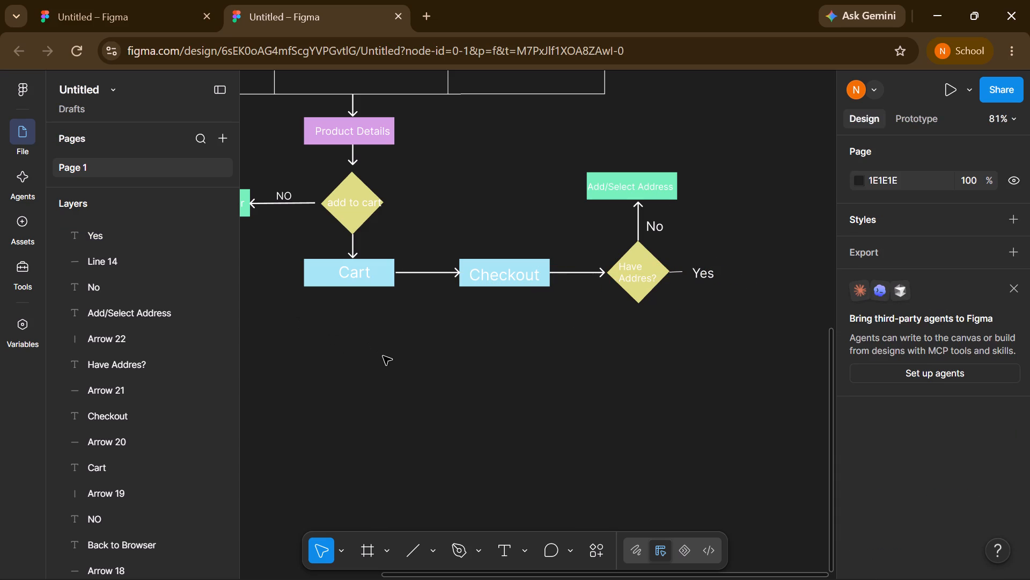
Draw a vertical arrow about 76 long pointing down from the bottom edge of the "Cart" rectangle.
{"action": "key", "text": "shift+l"}
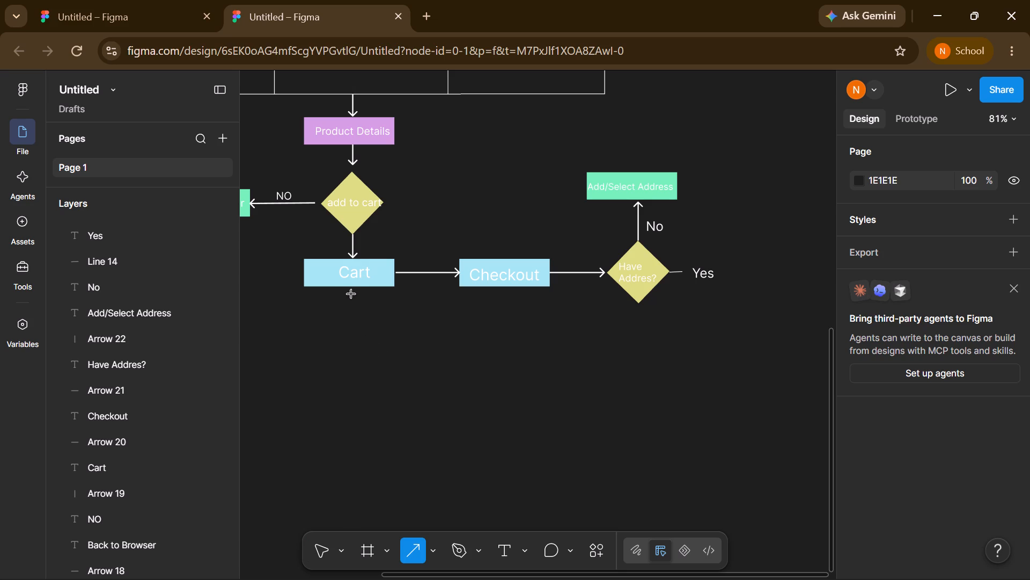
{"action": "left_click_drag", "start_coordinate": [351, 289], "coordinate": [344, 327]}
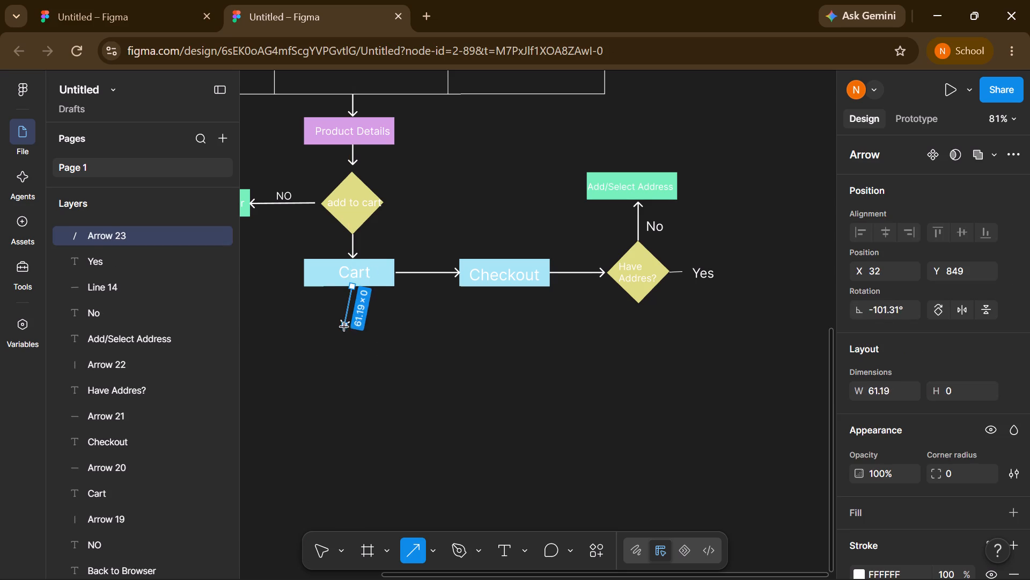
{"action": "left_click_drag", "start_coordinate": [344, 327], "coordinate": [350, 334]}
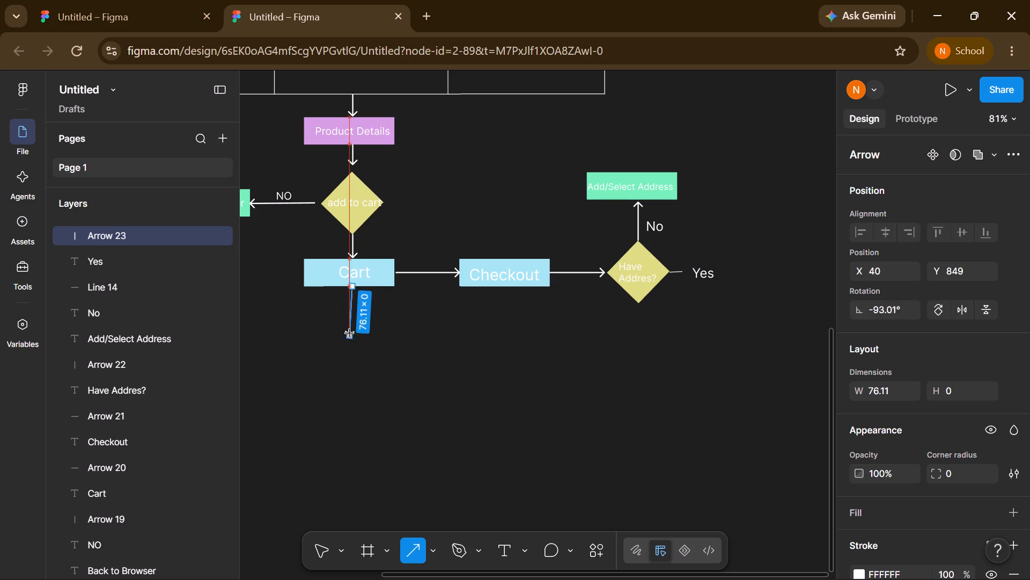
{"action": "left_click_drag", "start_coordinate": [350, 334], "coordinate": [352, 335]}
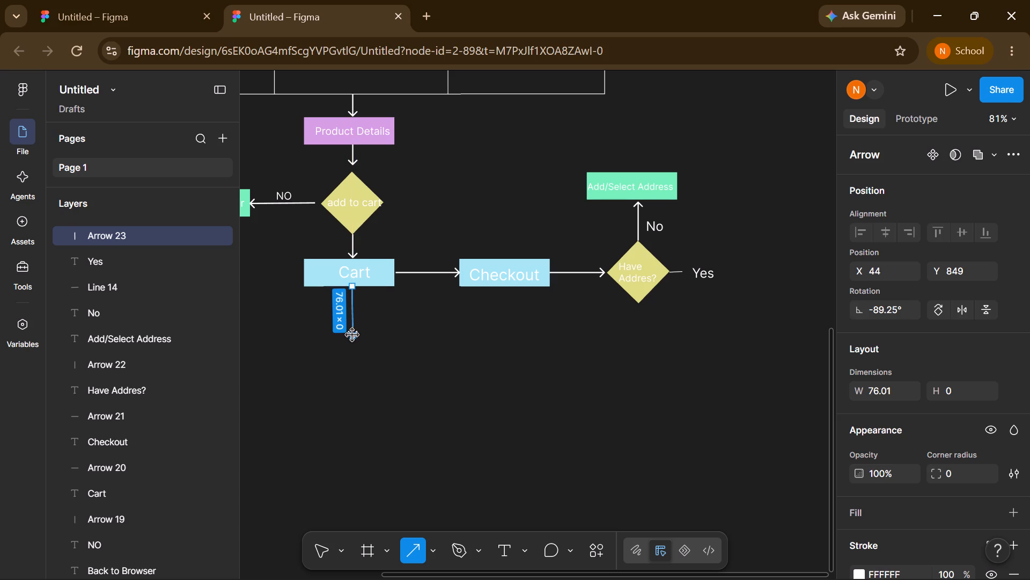
{"action": "left_click", "coordinate": [418, 376]}
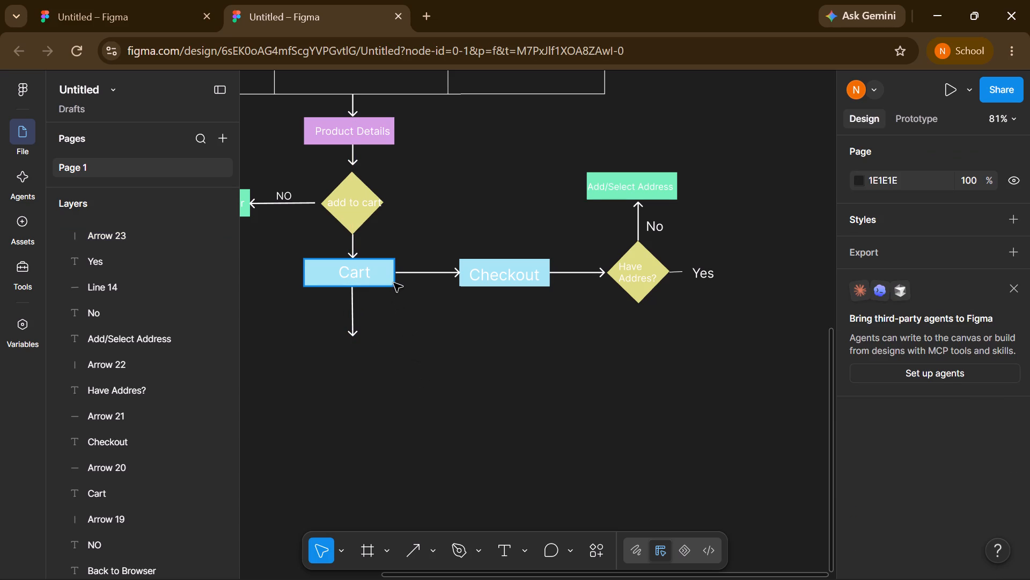
Duplicate the blue "Cart" rectangle and place the copy at the downward arrow's tip, at about X -30, Y 927.
{"action": "left_click", "coordinate": [394, 283]}
{"action": "key", "text": "ctrl+d"}
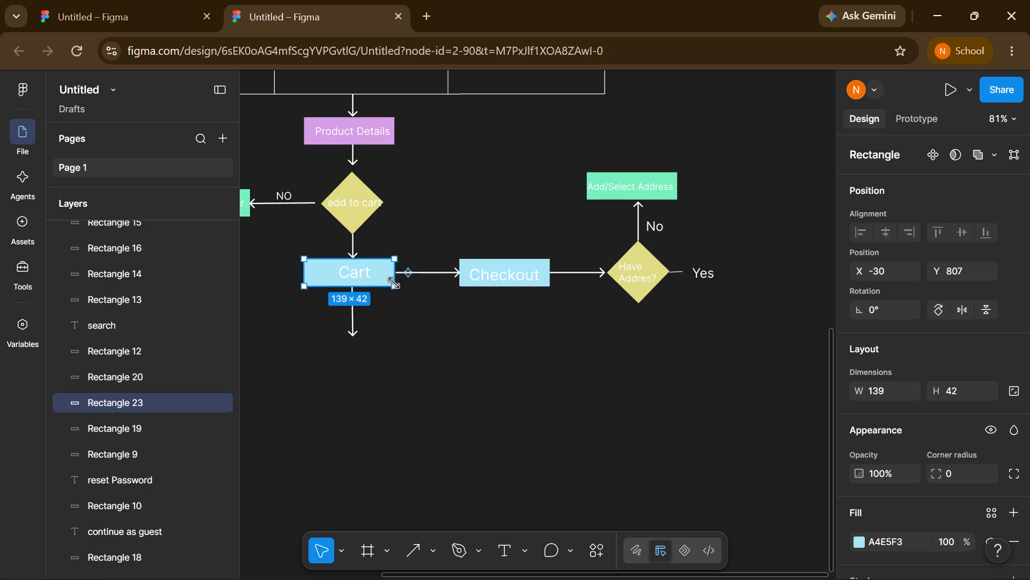
{"action": "left_click_drag", "start_coordinate": [384, 270], "coordinate": [386, 348]}
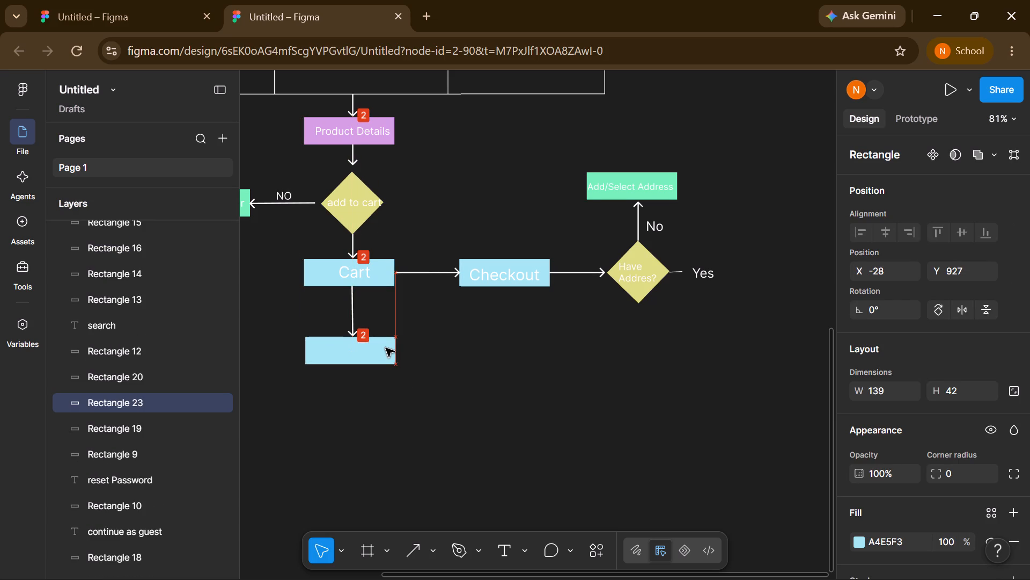
{"action": "left_click_drag", "start_coordinate": [386, 348], "coordinate": [384, 347]}
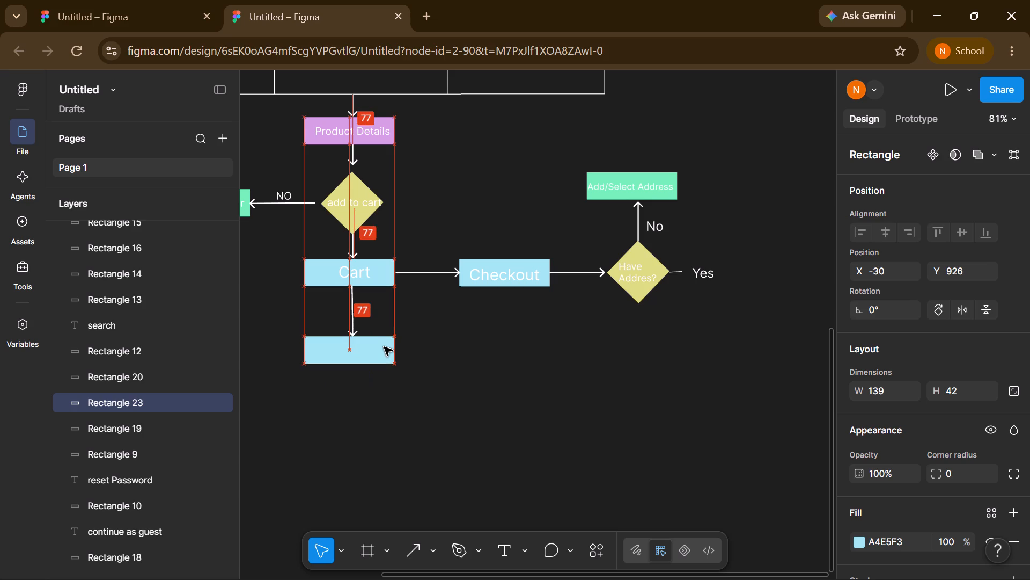
{"action": "left_click_drag", "start_coordinate": [384, 347], "coordinate": [382, 349]}
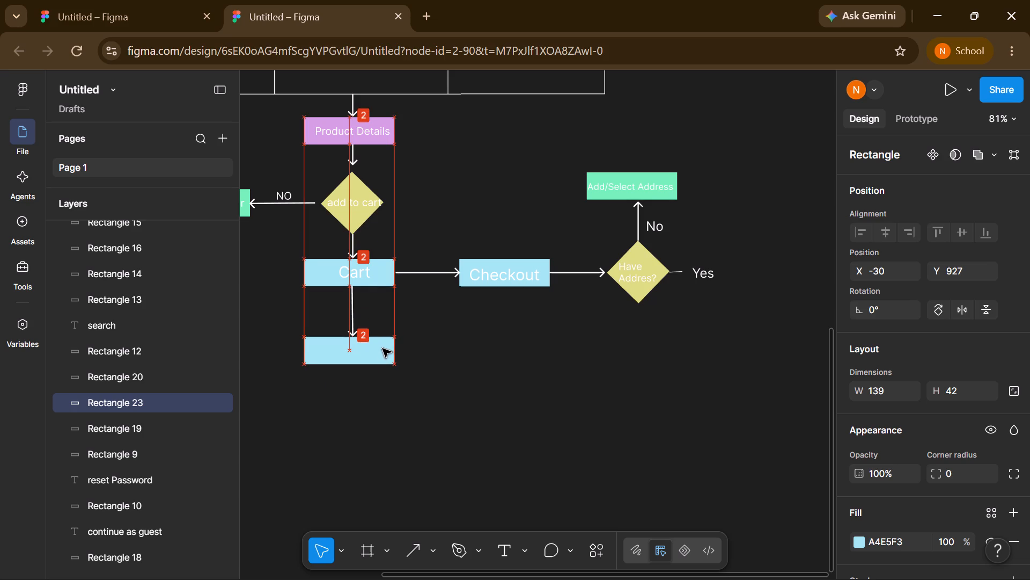
{"action": "left_click_drag", "start_coordinate": [382, 349], "coordinate": [384, 349]}
{"action": "left_click", "coordinate": [476, 383]}
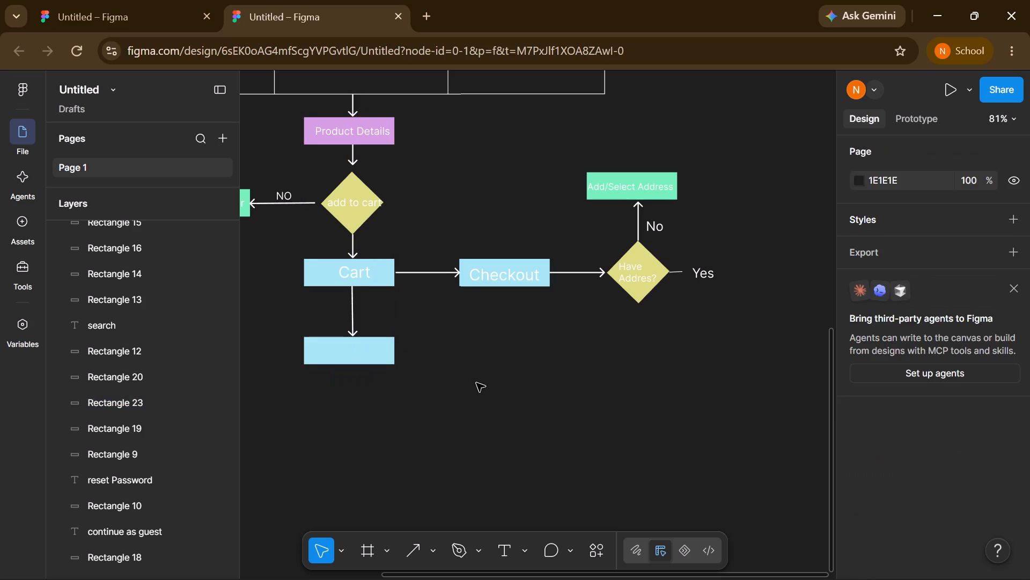
Add a "Payment Method" text label over the blank blue rectangle below "Cart".
{"action": "left_click", "coordinate": [502, 550]}
{"action": "left_click", "coordinate": [311, 351]}
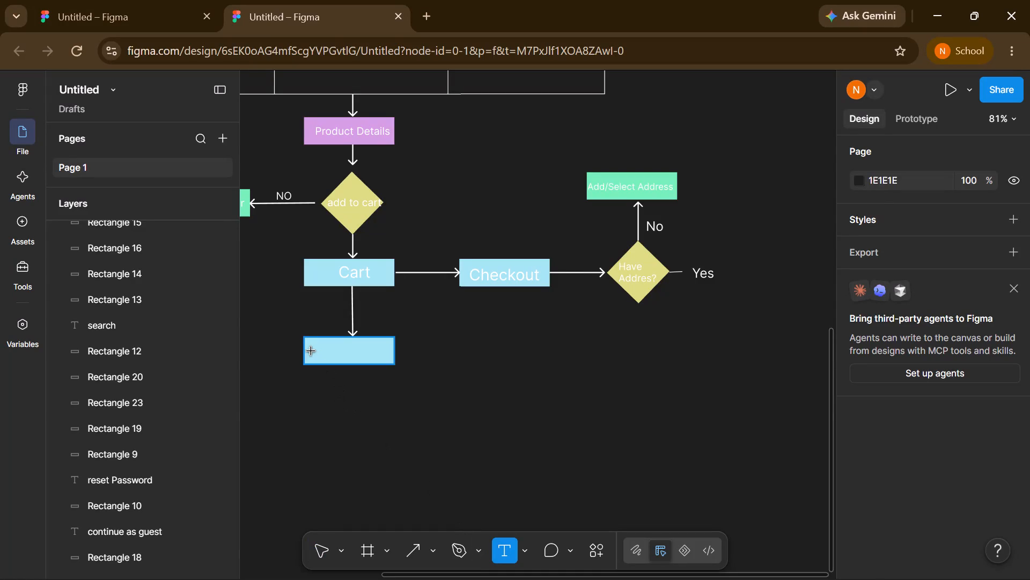
{"action": "key", "text": "shift+p"}
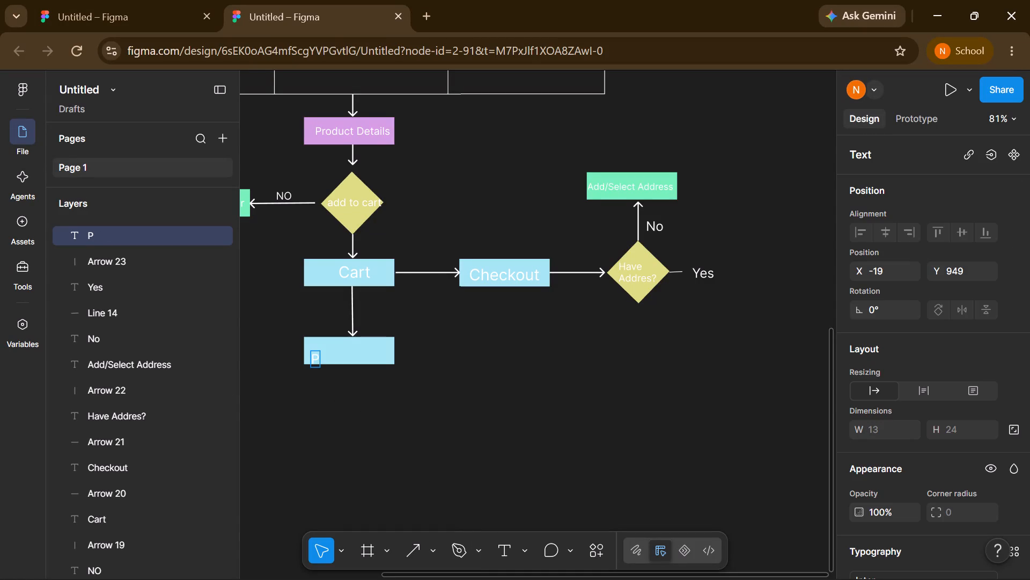
{"action": "type", "text": "ayment"}
{"action": "key", "text": "space"}
{"action": "type", "text": "Method"}
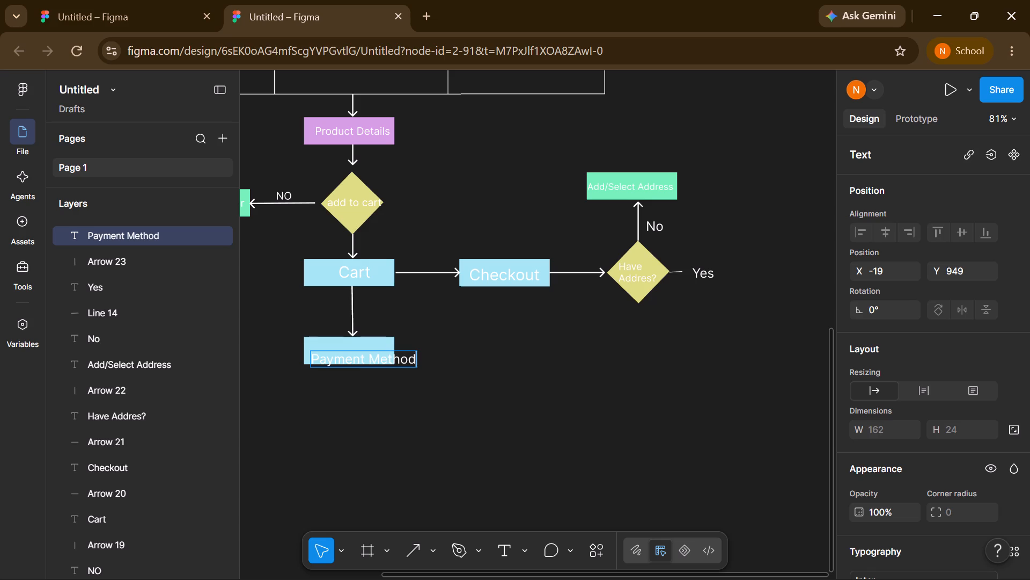
{"action": "left_click", "coordinate": [532, 467]}
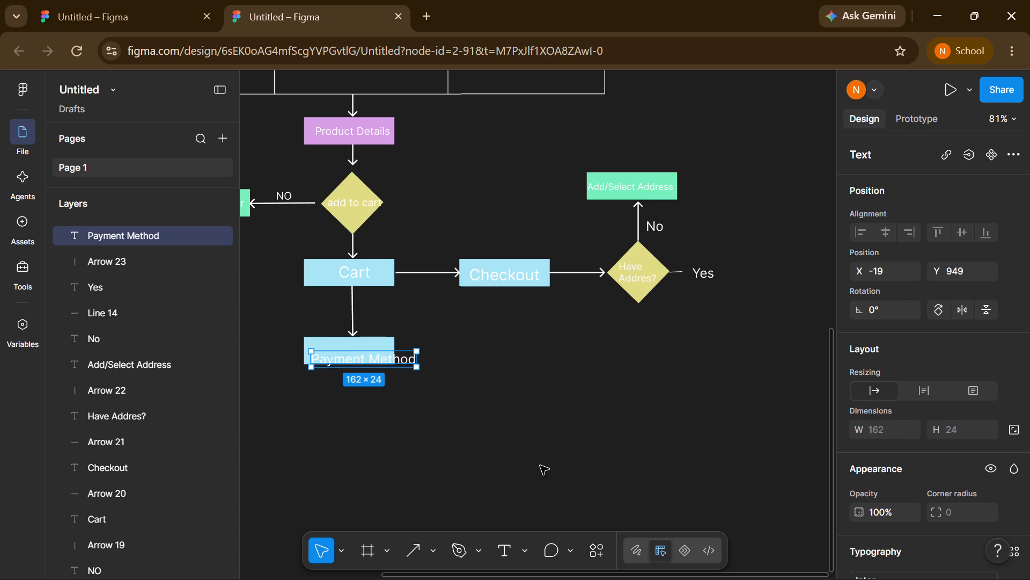
Set the "Payment Method" label's font size to 16 and centre it within its blue rectangle.
{"action": "scroll", "coordinate": [1004, 396], "scroll_direction": "down", "scroll_amount": 3}
{"action": "left_click", "coordinate": [995, 275]}
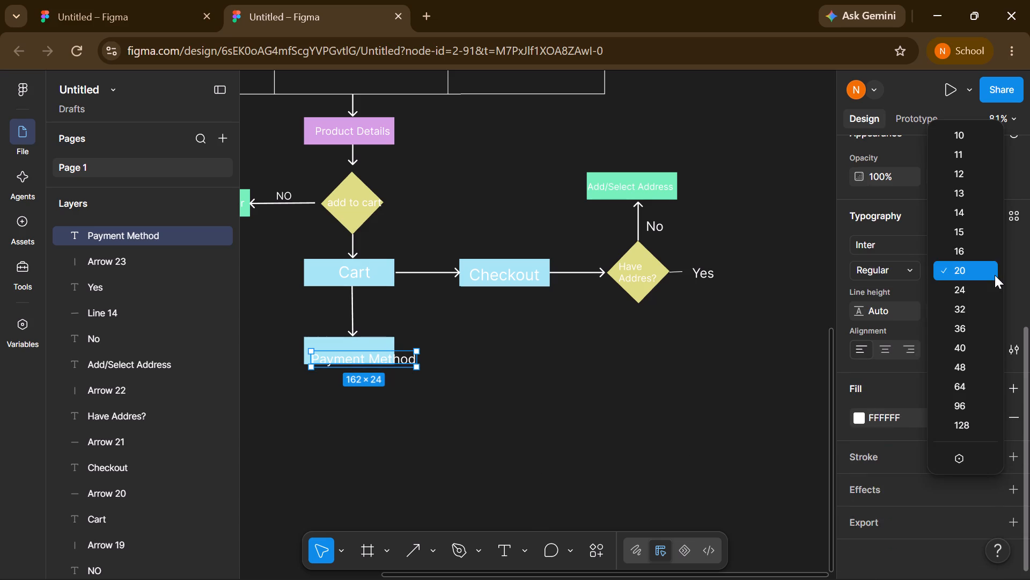
{"action": "left_click", "coordinate": [981, 247]}
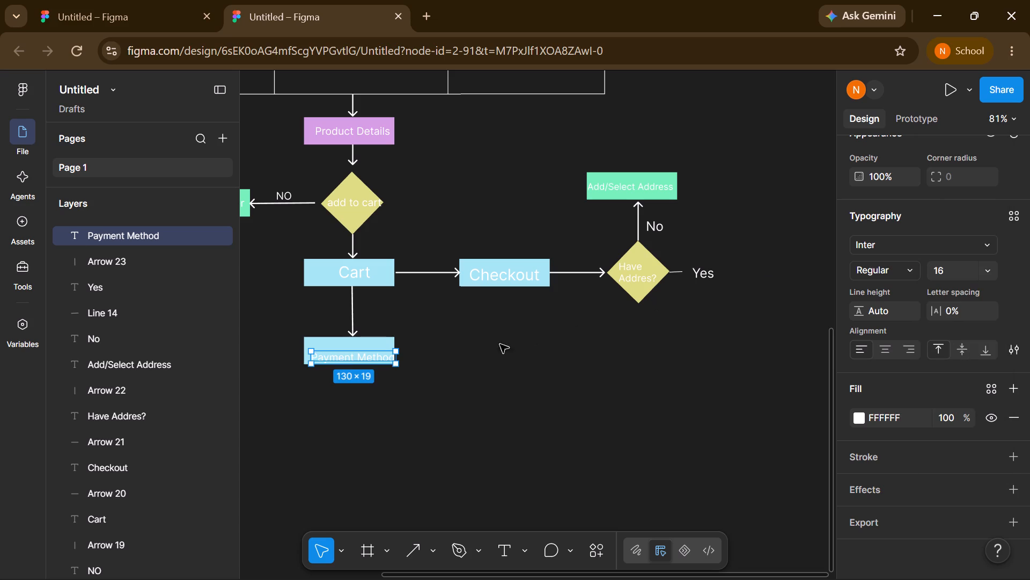
{"action": "left_click_drag", "start_coordinate": [370, 354], "coordinate": [365, 347]}
{"action": "left_click", "coordinate": [503, 359]}
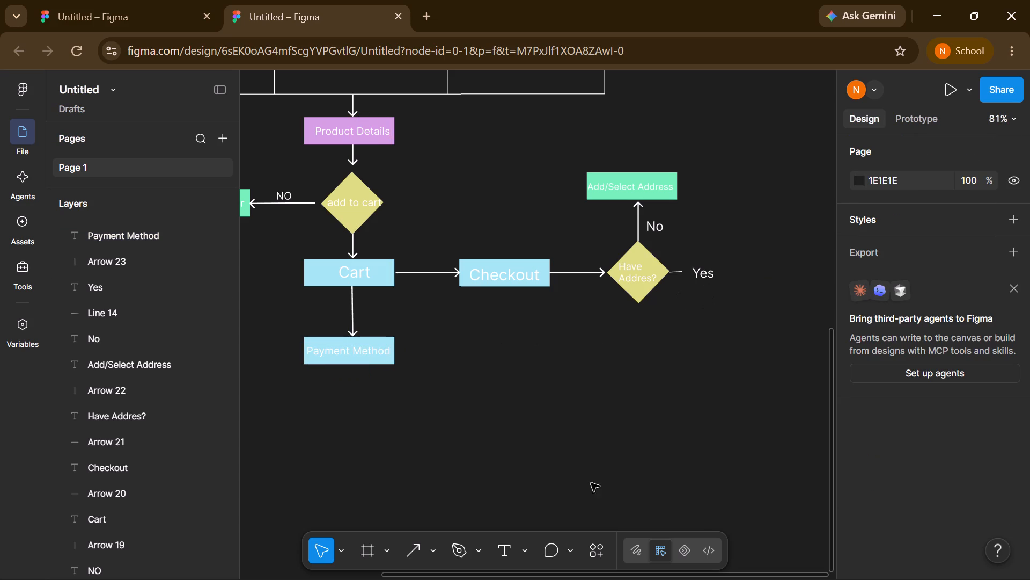
Draw a straight vertical line from just below the "Yes" label down to the level of the "Payment Method" rectangle.
{"action": "key", "text": "l"}
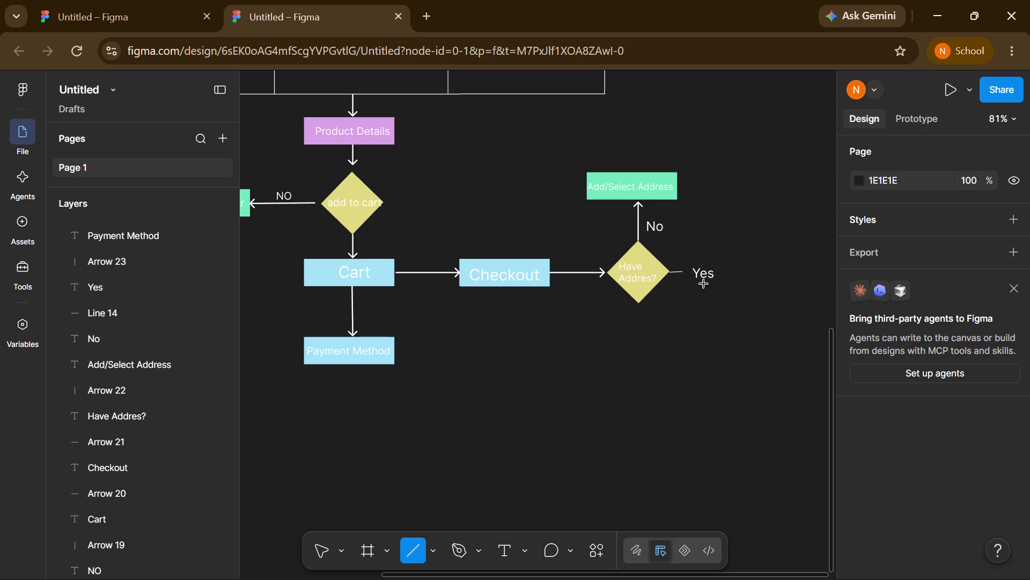
{"action": "left_click_drag", "start_coordinate": [704, 284], "coordinate": [706, 340]}
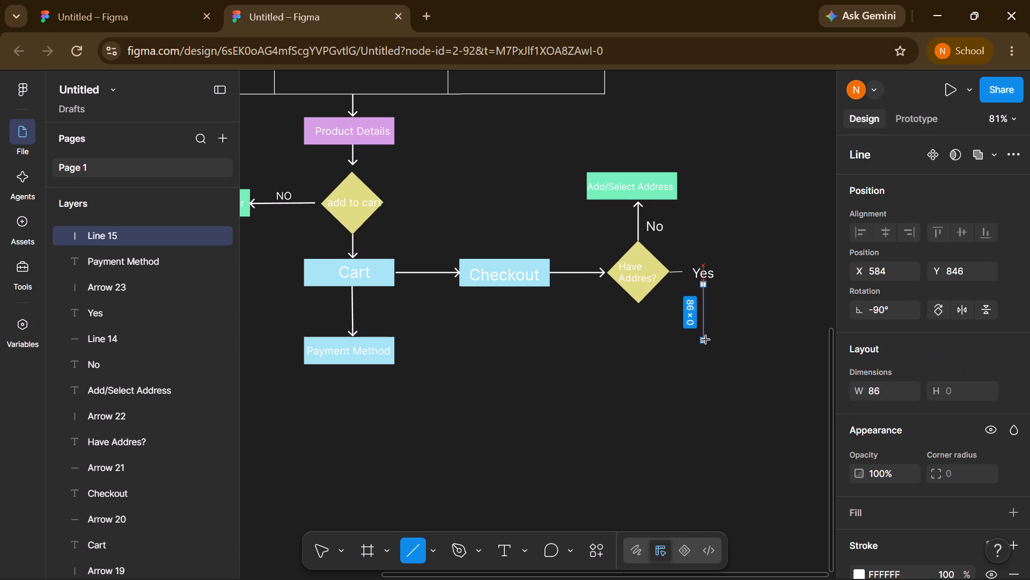
{"action": "left_click_drag", "start_coordinate": [706, 340], "coordinate": [707, 346]}
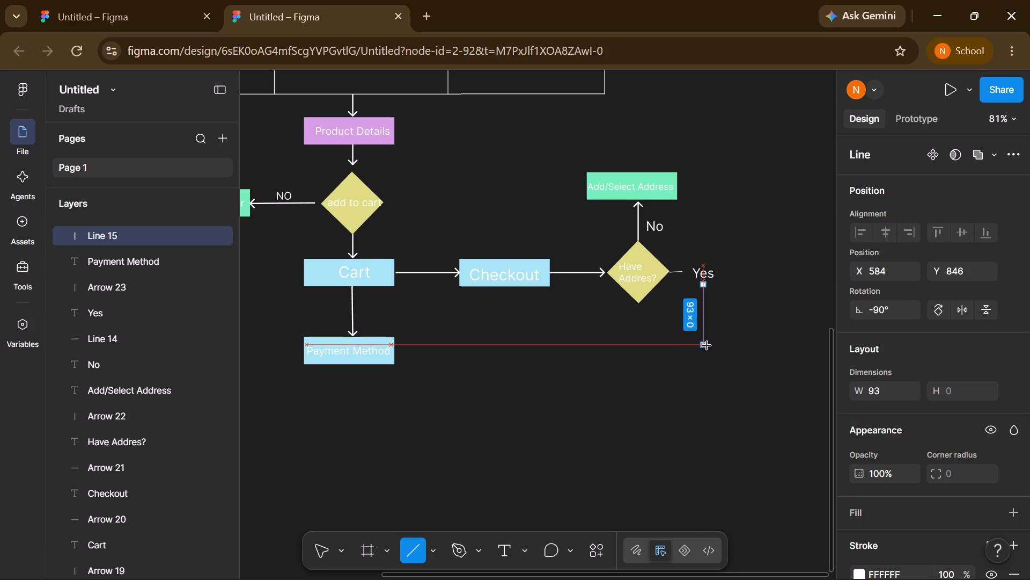
{"action": "left_click_drag", "start_coordinate": [707, 346], "coordinate": [705, 346]}
{"action": "left_click_drag", "start_coordinate": [705, 346], "coordinate": [709, 350]}
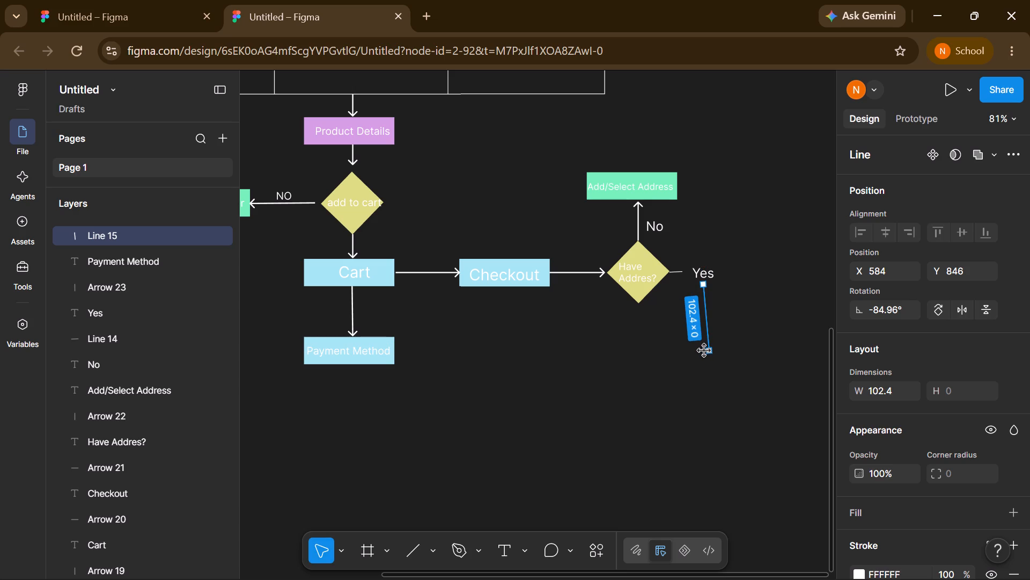
{"action": "left_click_drag", "start_coordinate": [708, 353], "coordinate": [700, 353]}
{"action": "left_click", "coordinate": [756, 353]}
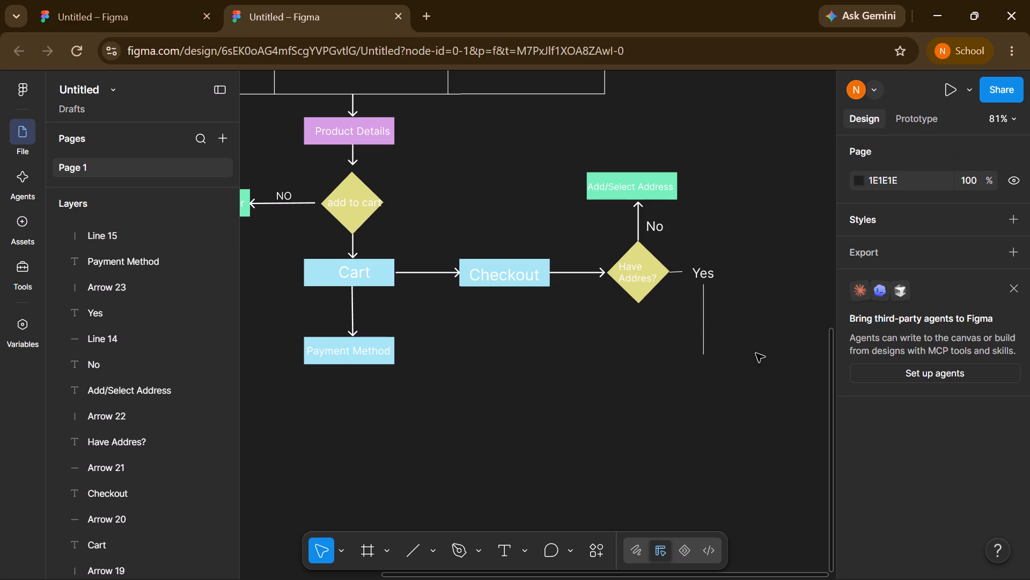
Draw an arrow about 473 long from the lower end of the "Yes" line to the right edge of the "Payment Method" rectangle.
{"action": "key", "text": "shift+l"}
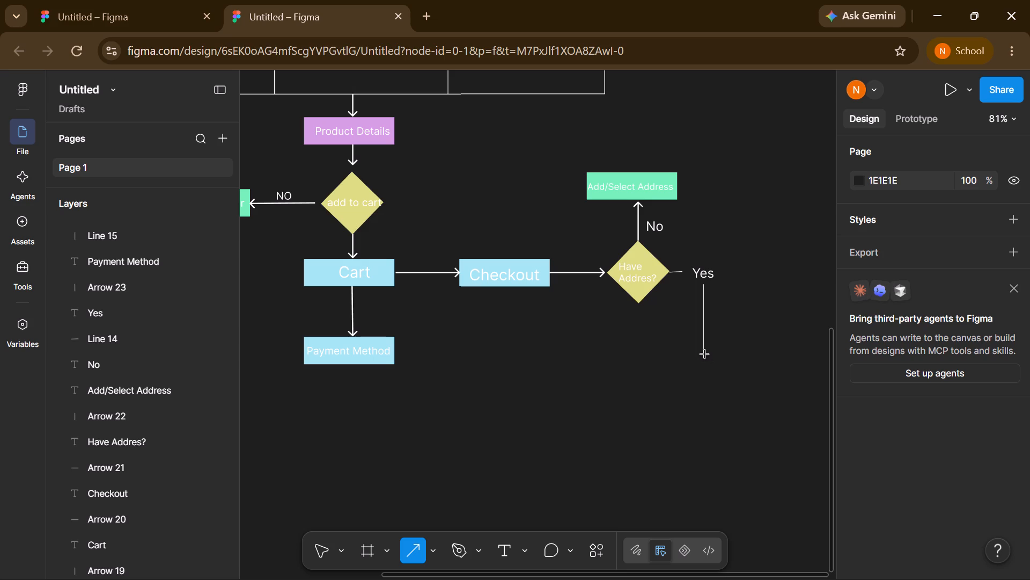
{"action": "left_click_drag", "start_coordinate": [705, 354], "coordinate": [400, 353]}
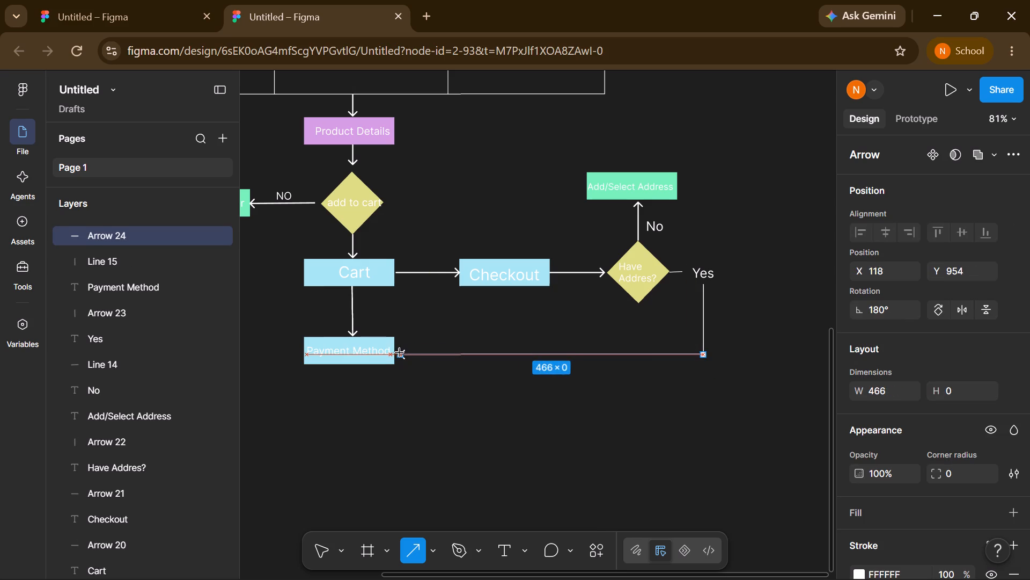
{"action": "left_click_drag", "start_coordinate": [400, 353], "coordinate": [398, 351]}
{"action": "left_click", "coordinate": [529, 321]}
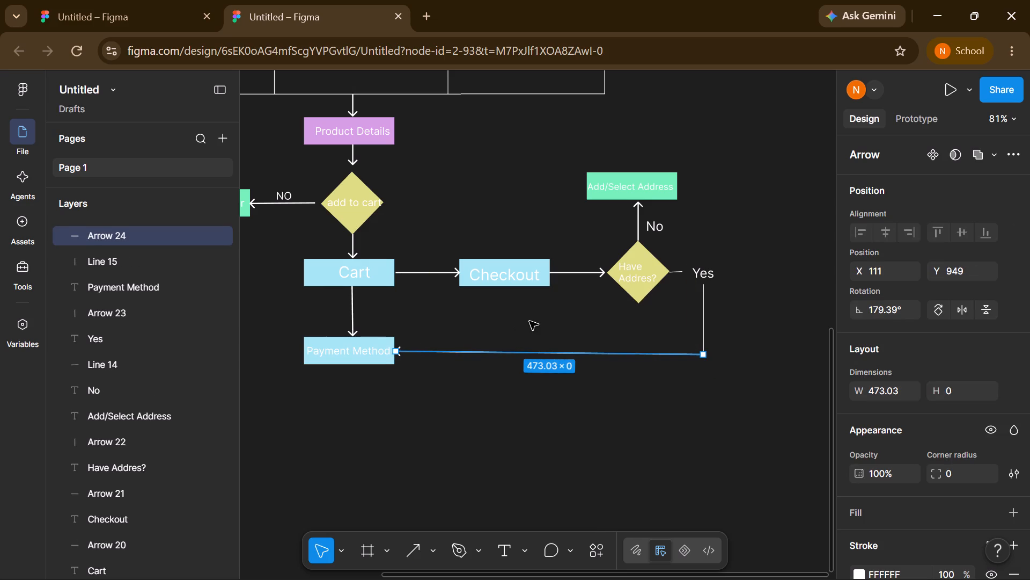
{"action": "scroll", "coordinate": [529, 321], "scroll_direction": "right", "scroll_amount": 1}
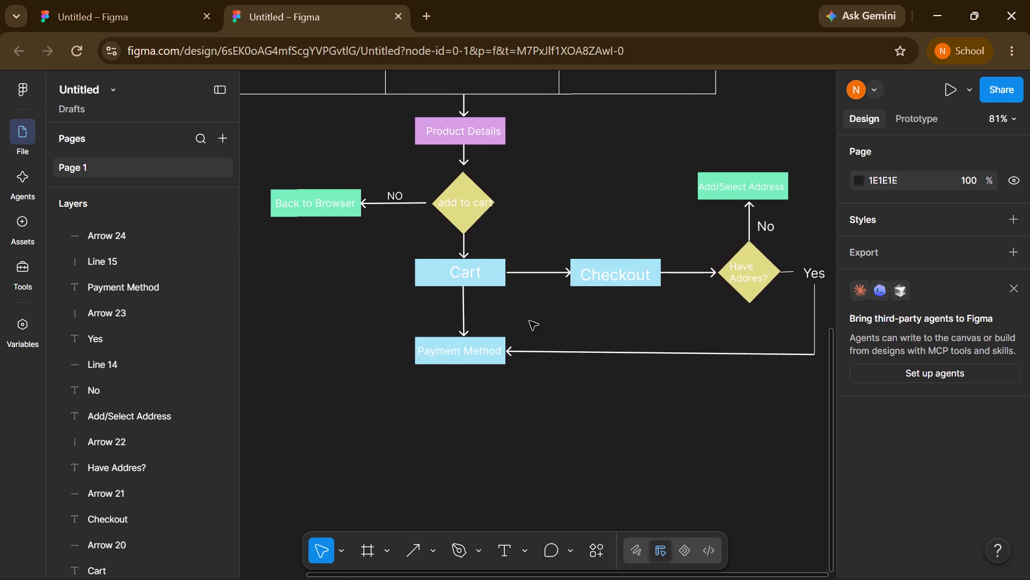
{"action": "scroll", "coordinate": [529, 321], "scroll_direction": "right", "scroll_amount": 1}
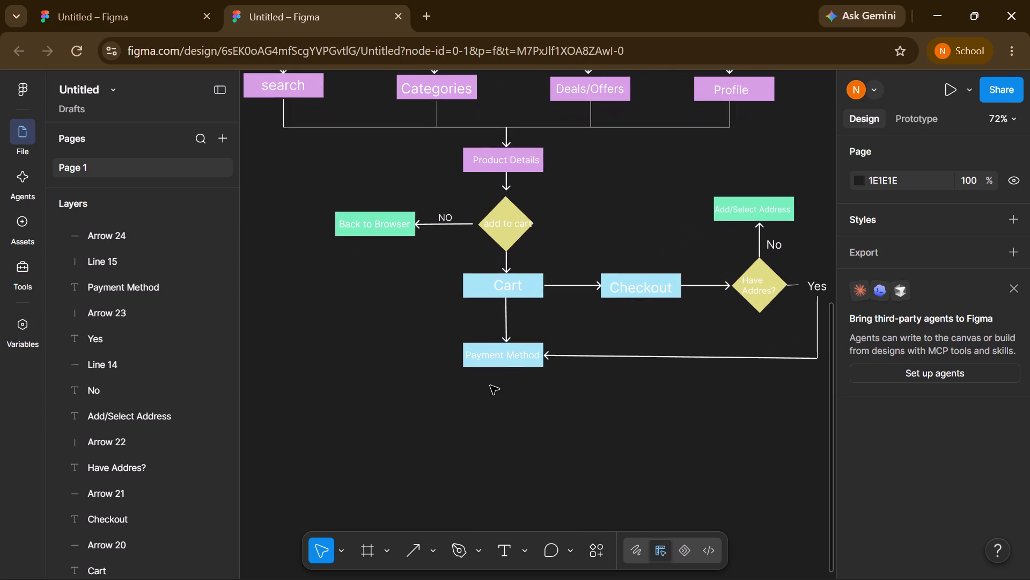
Close the browser window containing the flowchart.
{"action": "left_click", "coordinate": [1029, 0]}
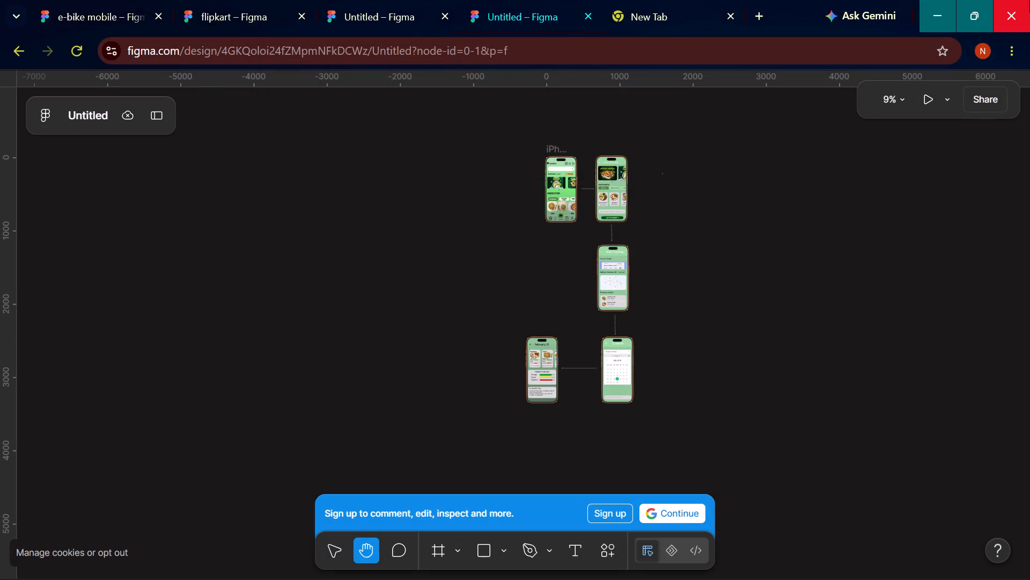